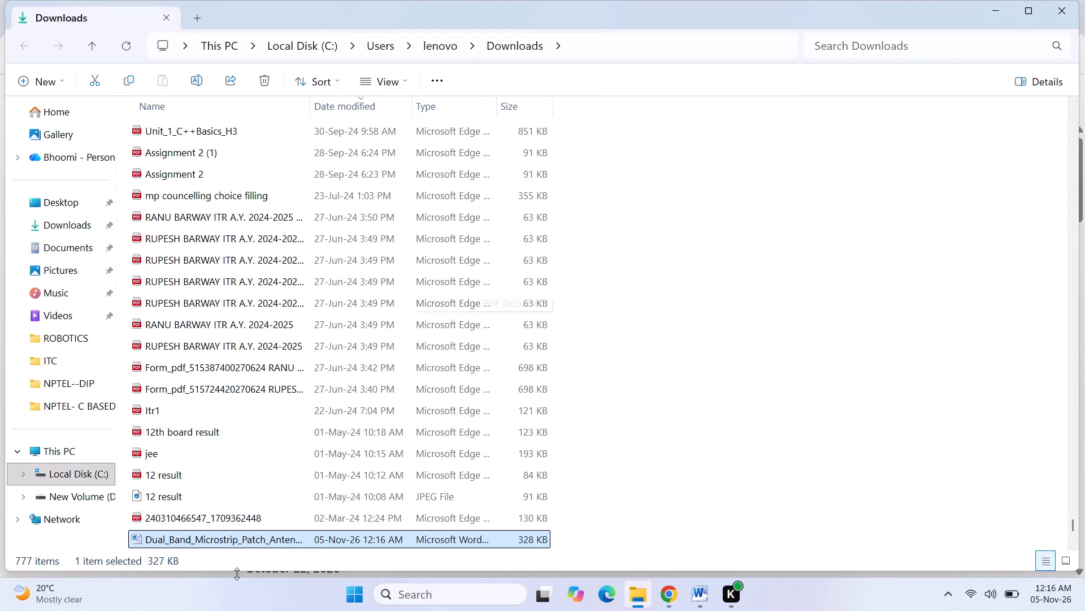
Open the Dual_Band_Microstrip_Patch_Antenna_Project_Report document from Downloads in Word and enable editing.
{"action": "double_click", "coordinate": [244, 540]}
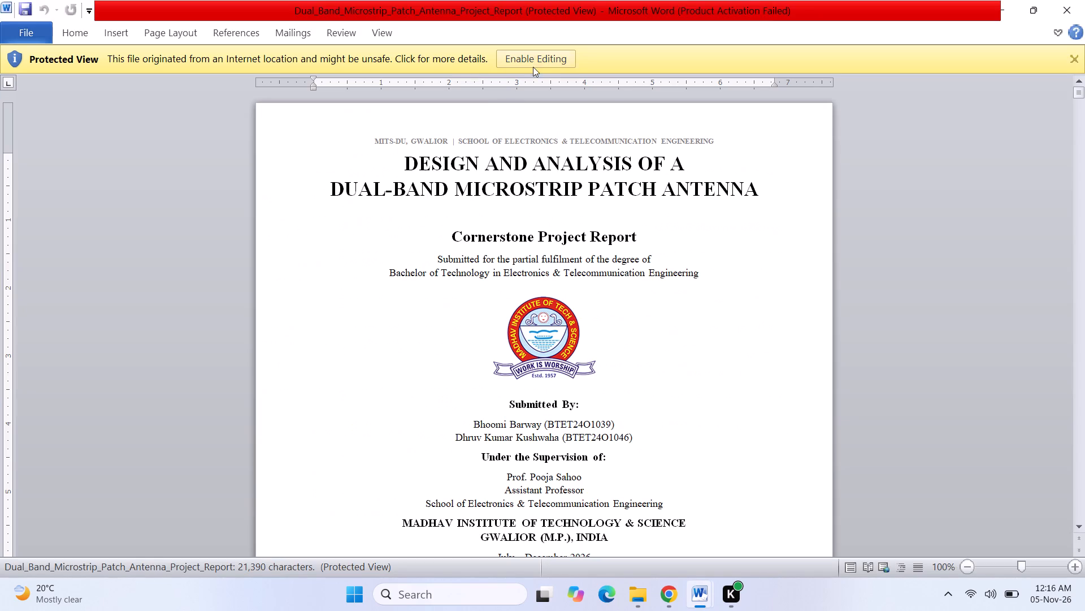
{"action": "left_click", "coordinate": [533, 52]}
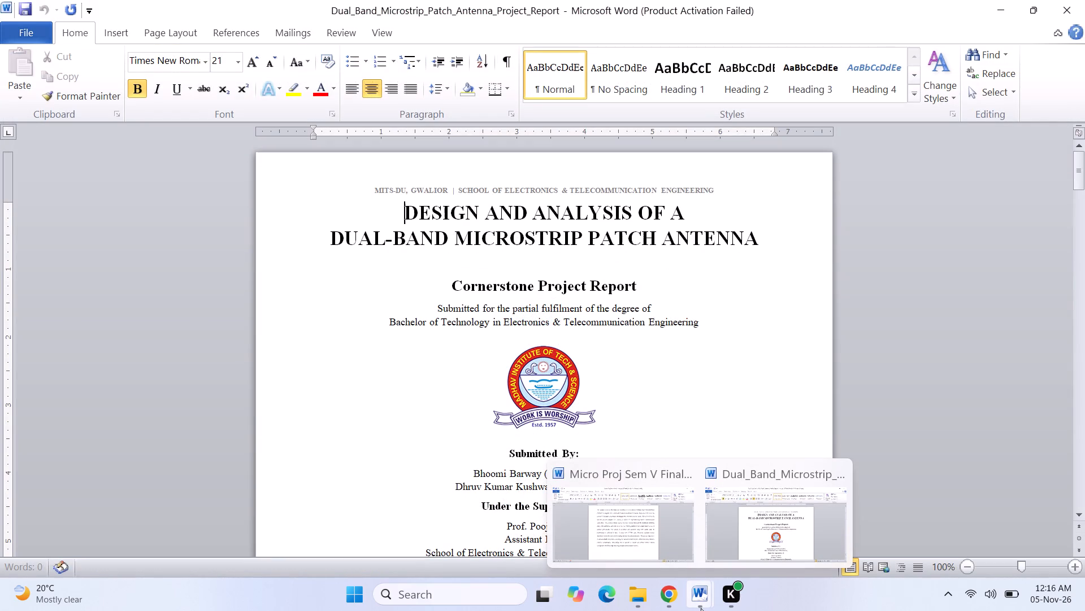
Glance at the Micro Proj Sem V Final document, and examine the dual-band antenna report from its title page through the Abstract.
{"action": "left_click", "coordinate": [651, 533]}
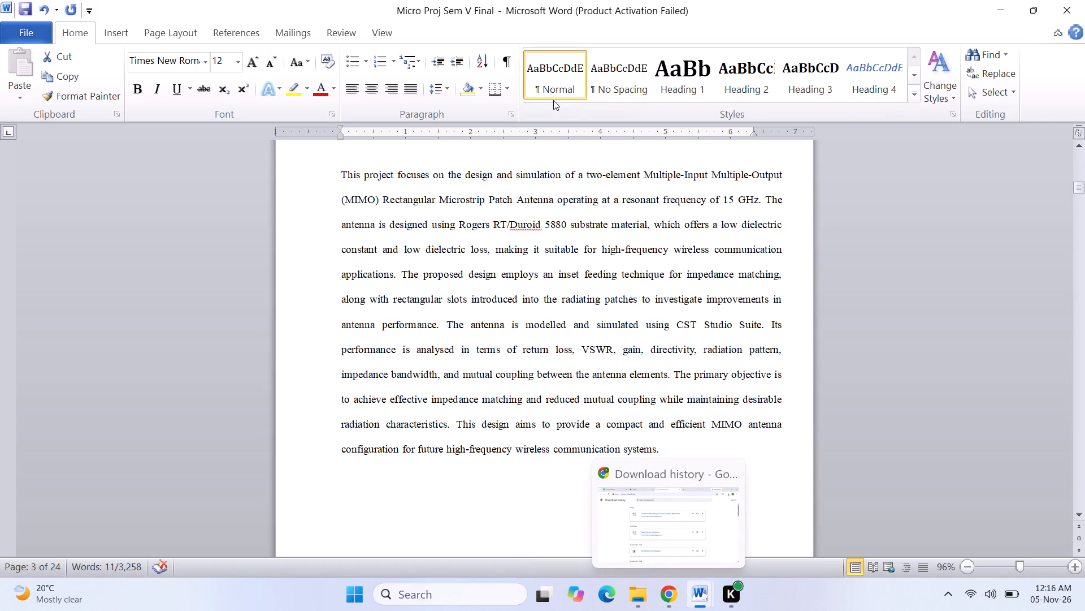
{"action": "left_click", "coordinate": [725, 501]}
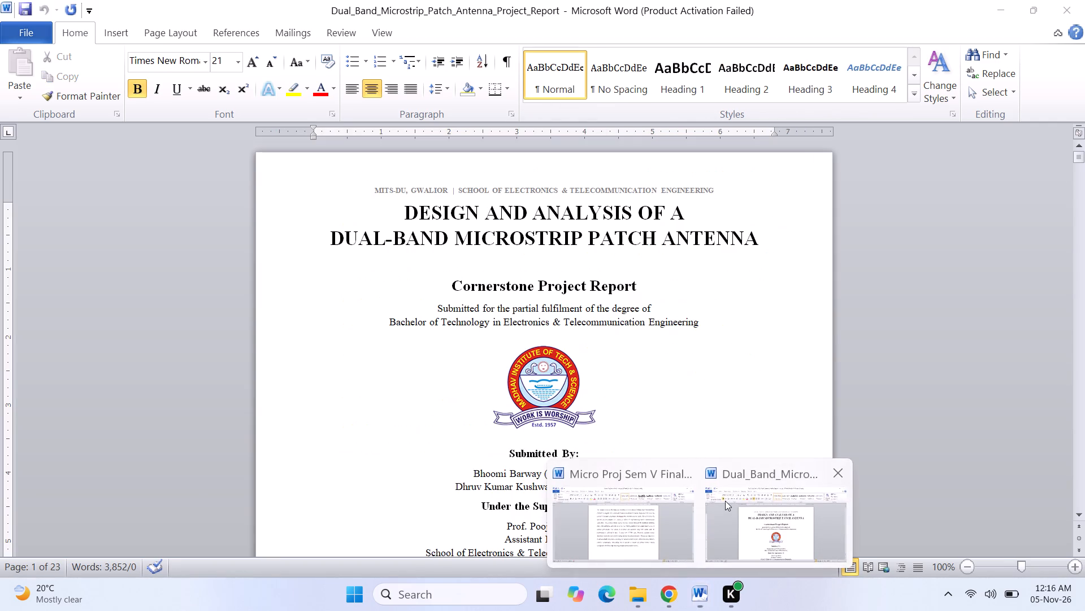
{"action": "scroll", "coordinate": [520, 359], "scroll_direction": "down", "scroll_amount": 20}
{"action": "scroll", "coordinate": [520, 359], "scroll_direction": "down", "scroll_amount": 7}
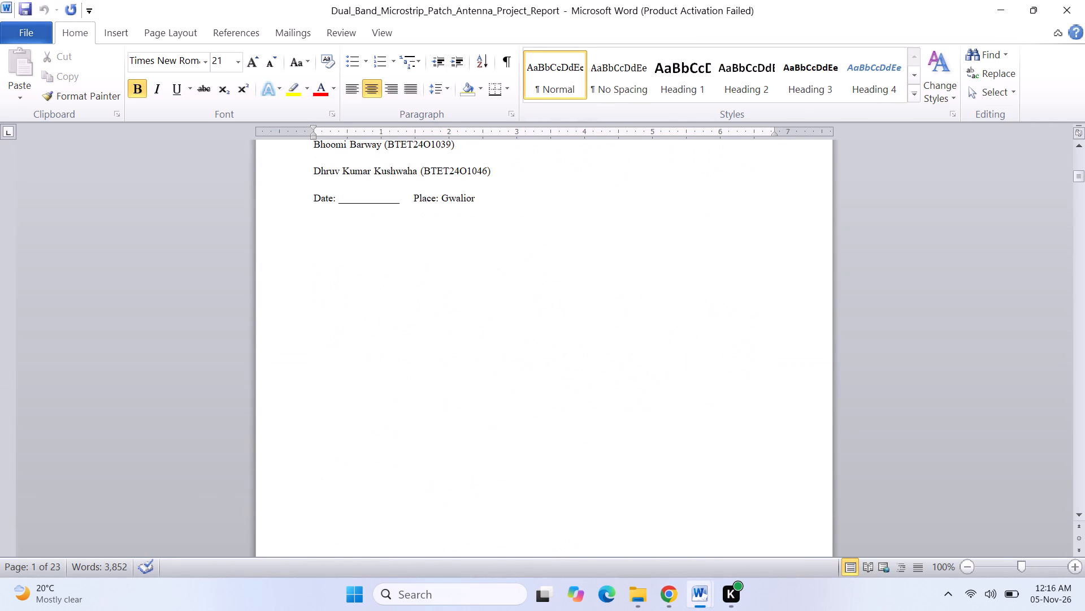
{"action": "scroll", "coordinate": [520, 359], "scroll_direction": "down", "scroll_amount": 20}
{"action": "scroll", "coordinate": [520, 359], "scroll_direction": "down", "scroll_amount": 12}
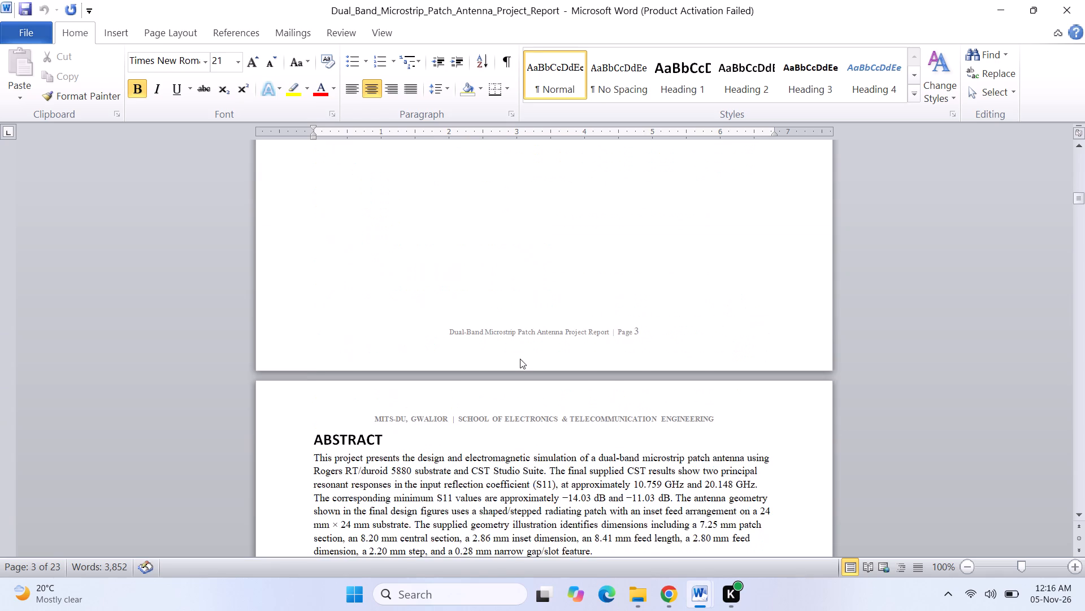
{"action": "scroll", "coordinate": [520, 359], "scroll_direction": "down", "scroll_amount": 9}
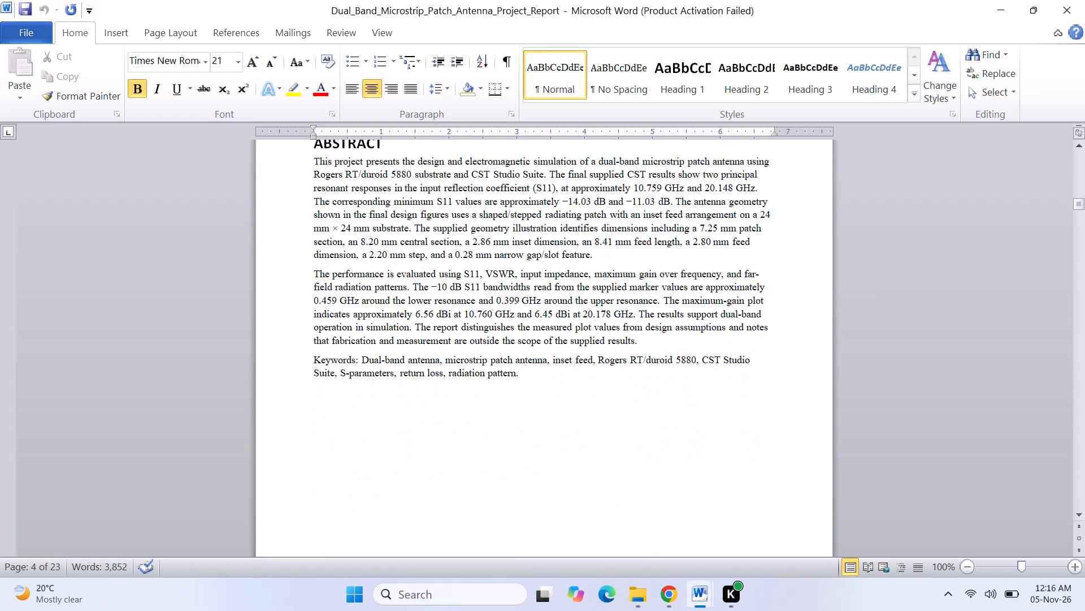
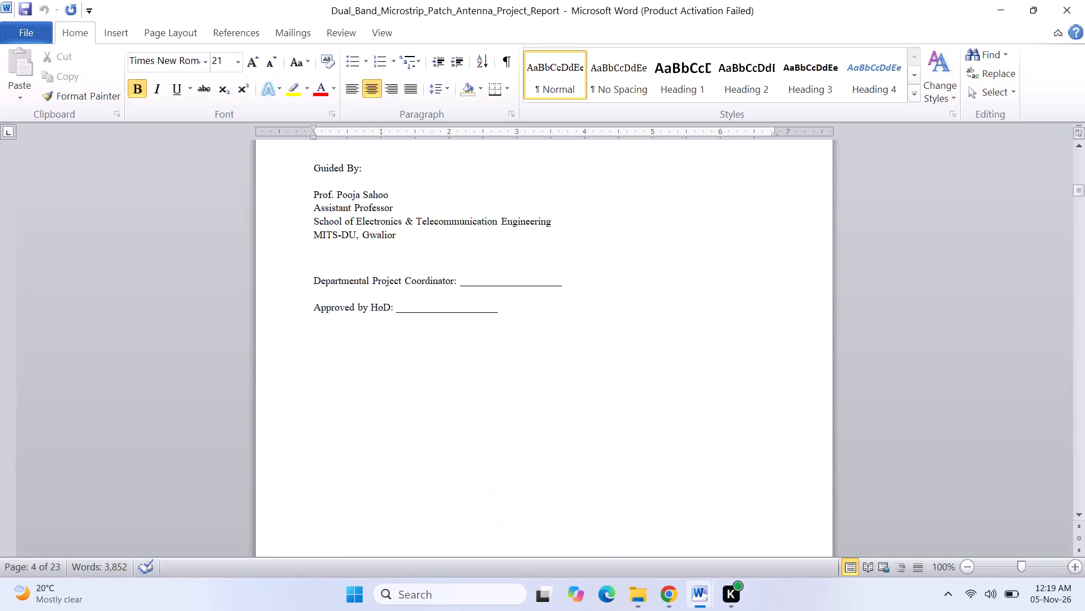
Check the font formatting of the ABSTRACT heading in the Micro Proj Sem V Final document against the antenna report's Abstract page.
{"action": "scroll", "coordinate": [520, 359], "scroll_direction": "down", "scroll_amount": 17}
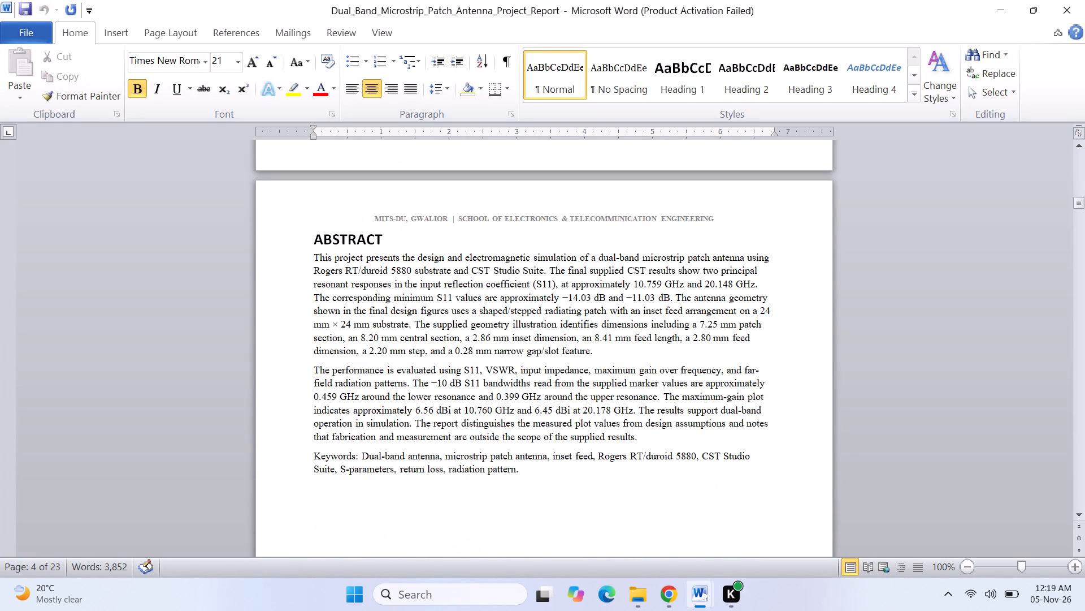
{"action": "scroll", "coordinate": [520, 359], "scroll_direction": "down", "scroll_amount": 3}
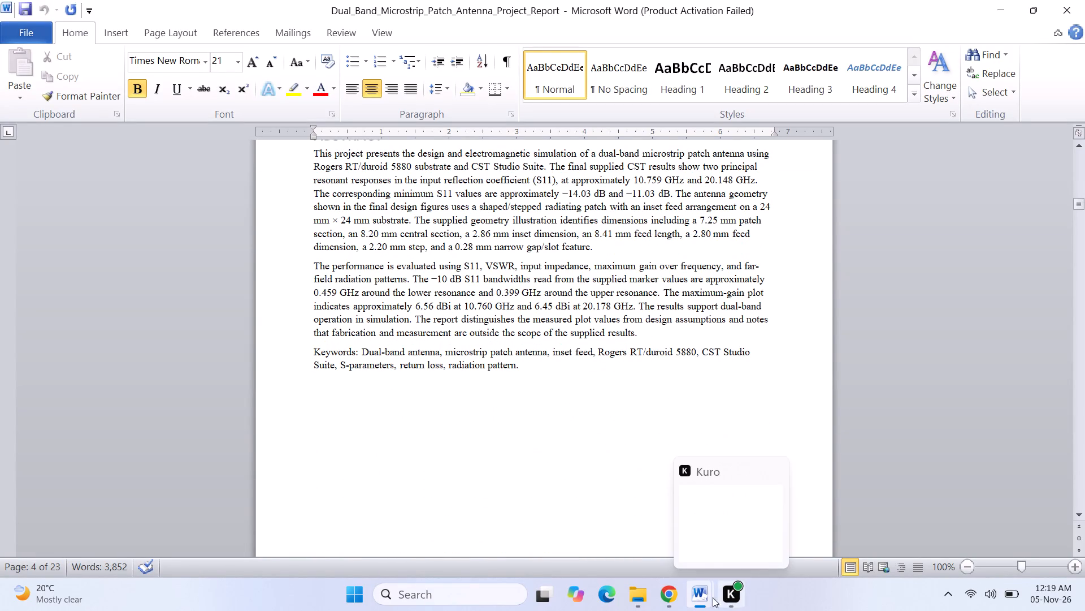
{"action": "left_click", "coordinate": [640, 539]}
{"action": "scroll", "coordinate": [644, 314], "scroll_direction": "up", "scroll_amount": 7}
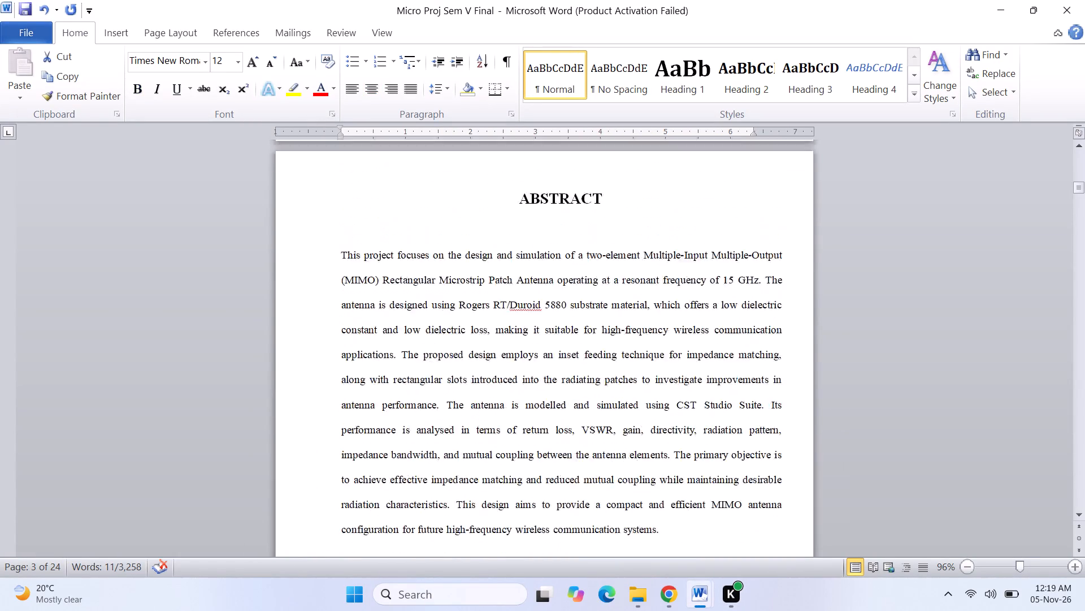
{"action": "left_click_drag", "start_coordinate": [516, 330], "coordinate": [637, 327]}
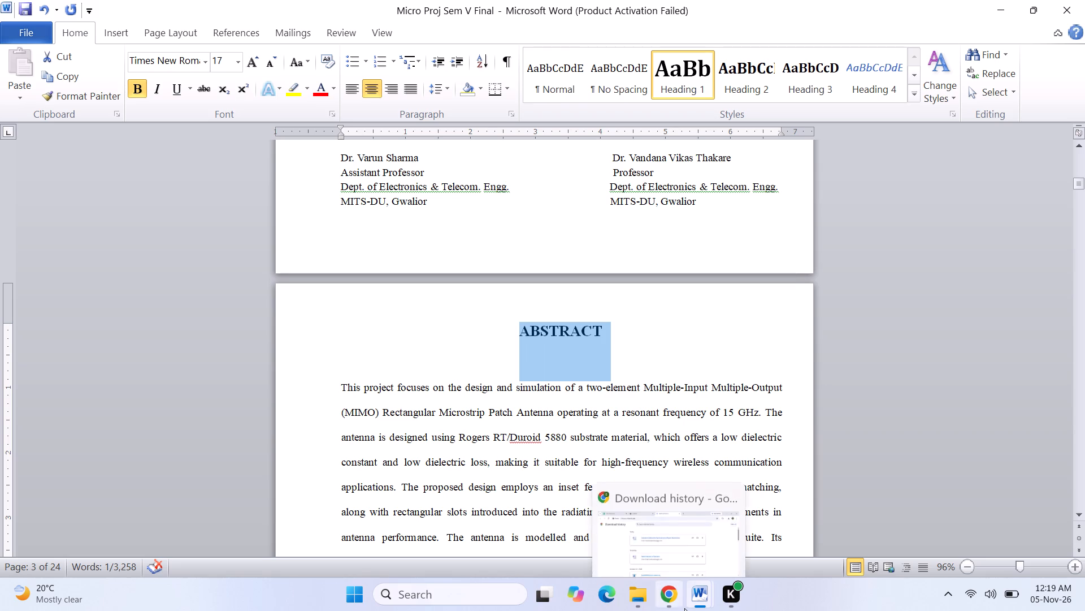
Set the ABSTRACT heading in the dual-band antenna report to Times New Roman.
{"action": "left_click", "coordinate": [781, 552]}
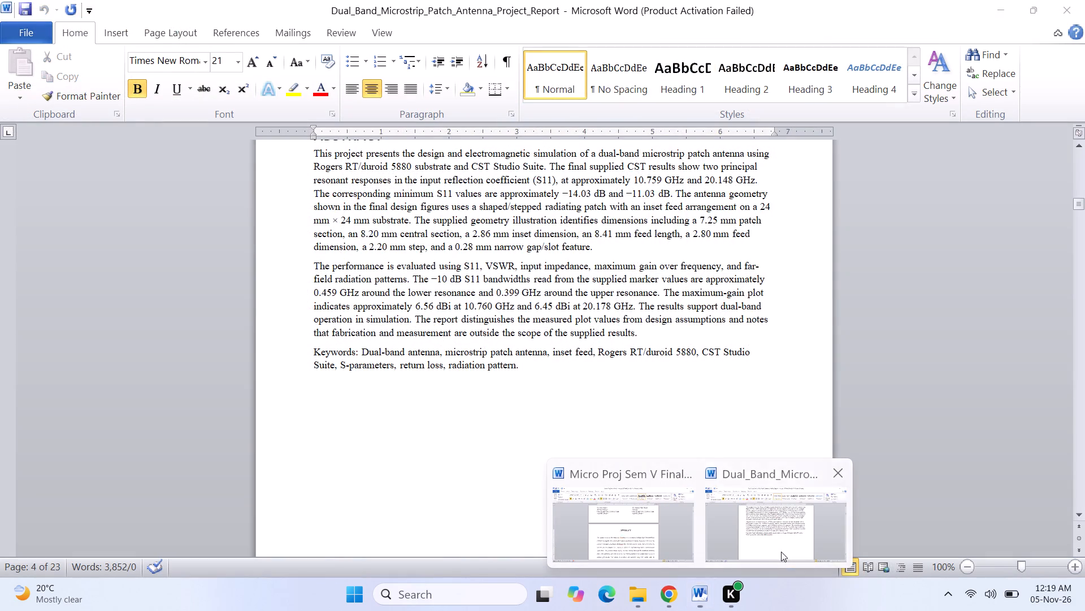
{"action": "scroll", "coordinate": [520, 311], "scroll_direction": "up", "scroll_amount": 6}
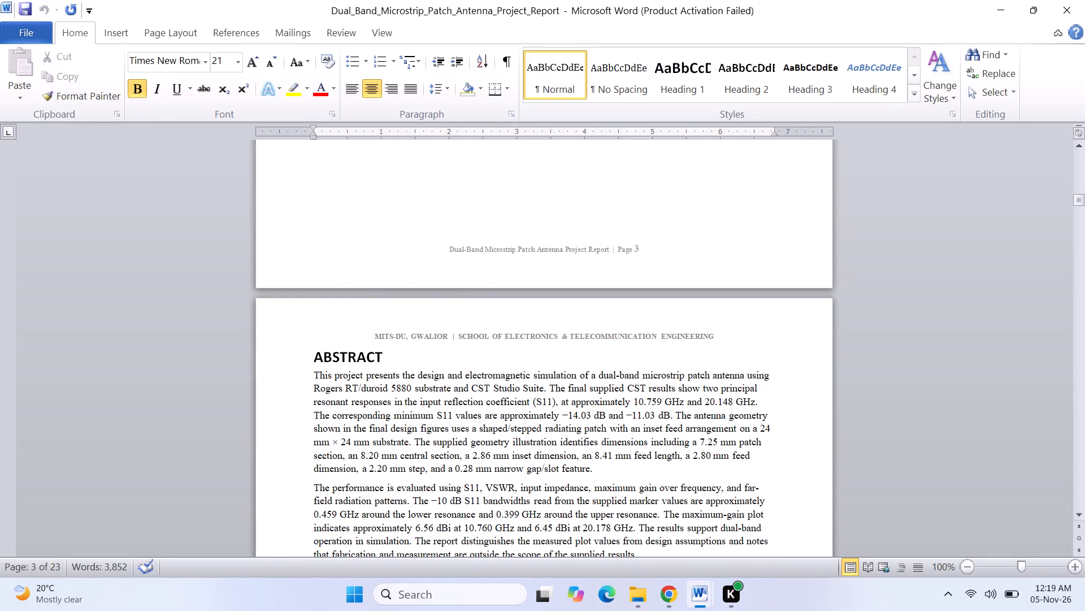
{"action": "left_click_drag", "start_coordinate": [316, 355], "coordinate": [386, 356]}
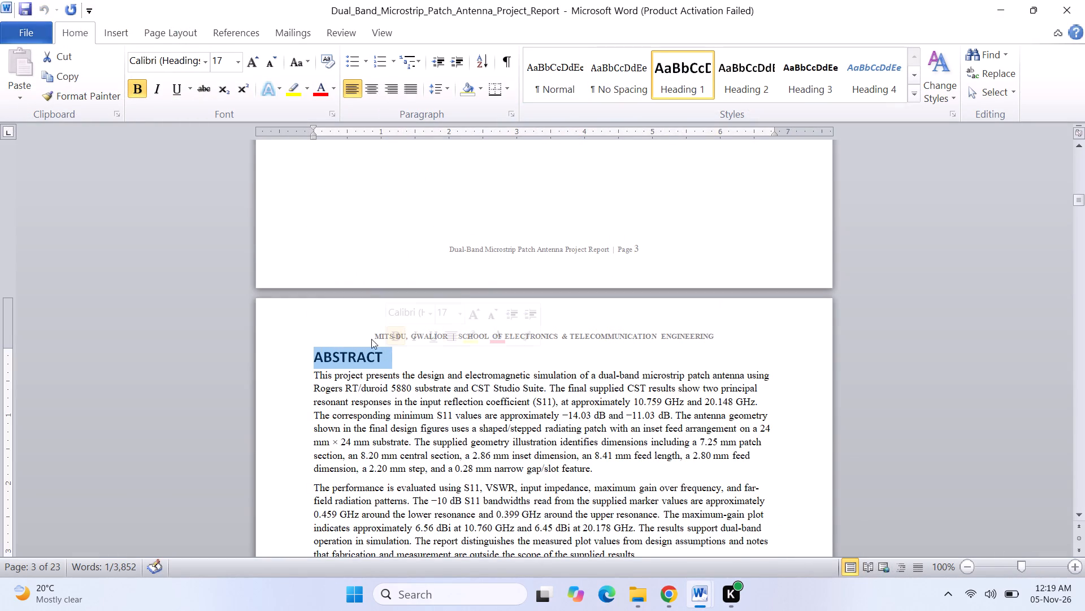
{"action": "left_click", "coordinate": [207, 66]}
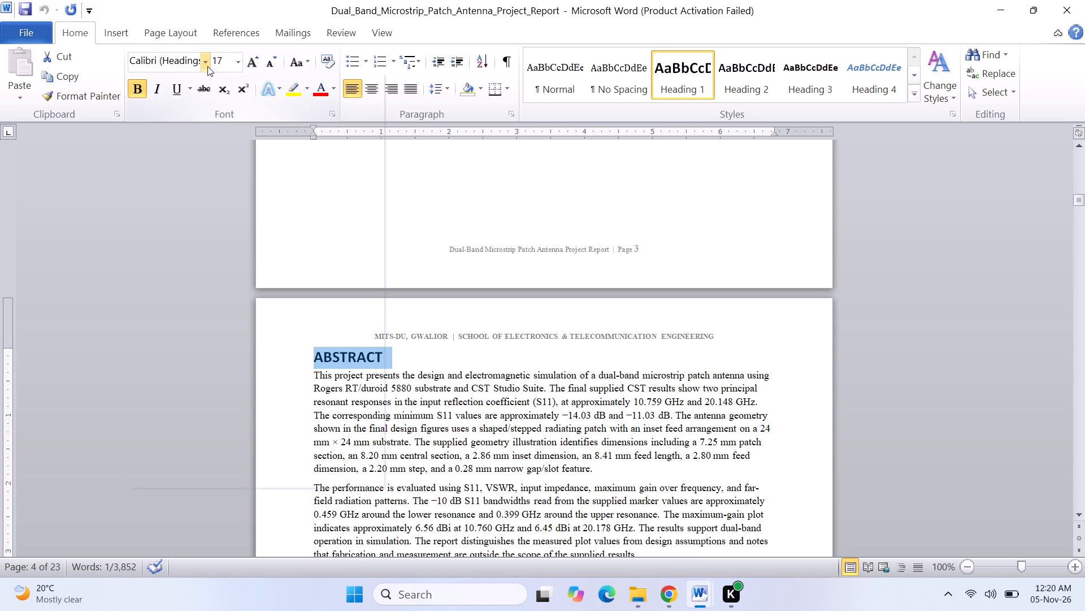
{"action": "left_click", "coordinate": [212, 160]}
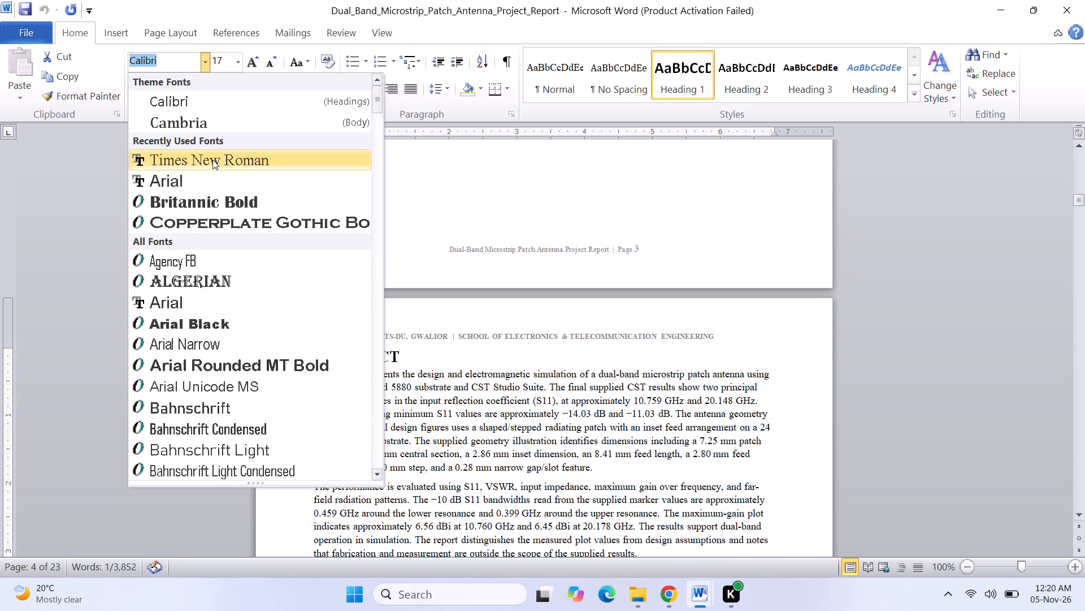
{"action": "left_click", "coordinate": [426, 355]}
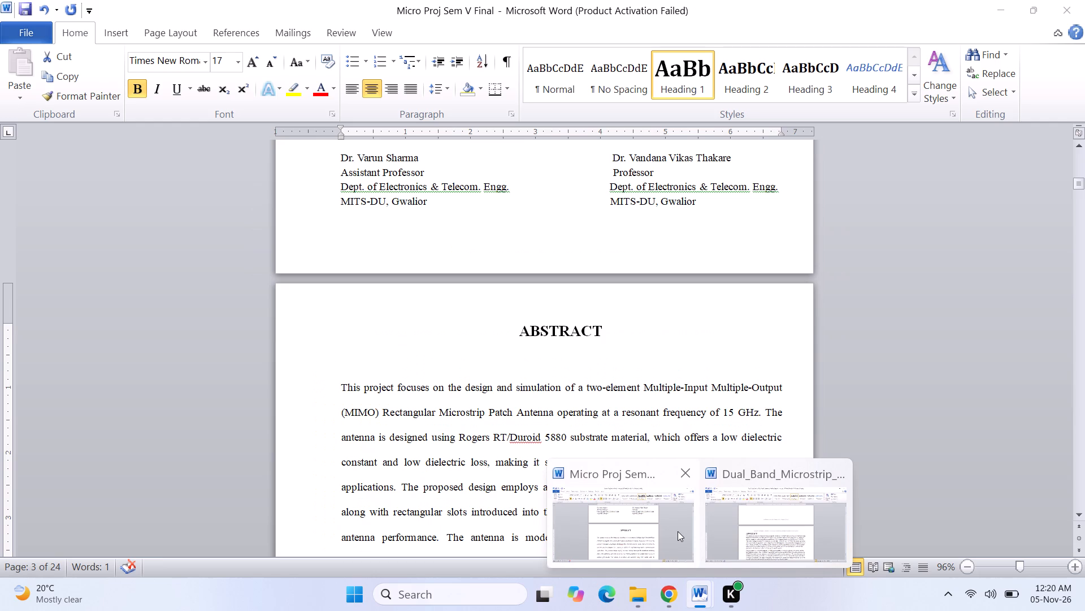
Inspect the font size and line spacing of the Abstract body text in the Micro Proj Sem V Final document.
{"action": "left_click", "coordinate": [678, 531]}
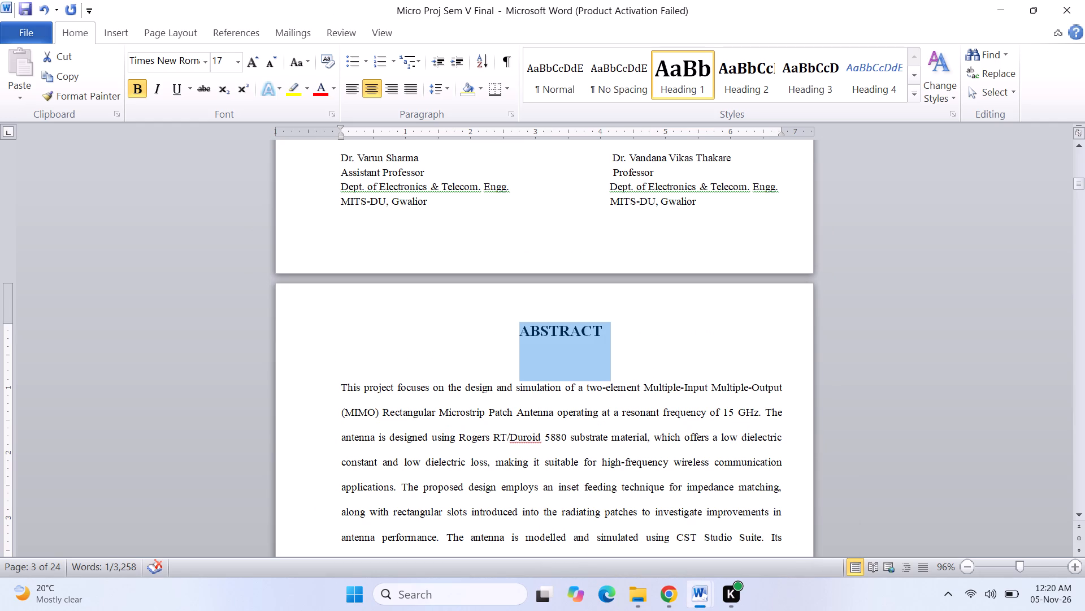
{"action": "left_click", "coordinate": [292, 359]}
{"action": "left_click_drag", "start_coordinate": [341, 386], "coordinate": [450, 452]}
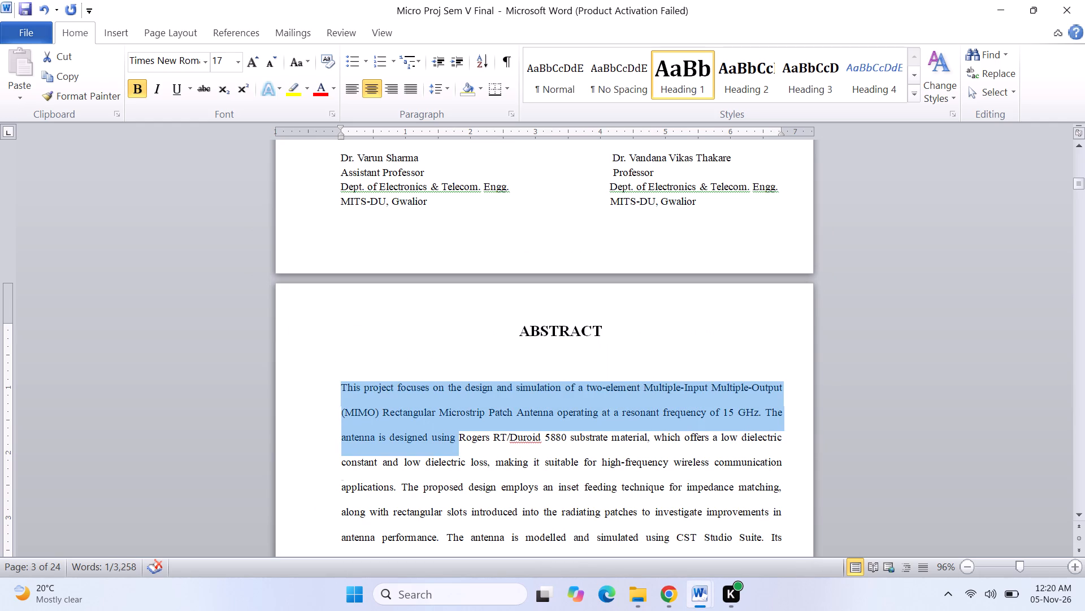
{"action": "left_click_drag", "start_coordinate": [450, 452], "coordinate": [519, 515]}
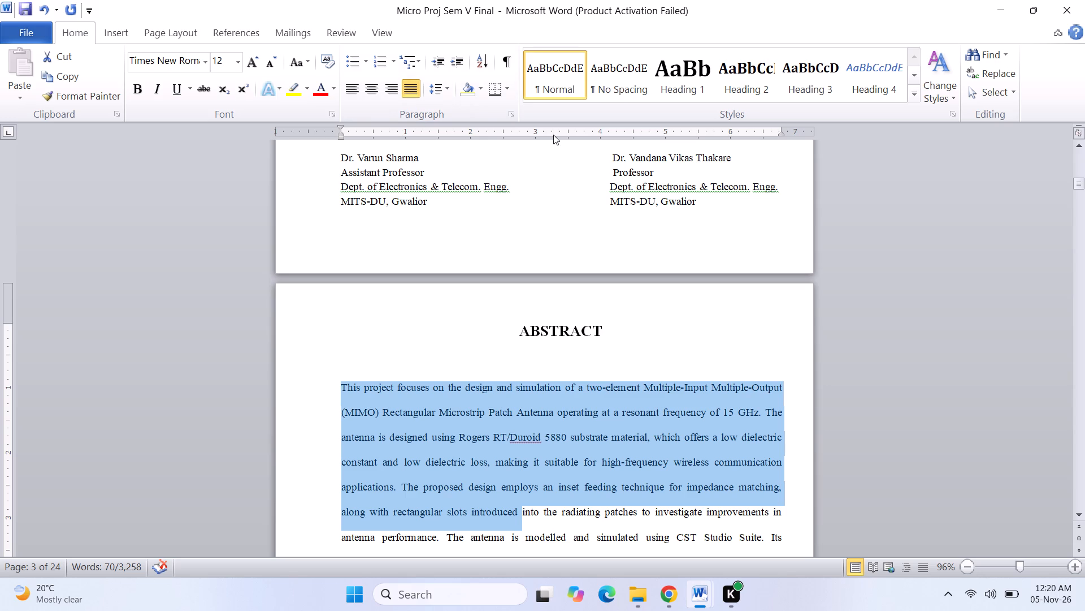
{"action": "left_click", "coordinate": [449, 89]}
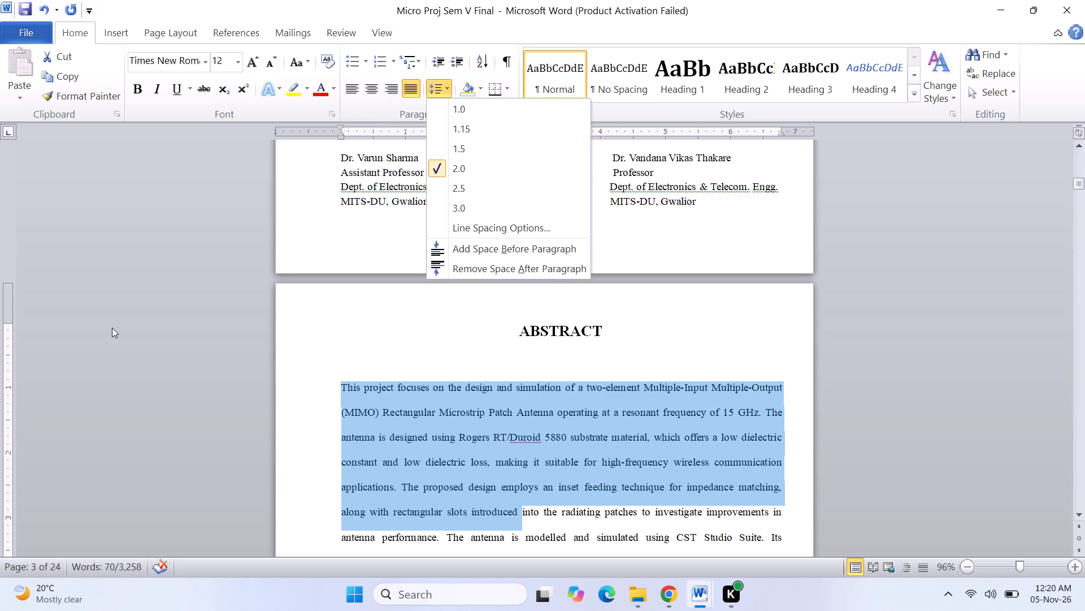
{"action": "left_click", "coordinate": [112, 328]}
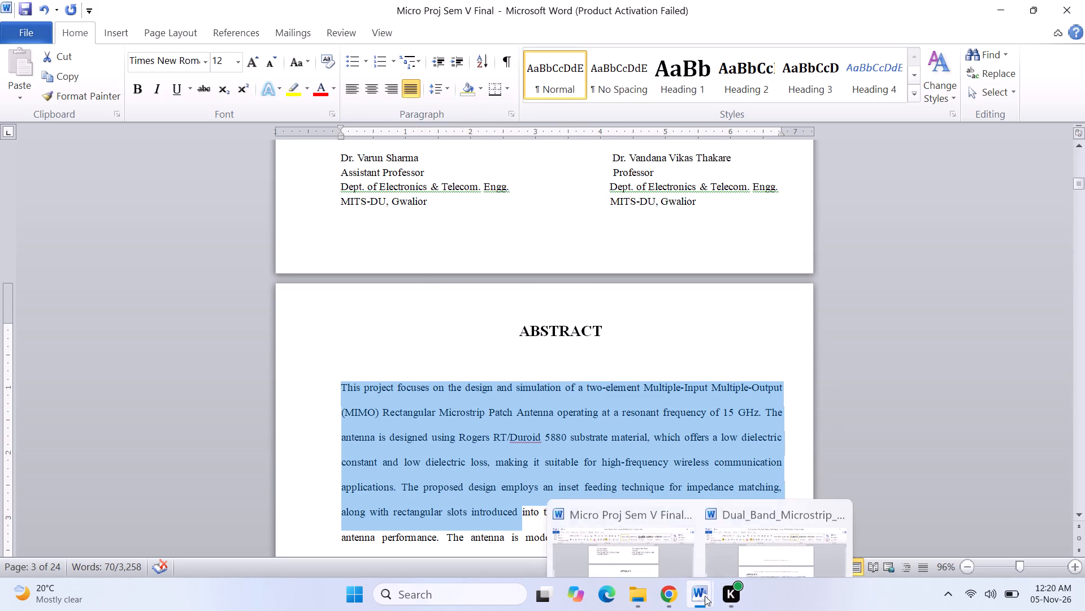
{"action": "left_click", "coordinate": [602, 509]}
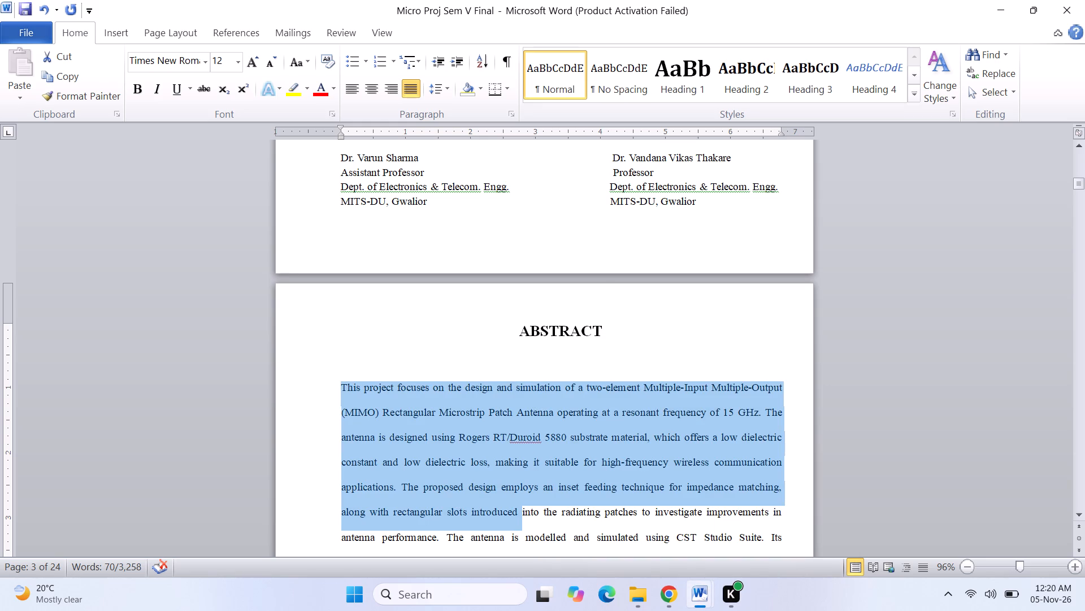
Format all Abstract body text in the dual-band antenna report at 12 pt with 2.0 line spacing.
{"action": "left_click", "coordinate": [736, 554]}
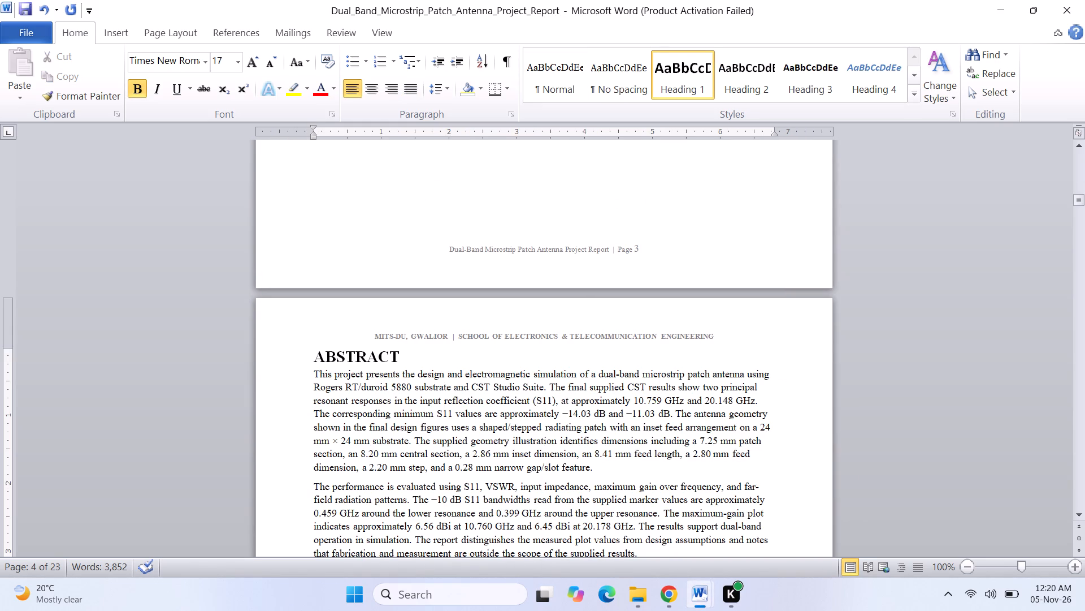
{"action": "left_click_drag", "start_coordinate": [313, 373], "coordinate": [584, 520]}
{"action": "left_click", "coordinate": [237, 59]}
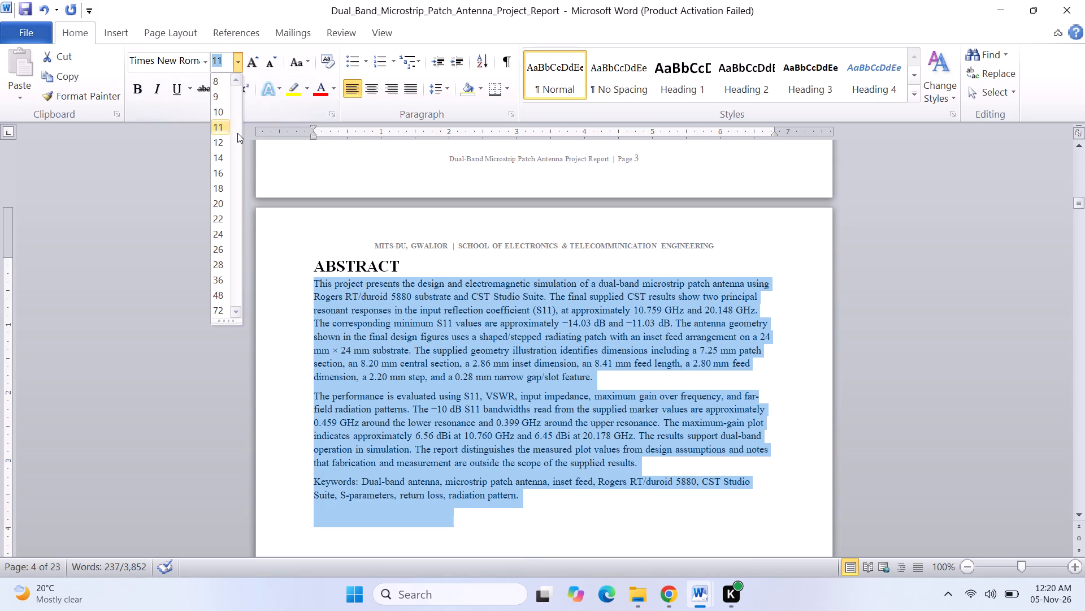
{"action": "left_click", "coordinate": [222, 141]}
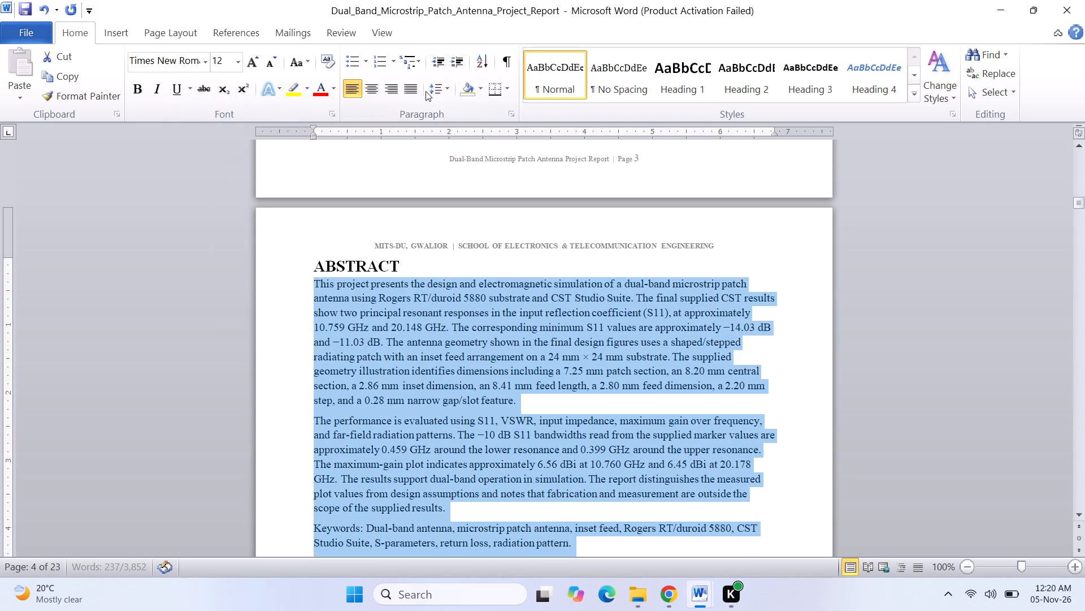
{"action": "left_click", "coordinate": [446, 92]}
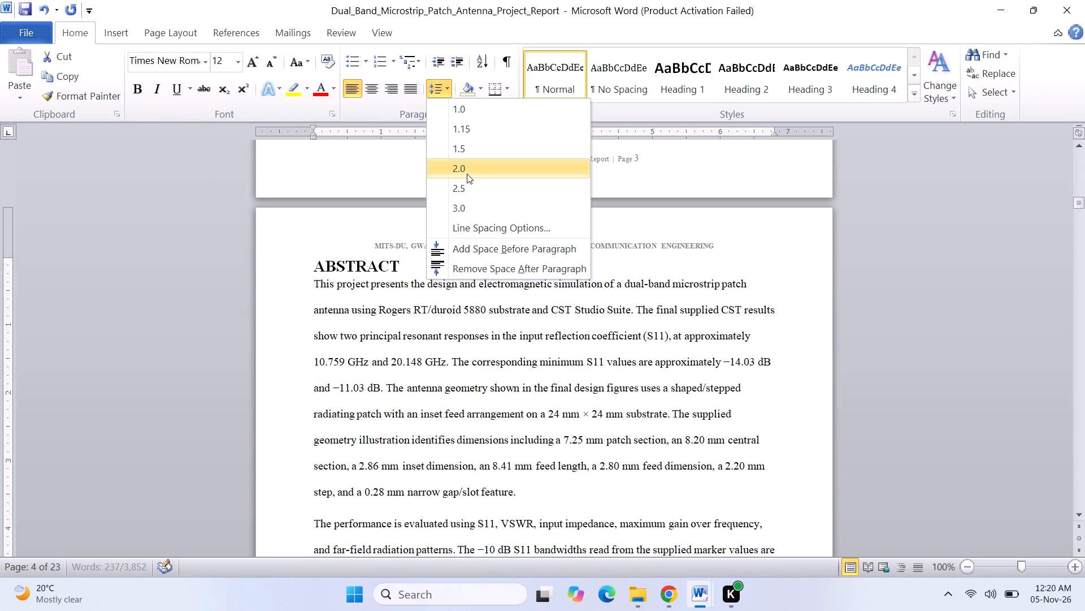
{"action": "left_click", "coordinate": [467, 174]}
Insert a blank line between the ABSTRACT heading and its first paragraph in the antenna report.
{"action": "left_click", "coordinate": [405, 267]}
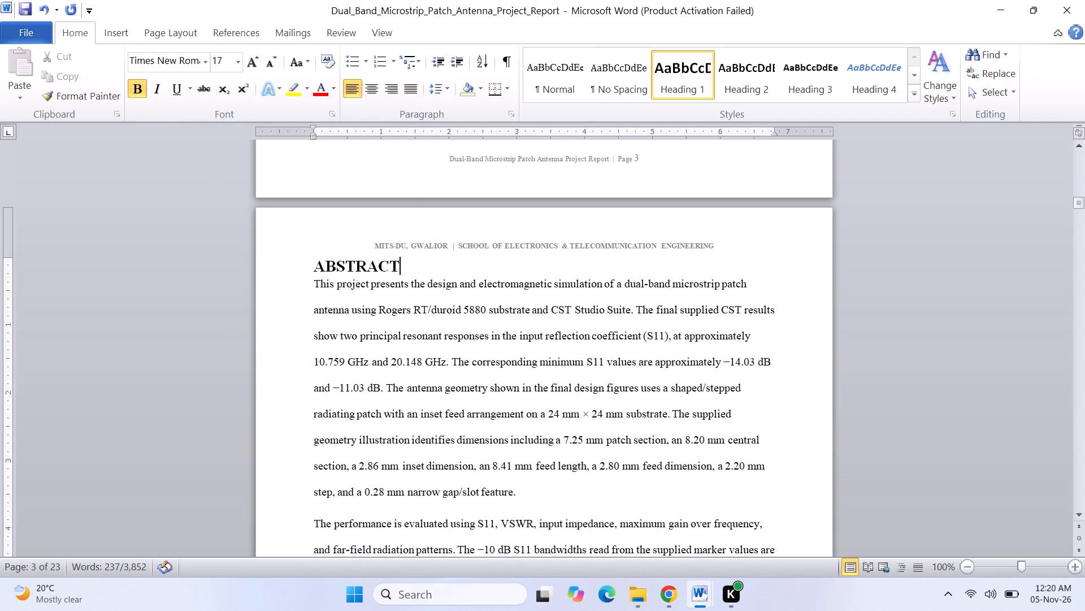
{"action": "key", "text": "Return"}
{"action": "left_click", "coordinate": [137, 339]}
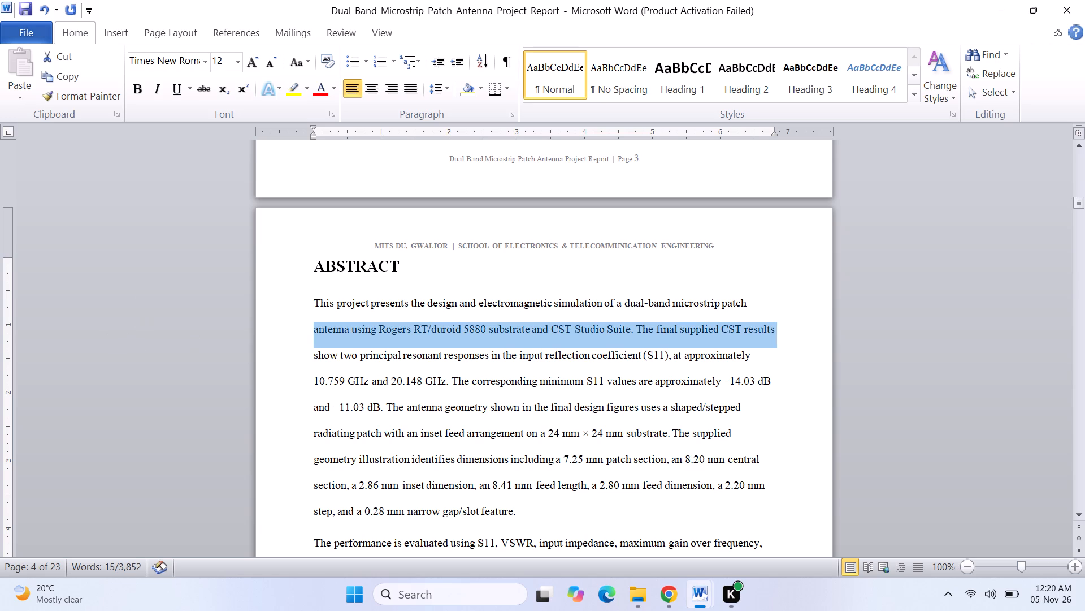
{"action": "left_click", "coordinate": [197, 424]}
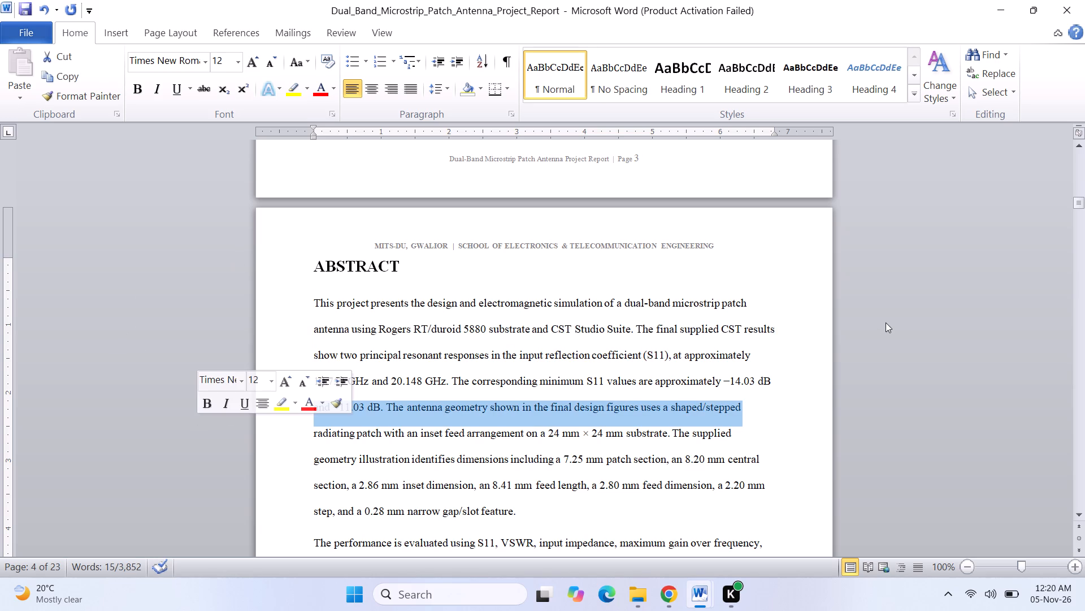
{"action": "left_click", "coordinate": [886, 322]}
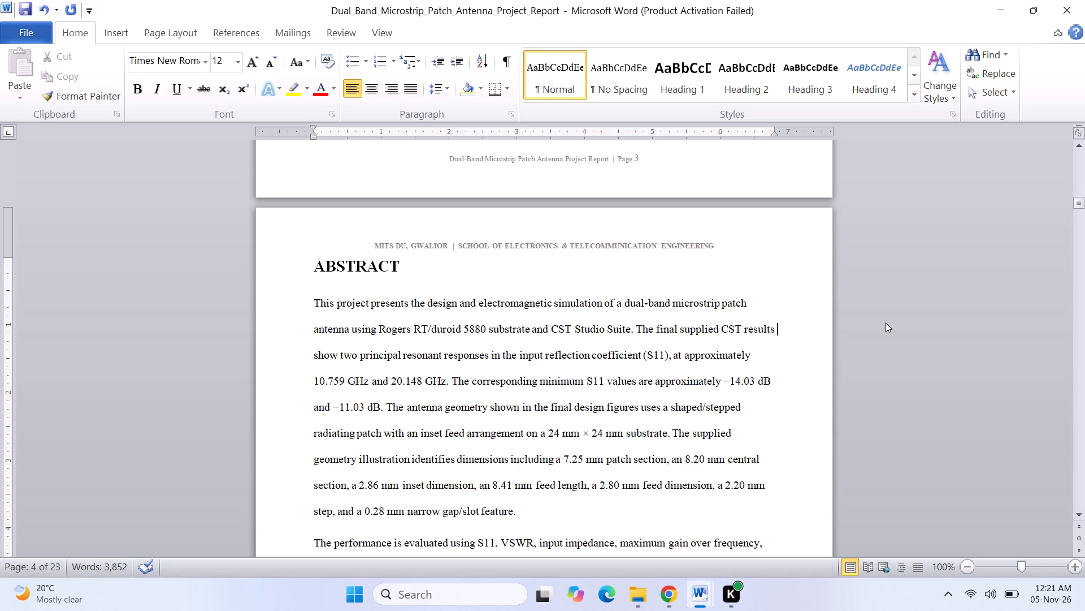
Delete the entire Keywords paragraph at the end of the antenna report's Abstract.
{"action": "scroll", "coordinate": [886, 322], "scroll_direction": "down", "scroll_amount": 7}
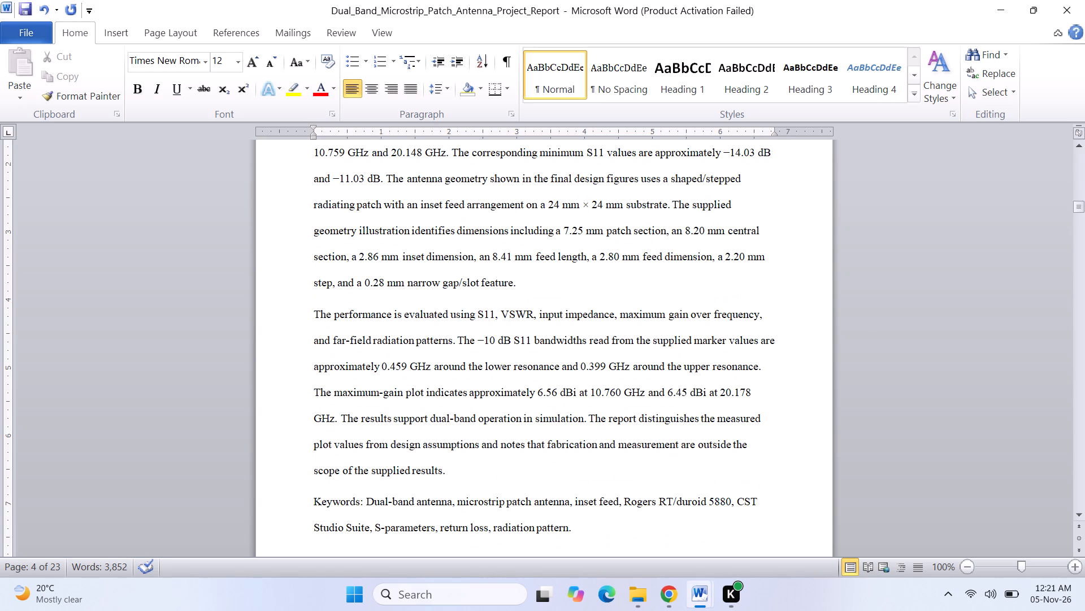
{"action": "scroll", "coordinate": [613, 489], "scroll_direction": "down", "scroll_amount": 1}
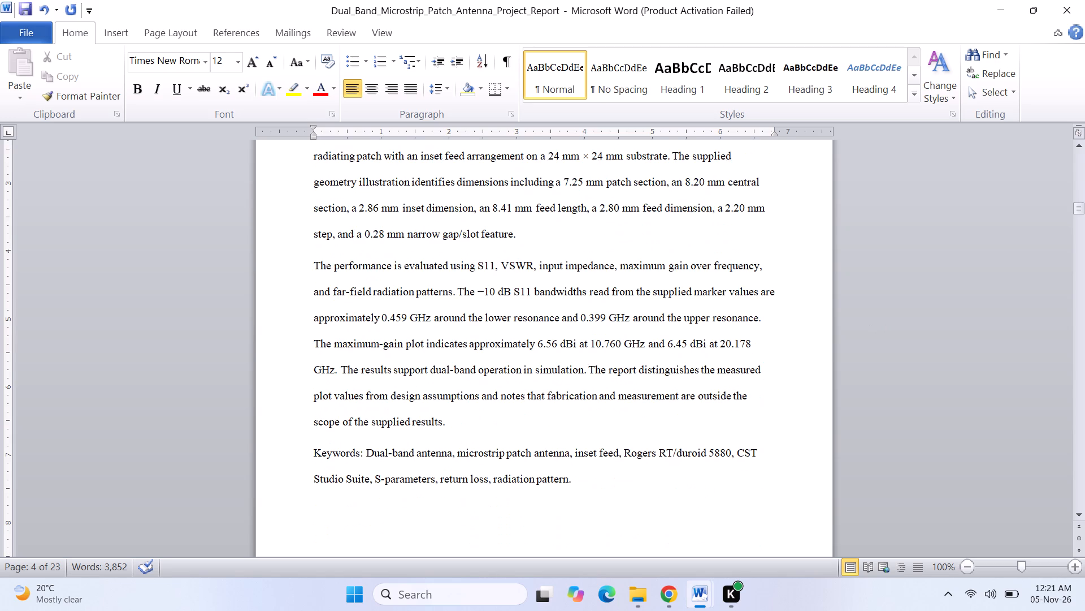
{"action": "left_click", "coordinate": [605, 489]}
{"action": "key", "text": "BackSpace"}
{"action": "key", "text": "BackSpace"}
{"action": "key", "text": "BackSpace"}
{"action": "key", "text": "BackSpace"}
{"action": "key", "text": "BackSpace"}
{"action": "key", "text": "BackSpace"}
{"action": "key", "text": "BackSpace"}
{"action": "key", "text": "BackSpace"}
{"action": "key", "text": "BackSpace"}
{"action": "key", "text": "BackSpace"}
{"action": "key", "text": "BackSpace"}
{"action": "key", "text": "BackSpace"}
{"action": "key", "text": "BackSpace"}
{"action": "key", "text": "BackSpace"}
{"action": "key", "text": "BackSpace"}
{"action": "key", "text": "BackSpace"}
{"action": "key", "text": "BackSpace"}
{"action": "key", "text": "BackSpace"}
{"action": "key", "text": "BackSpace"}
{"action": "key", "text": "BackSpace"}
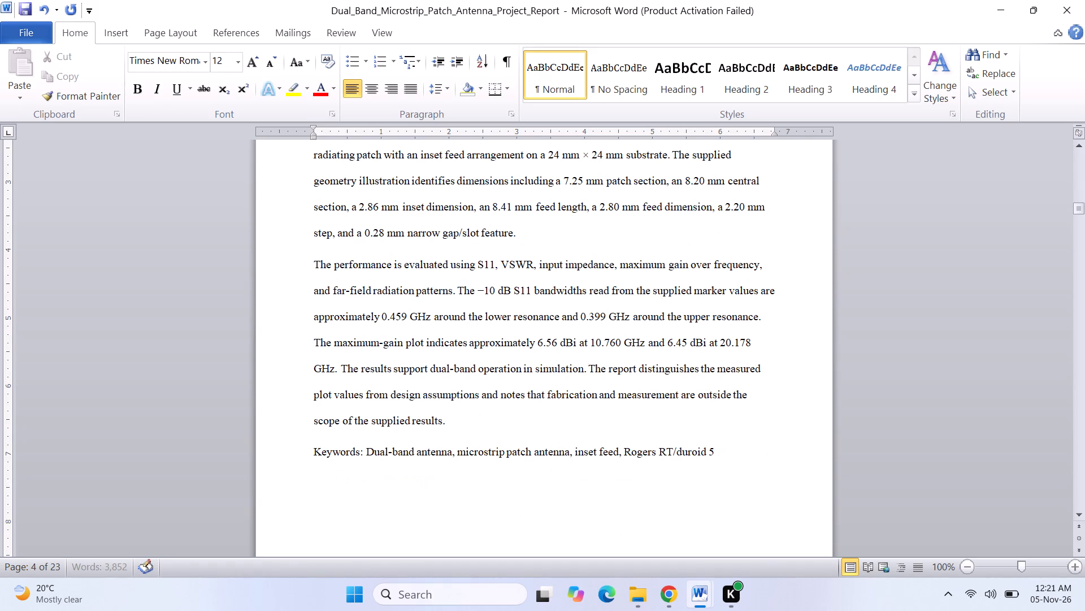
{"action": "key", "text": "BackSpace"}
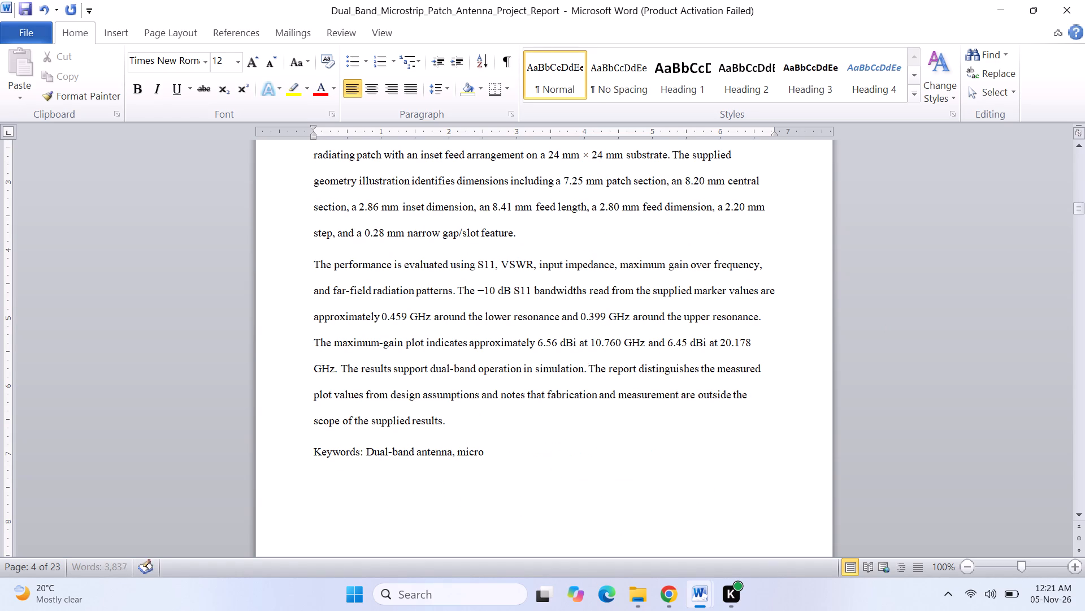
{"action": "key", "text": "BackSpace"}
{"action": "key", "text": "BackSpace"}
{"action": "key", "text": "BackSpace"}
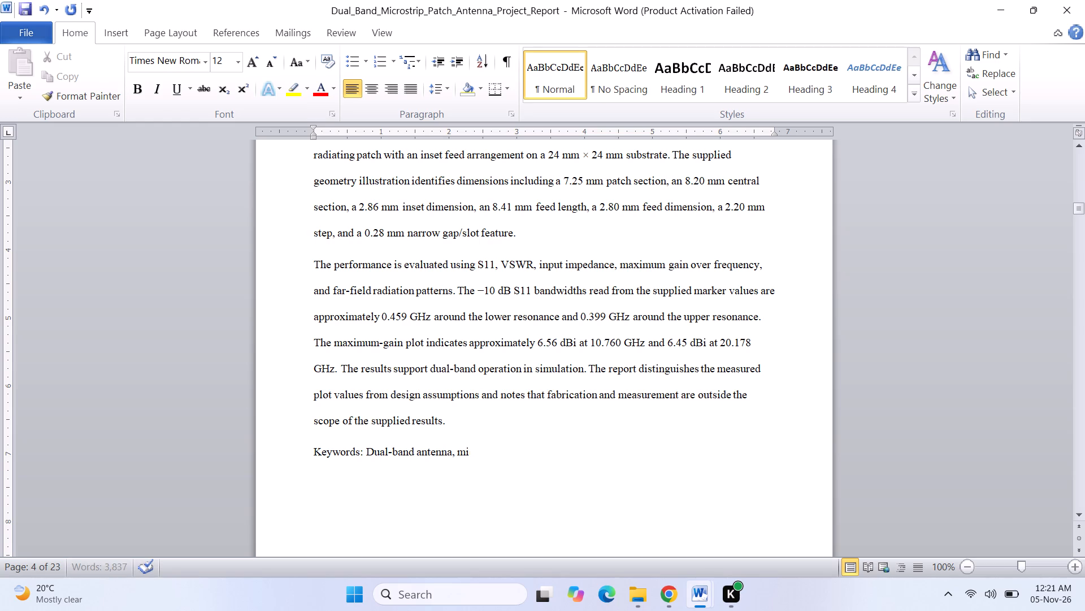
{"action": "key", "text": "BackSpace"}
{"action": "key", "text": "BackSpace"}
{"action": "key", "text": "BackSpace"}
{"action": "key", "text": "BackSpace"}
{"action": "key", "text": "BackSpace"}
{"action": "key", "text": "BackSpace"}
{"action": "key", "text": "BackSpace"}
{"action": "key", "text": "BackSpace"}
{"action": "key", "text": "BackSpace"}
{"action": "key", "text": "BackSpace"}
{"action": "key", "text": "BackSpace"}
{"action": "key", "text": "BackSpace"}
{"action": "key", "text": "BackSpace"}
{"action": "key", "text": "BackSpace"}
{"action": "key", "text": "BackSpace"}
{"action": "key", "text": "BackSpace"}
{"action": "key", "text": "BackSpace"}
{"action": "key", "text": "BackSpace"}
{"action": "key", "text": "BackSpace"}
{"action": "key", "text": "BackSpace"}
{"action": "key", "text": "BackSpace"}
{"action": "key", "text": "BackSpace"}
{"action": "key", "text": "BackSpace"}
{"action": "key", "text": "BackSpace"}
{"action": "key", "text": "BackSpace"}
{"action": "key", "text": "BackSpace"}
{"action": "key", "text": "BackSpace"}
{"action": "key", "text": "BackSpace"}
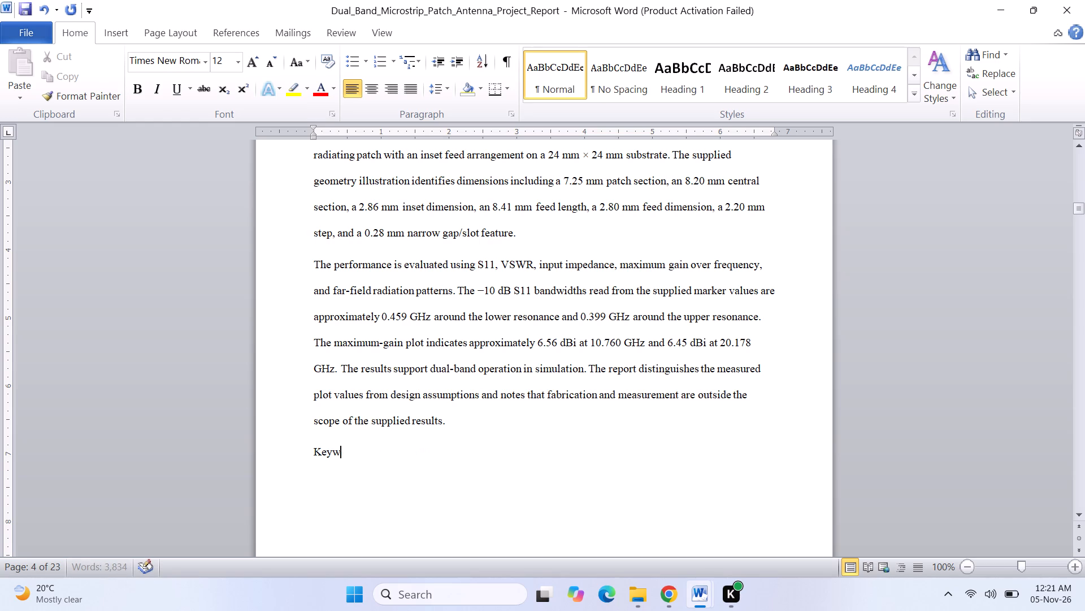
{"action": "key", "text": "BackSpace"}
{"action": "key", "text": "BackSpace"}
{"action": "key", "text": "BackSpace"}
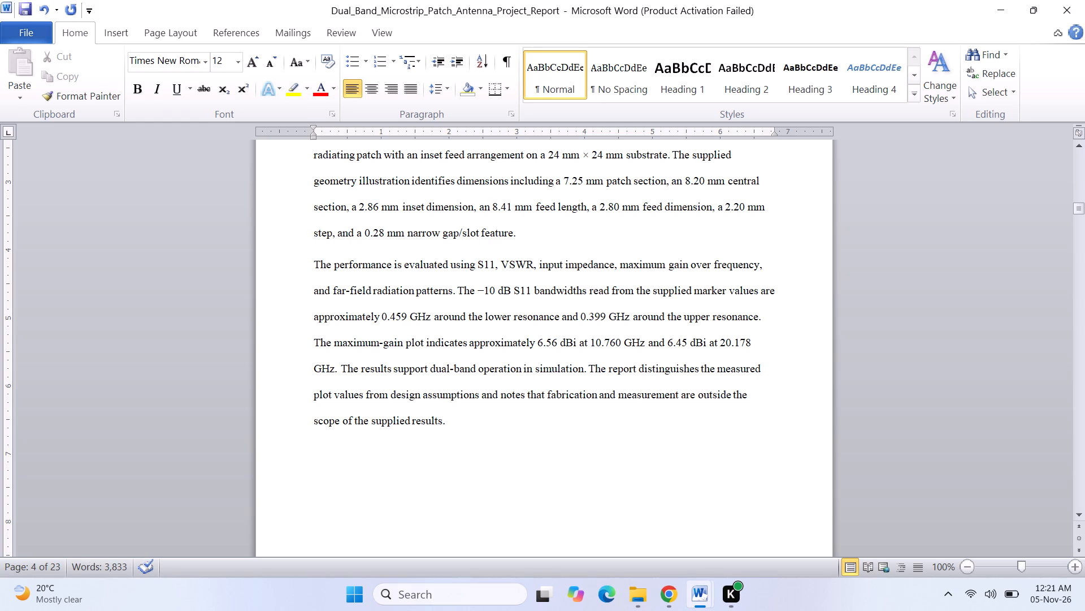
Review the pages from the Abstract back to the cover in the Micro Proj Sem V Final document for layout comparison.
{"action": "scroll", "coordinate": [474, 319], "scroll_direction": "up", "scroll_amount": 8}
{"action": "scroll", "coordinate": [474, 319], "scroll_direction": "down", "scroll_amount": 5}
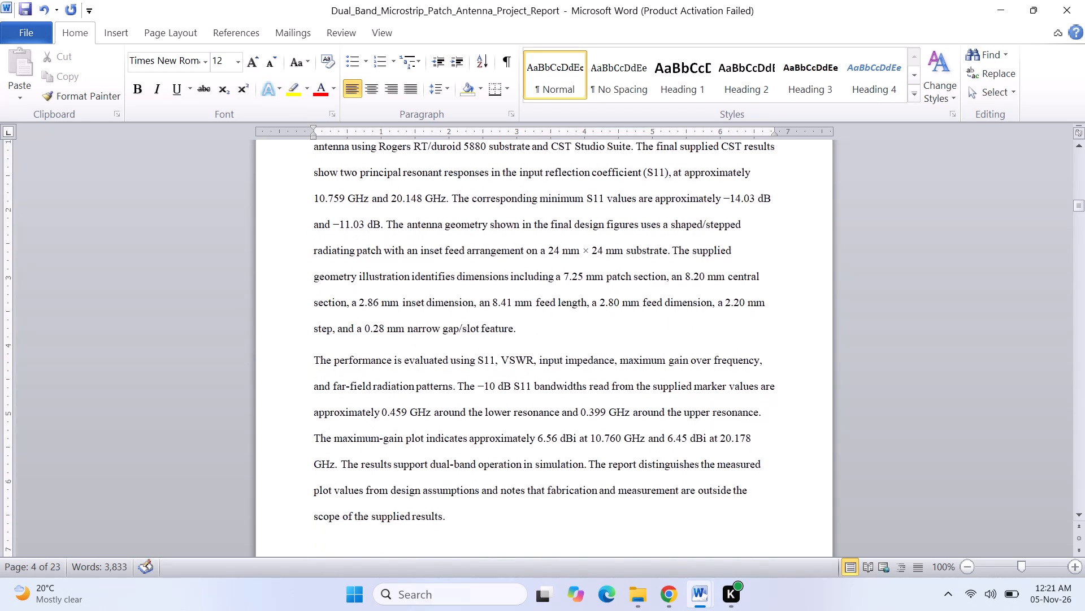
{"action": "scroll", "coordinate": [474, 319], "scroll_direction": "up", "scroll_amount": 6}
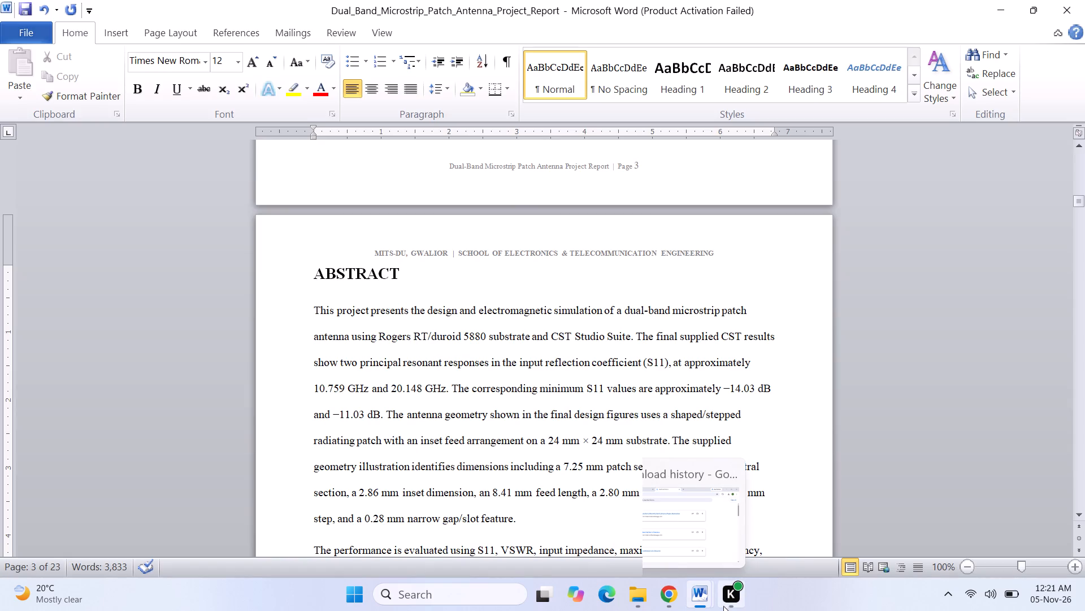
{"action": "left_click", "coordinate": [623, 540]}
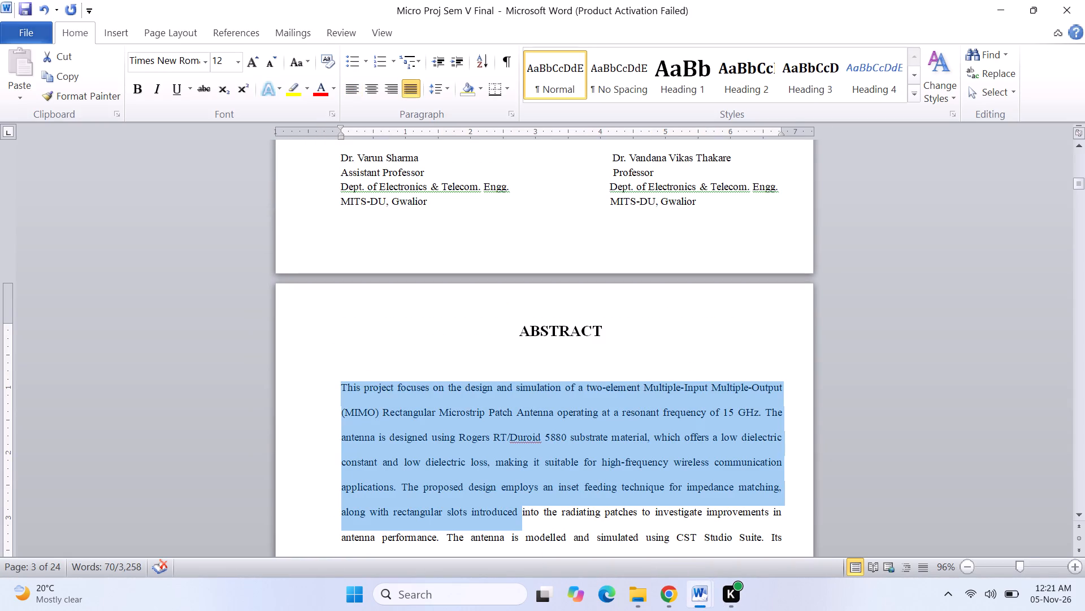
{"action": "scroll", "coordinate": [465, 313], "scroll_direction": "up", "scroll_amount": 15}
{"action": "scroll", "coordinate": [465, 313], "scroll_direction": "up", "scroll_amount": 14}
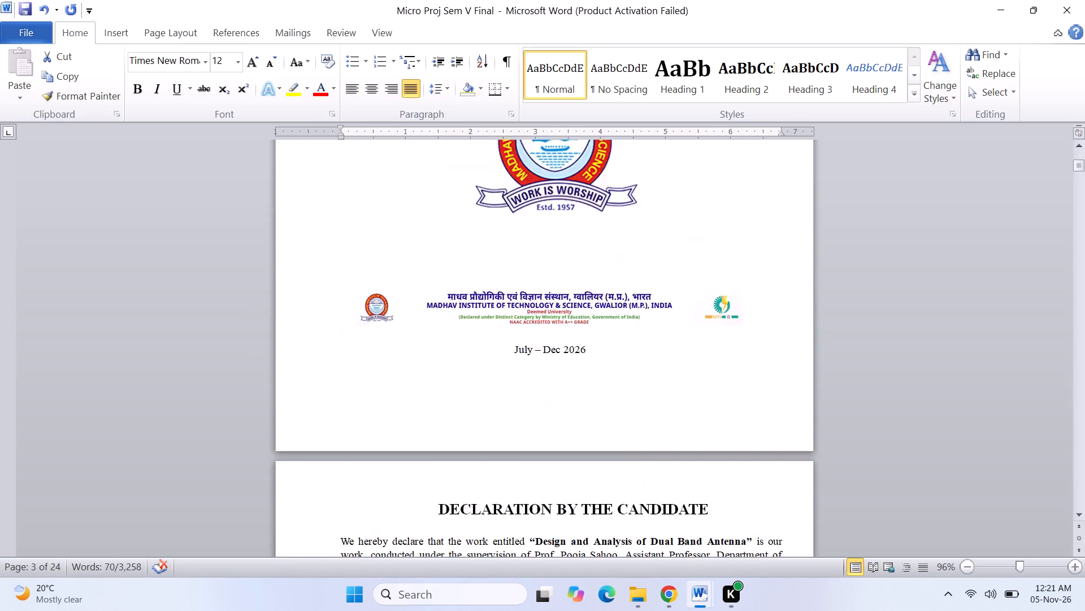
{"action": "scroll", "coordinate": [465, 313], "scroll_direction": "up", "scroll_amount": 7}
{"action": "scroll", "coordinate": [465, 313], "scroll_direction": "down", "scroll_amount": 10}
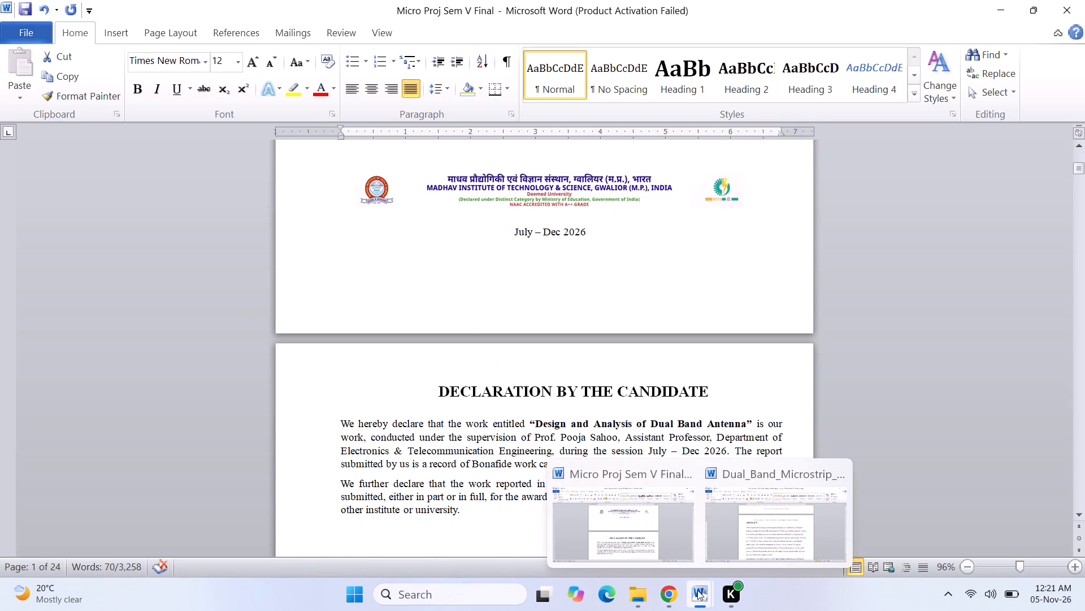
Look through the antenna report's front pages, from the cover to the Acknowledgement, to compare their layout with the reference document.
{"action": "left_click", "coordinate": [804, 513]}
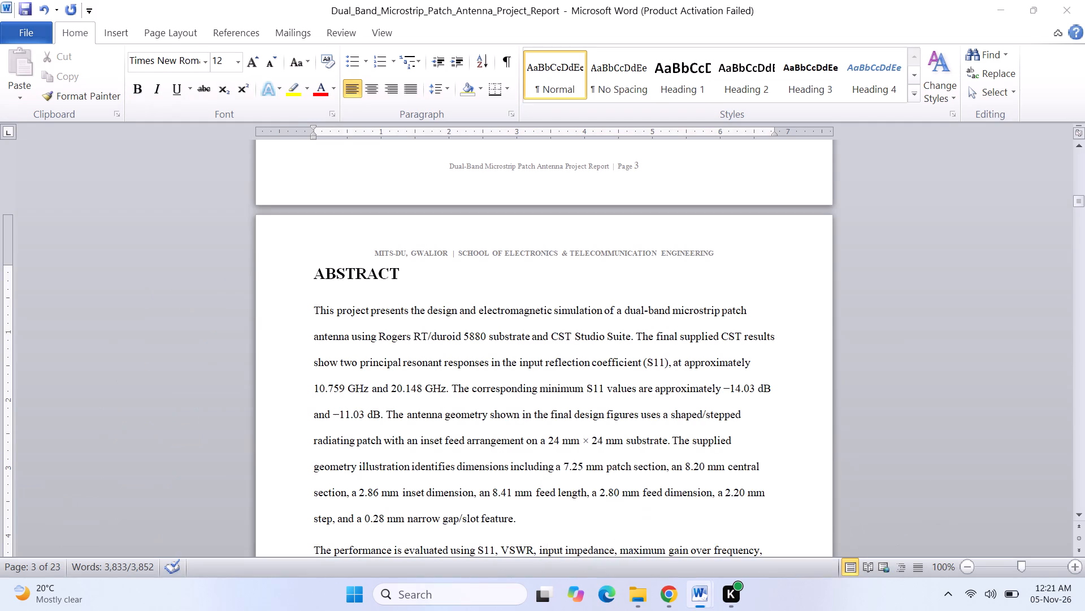
{"action": "scroll", "coordinate": [563, 350], "scroll_direction": "up", "scroll_amount": 14}
{"action": "scroll", "coordinate": [563, 350], "scroll_direction": "up", "scroll_amount": 13}
{"action": "scroll", "coordinate": [563, 350], "scroll_direction": "up", "scroll_amount": 11}
{"action": "scroll", "coordinate": [563, 350], "scroll_direction": "down", "scroll_amount": 8}
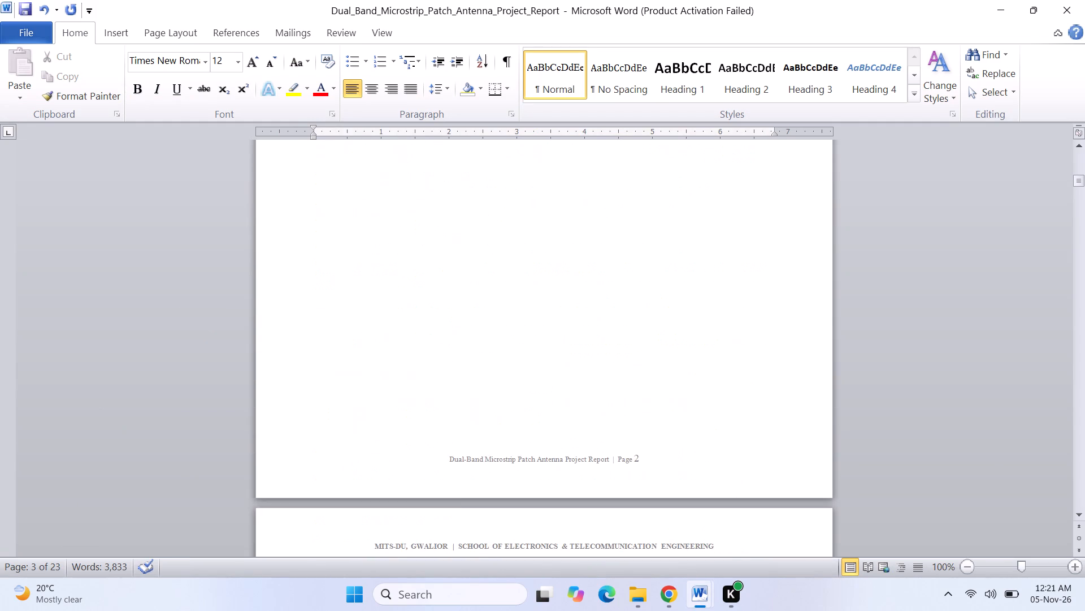
{"action": "scroll", "coordinate": [563, 350], "scroll_direction": "up", "scroll_amount": 20}
{"action": "scroll", "coordinate": [563, 350], "scroll_direction": "up", "scroll_amount": 6}
{"action": "scroll", "coordinate": [563, 350], "scroll_direction": "down", "scroll_amount": 4}
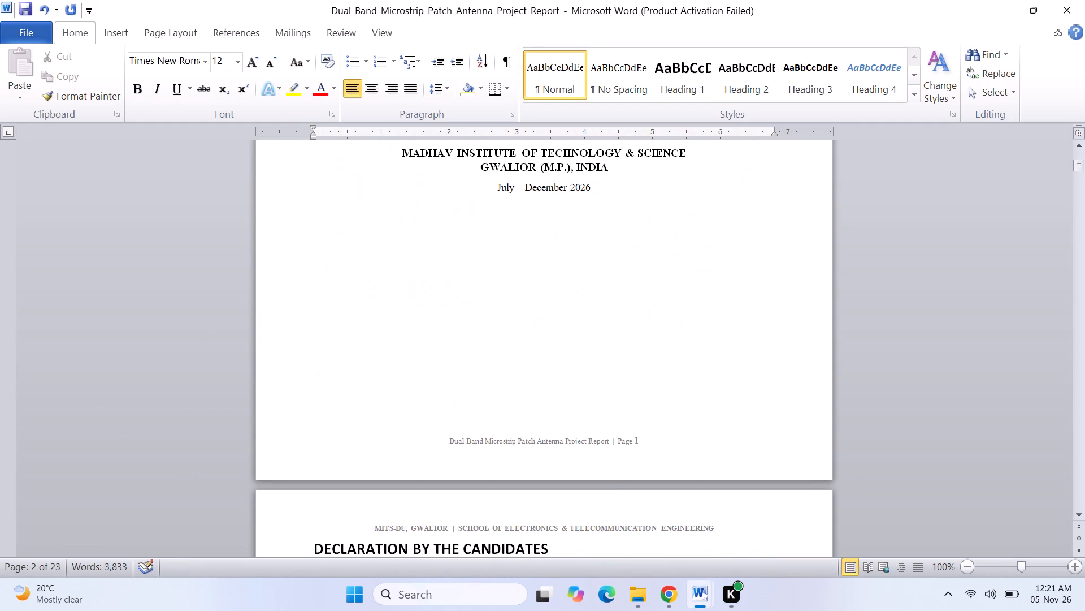
{"action": "scroll", "coordinate": [563, 350], "scroll_direction": "down", "scroll_amount": 18}
{"action": "scroll", "coordinate": [571, 313], "scroll_direction": "down", "scroll_amount": 17}
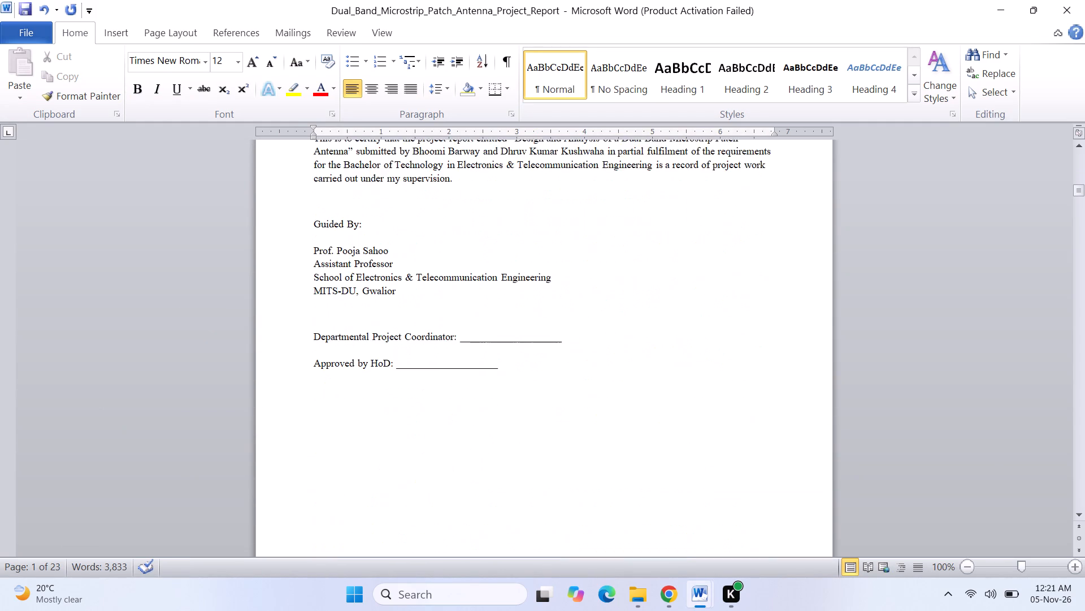
{"action": "scroll", "coordinate": [571, 313], "scroll_direction": "down", "scroll_amount": 20}
{"action": "scroll", "coordinate": [571, 313], "scroll_direction": "up", "scroll_amount": 8}
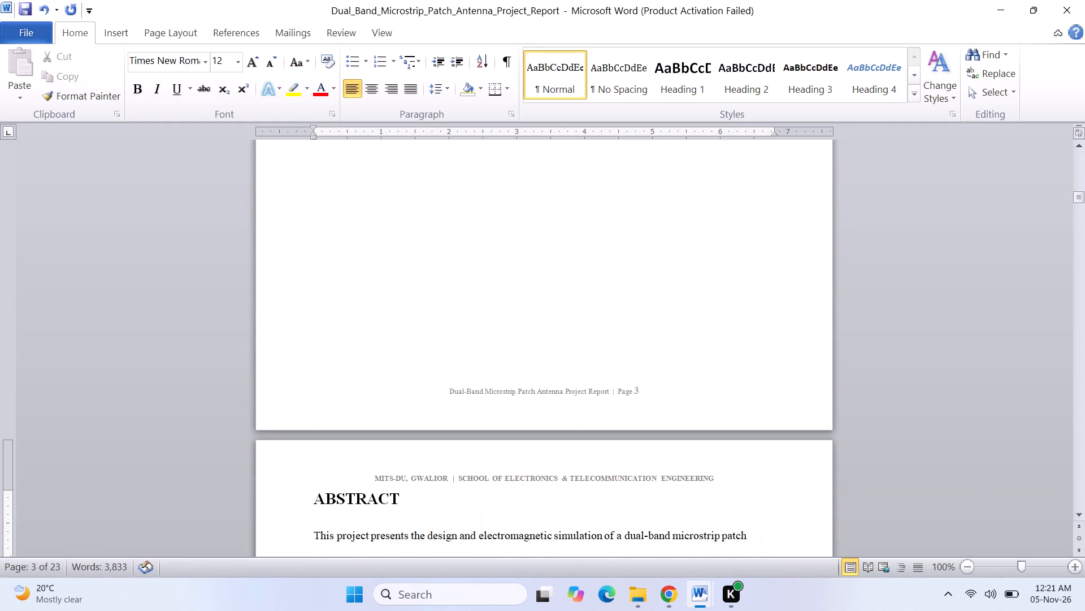
{"action": "scroll", "coordinate": [571, 313], "scroll_direction": "down", "scroll_amount": 7}
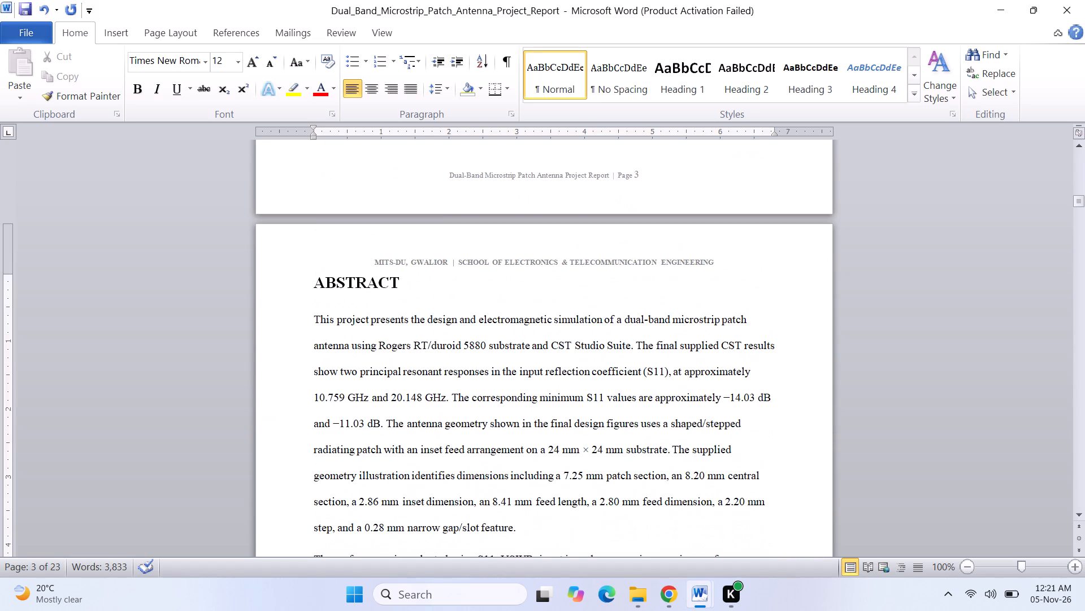
{"action": "scroll", "coordinate": [571, 313], "scroll_direction": "down", "scroll_amount": 13}
{"action": "scroll", "coordinate": [571, 313], "scroll_direction": "down", "scroll_amount": 9}
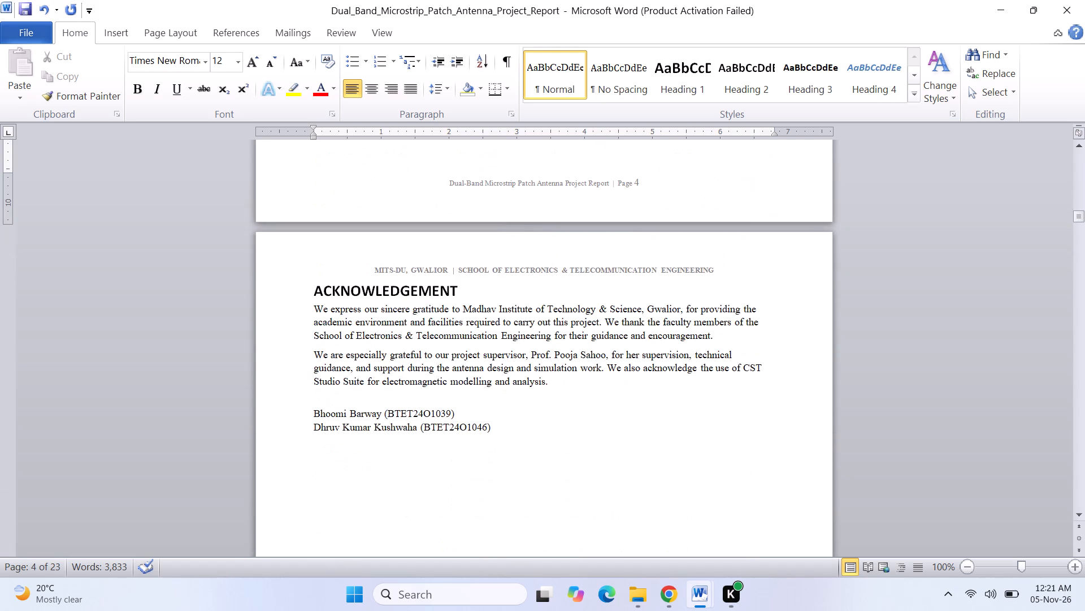
{"action": "scroll", "coordinate": [544, 480], "scroll_direction": "up", "scroll_amount": 18}
{"action": "scroll", "coordinate": [544, 480], "scroll_direction": "up", "scroll_amount": 5}
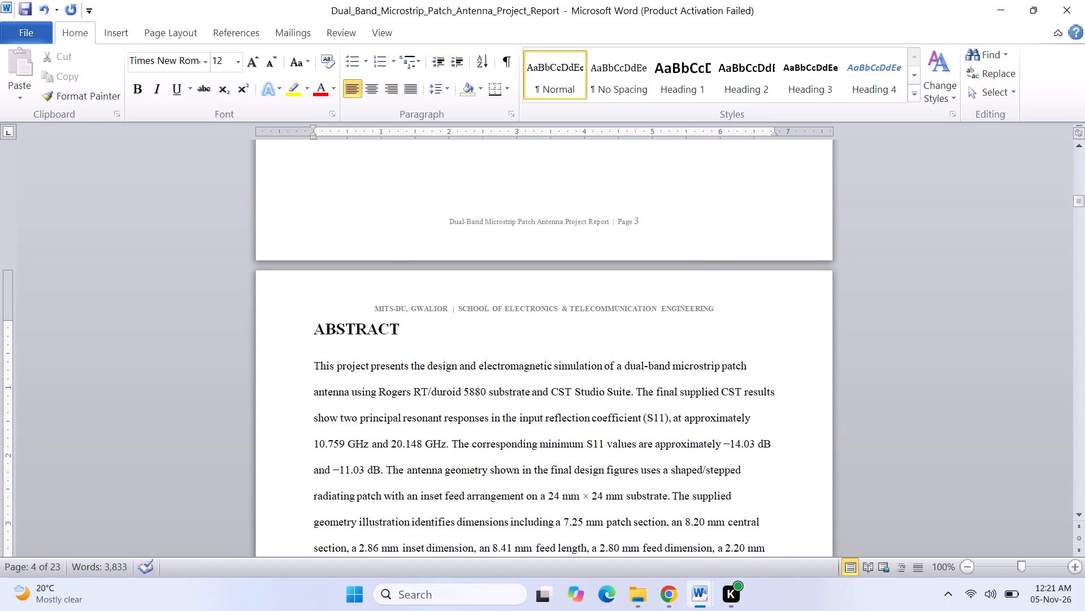
{"action": "scroll", "coordinate": [544, 480], "scroll_direction": "down", "scroll_amount": 1}
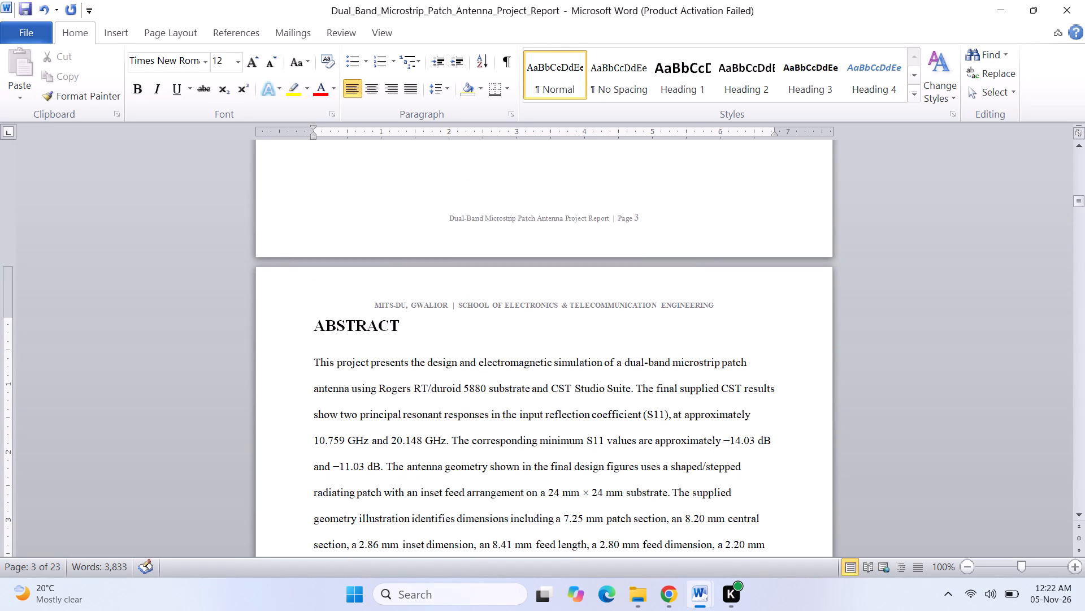
{"action": "scroll", "coordinate": [296, 328], "scroll_direction": "up", "scroll_amount": 3}
{"action": "scroll", "coordinate": [296, 328], "scroll_direction": "down", "scroll_amount": 11}
{"action": "scroll", "coordinate": [296, 328], "scroll_direction": "up", "scroll_amount": 2}
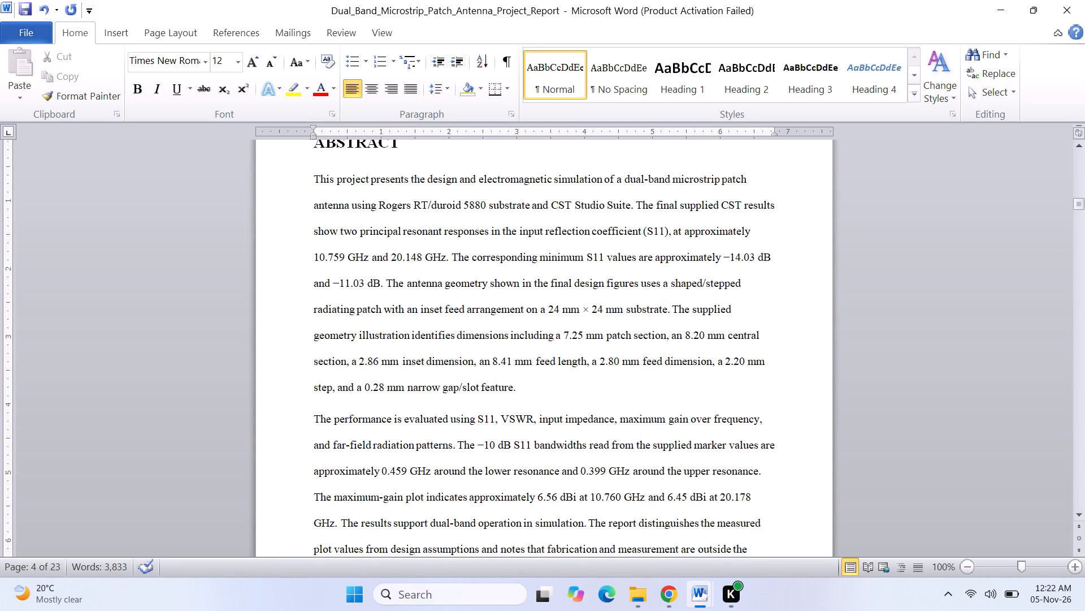
{"action": "scroll", "coordinate": [629, 298], "scroll_direction": "up", "scroll_amount": 20}
{"action": "scroll", "coordinate": [629, 298], "scroll_direction": "up", "scroll_amount": 7}
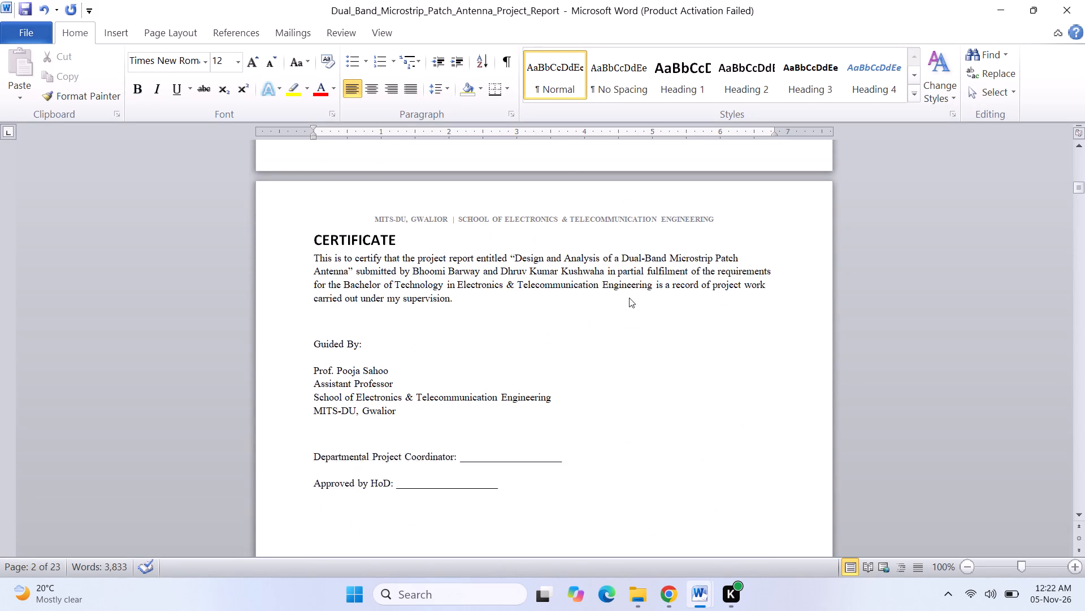
{"action": "scroll", "coordinate": [629, 298], "scroll_direction": "up", "scroll_amount": 18}
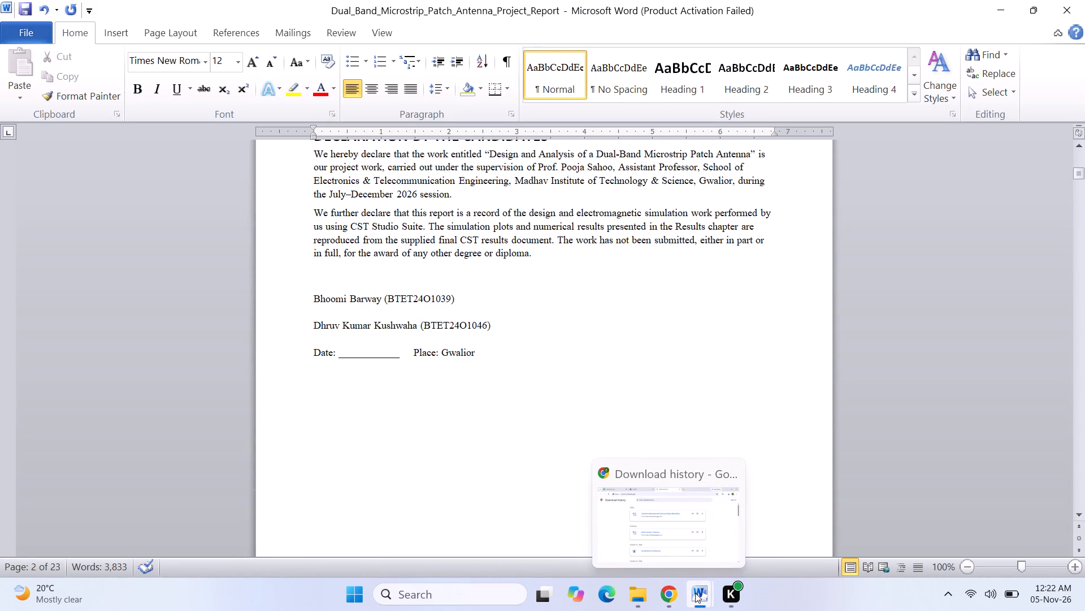
Examine the Declaration and Abstract layout, including text alignment, in the Micro Proj Sem V Final document.
{"action": "left_click", "coordinate": [669, 556]}
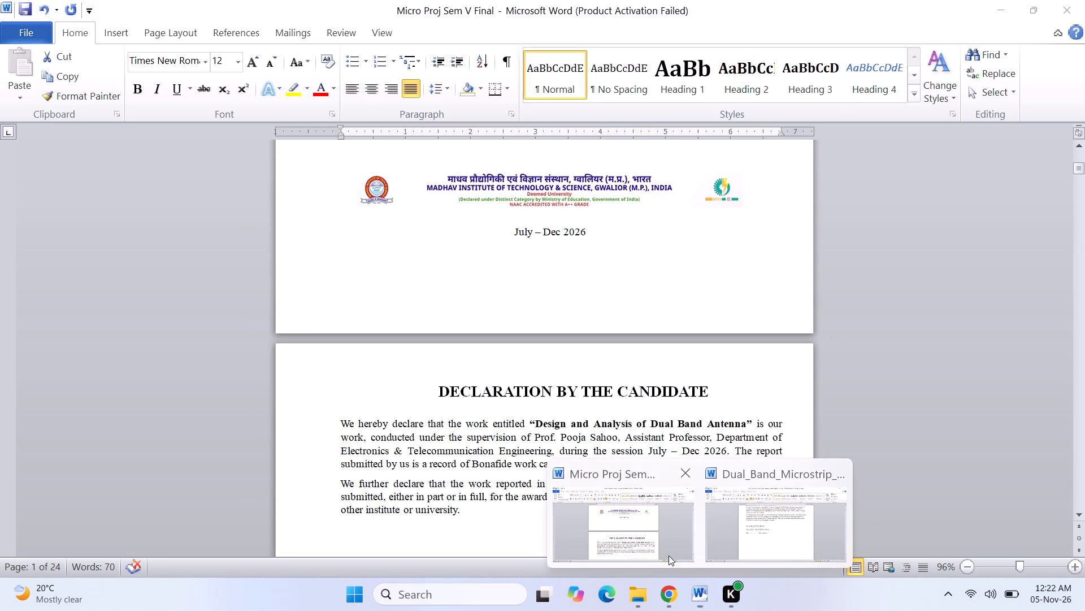
{"action": "scroll", "coordinate": [733, 436], "scroll_direction": "up", "scroll_amount": 20}
{"action": "scroll", "coordinate": [733, 436], "scroll_direction": "up", "scroll_amount": 2}
{"action": "scroll", "coordinate": [733, 436], "scroll_direction": "down", "scroll_amount": 19}
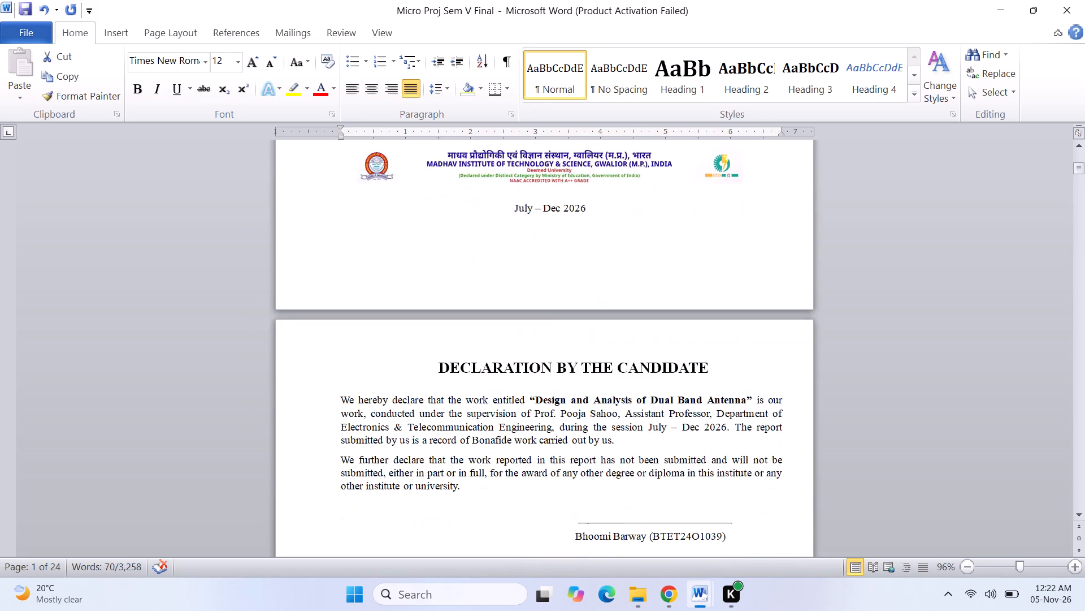
{"action": "scroll", "coordinate": [733, 436], "scroll_direction": "down", "scroll_amount": 13}
{"action": "scroll", "coordinate": [733, 436], "scroll_direction": "down", "scroll_amount": 18}
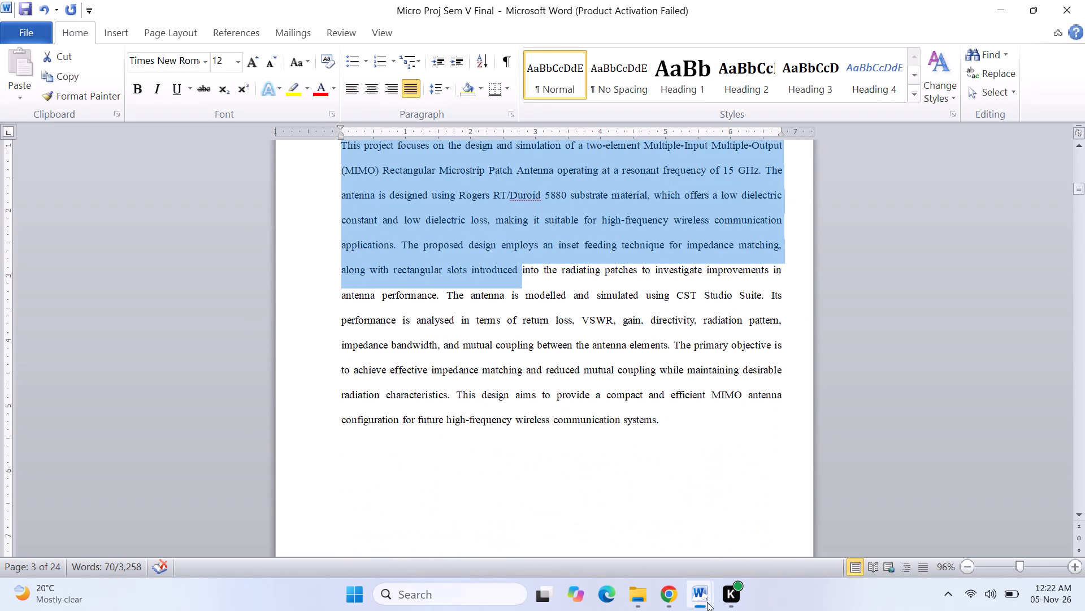
Justify all the Abstract body paragraphs in the dual-band antenna report.
{"action": "left_click", "coordinate": [749, 526]}
{"action": "scroll", "coordinate": [573, 270], "scroll_direction": "up", "scroll_amount": 7}
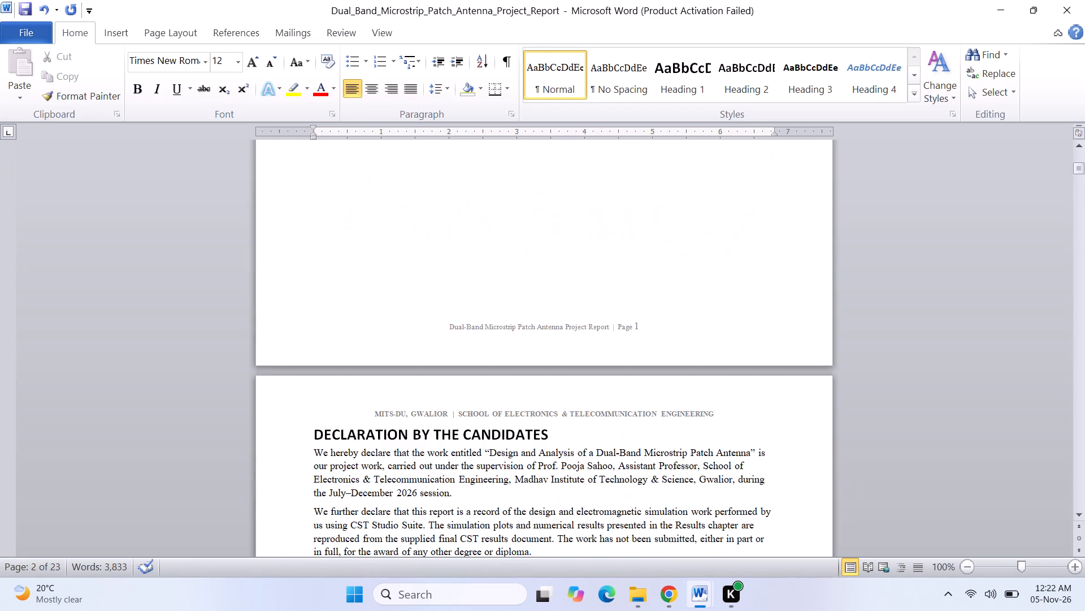
{"action": "scroll", "coordinate": [573, 270], "scroll_direction": "up", "scroll_amount": 2}
{"action": "scroll", "coordinate": [573, 270], "scroll_direction": "up", "scroll_amount": 20}
{"action": "scroll", "coordinate": [573, 270], "scroll_direction": "up", "scroll_amount": 3}
{"action": "scroll", "coordinate": [573, 270], "scroll_direction": "down", "scroll_amount": 10}
{"action": "scroll", "coordinate": [573, 270], "scroll_direction": "up", "scroll_amount": 15}
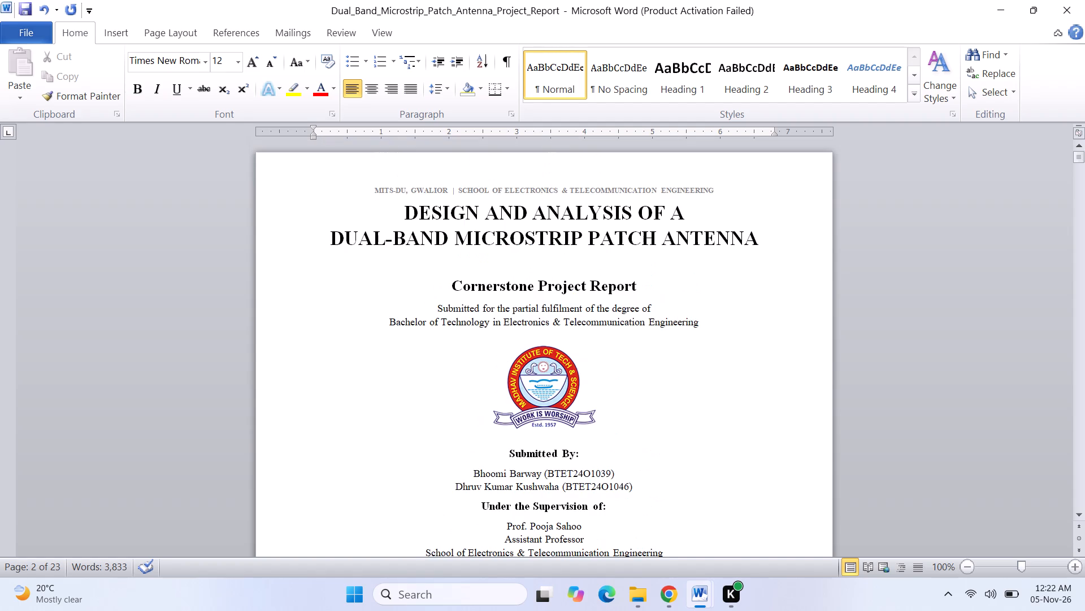
{"action": "scroll", "coordinate": [573, 270], "scroll_direction": "down", "scroll_amount": 20}
{"action": "scroll", "coordinate": [573, 270], "scroll_direction": "down", "scroll_amount": 19}
{"action": "scroll", "coordinate": [573, 270], "scroll_direction": "down", "scroll_amount": 11}
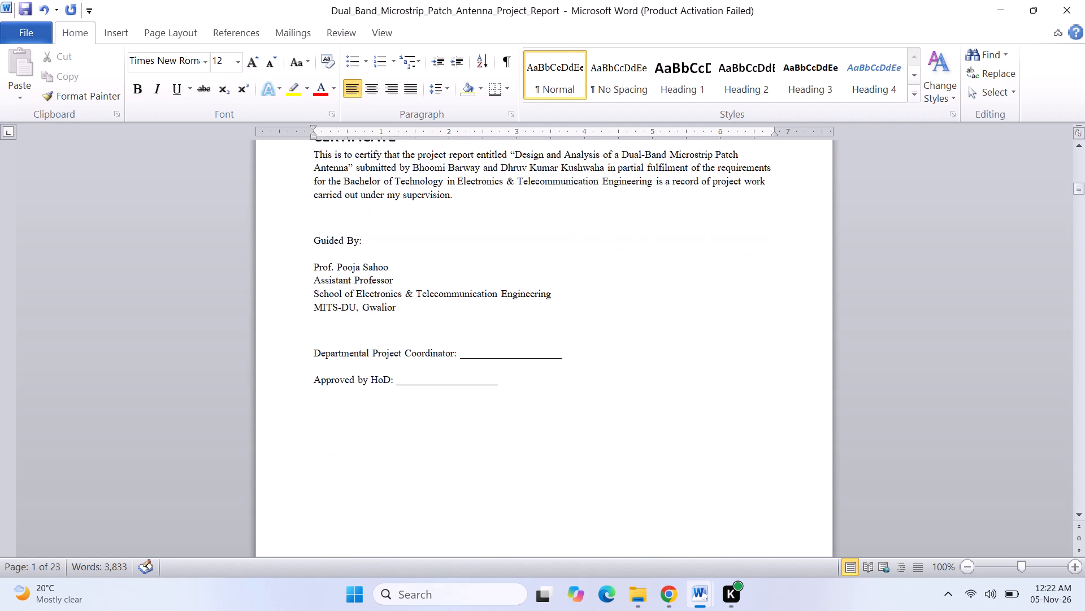
{"action": "scroll", "coordinate": [573, 270], "scroll_direction": "down", "scroll_amount": 20}
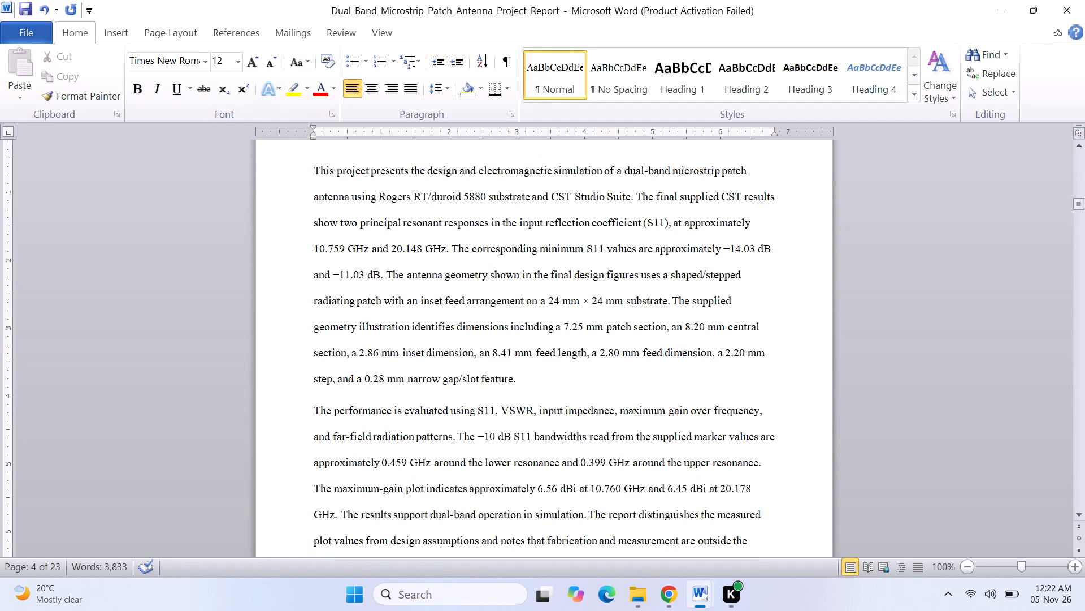
{"action": "left_click_drag", "start_coordinate": [314, 167], "coordinate": [751, 505]}
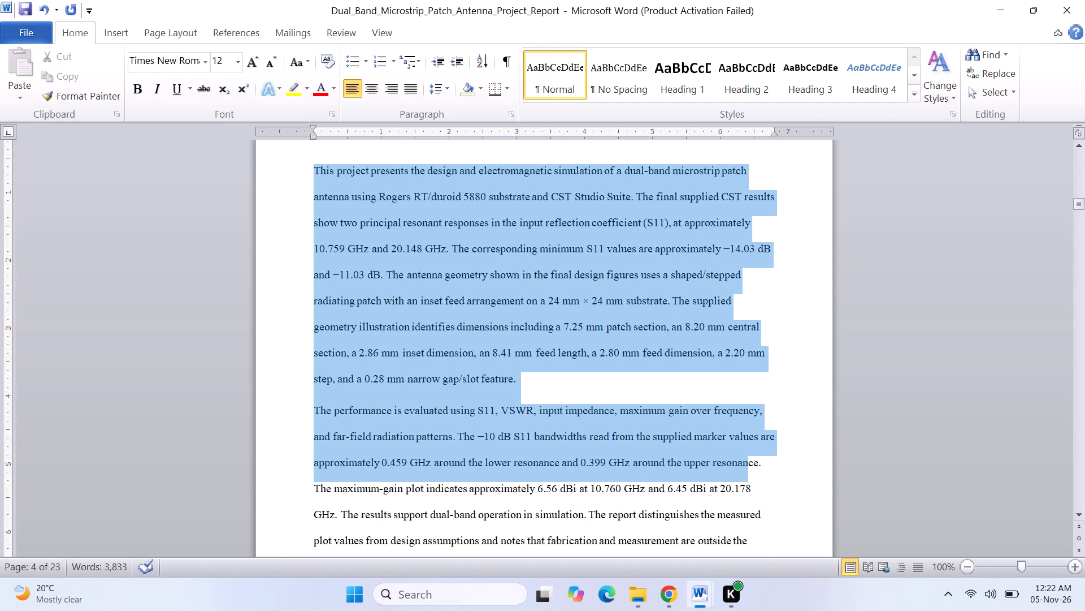
{"action": "left_click_drag", "start_coordinate": [751, 505], "coordinate": [704, 429]}
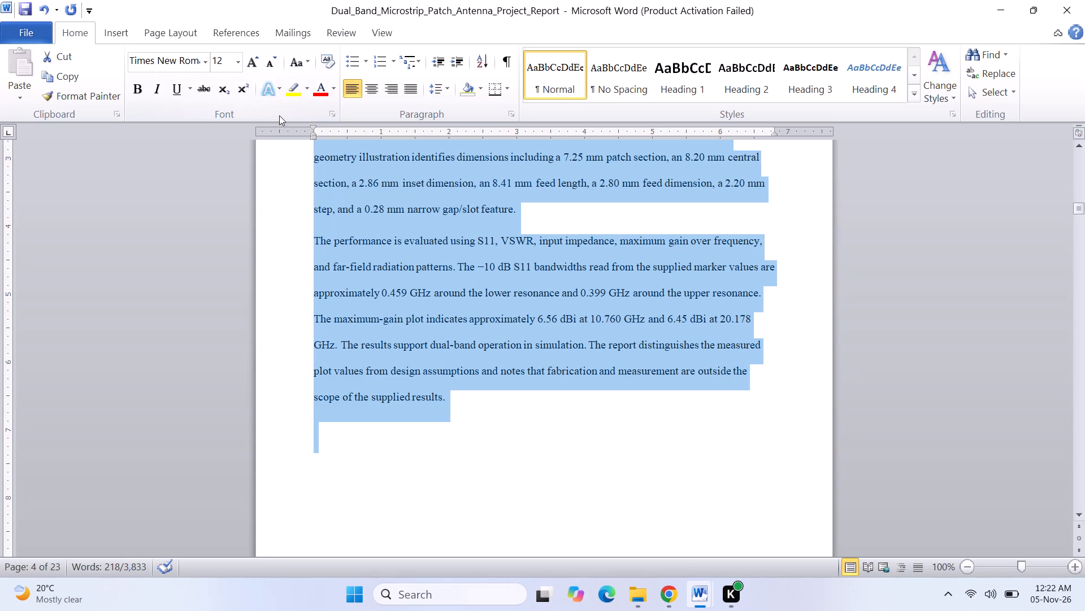
{"action": "left_click", "coordinate": [411, 91]}
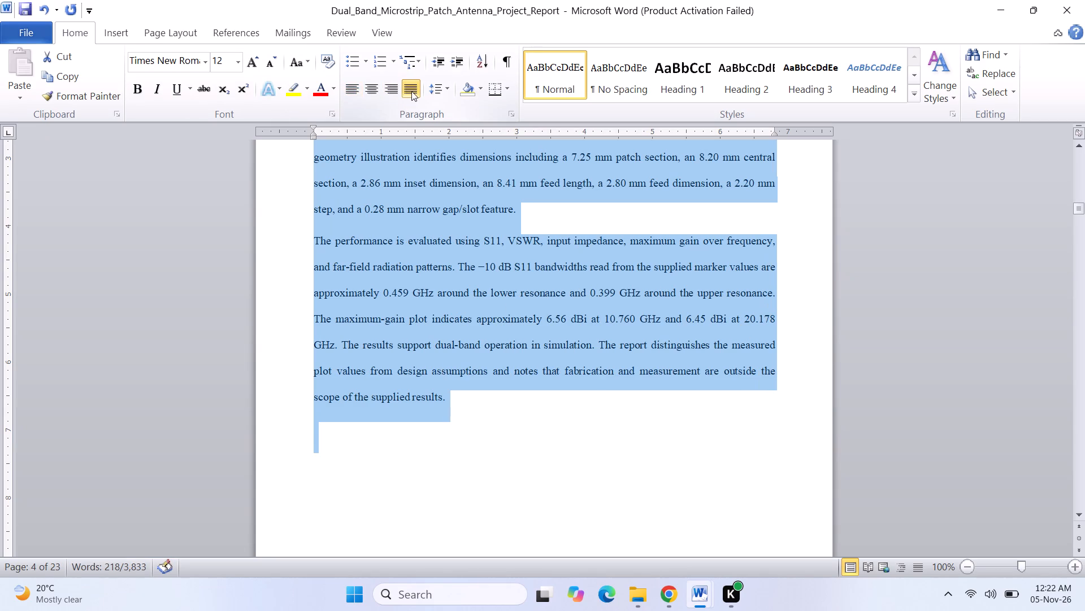
{"action": "left_click", "coordinate": [976, 448]}
{"action": "scroll", "coordinate": [676, 260], "scroll_direction": "up", "scroll_amount": 8}
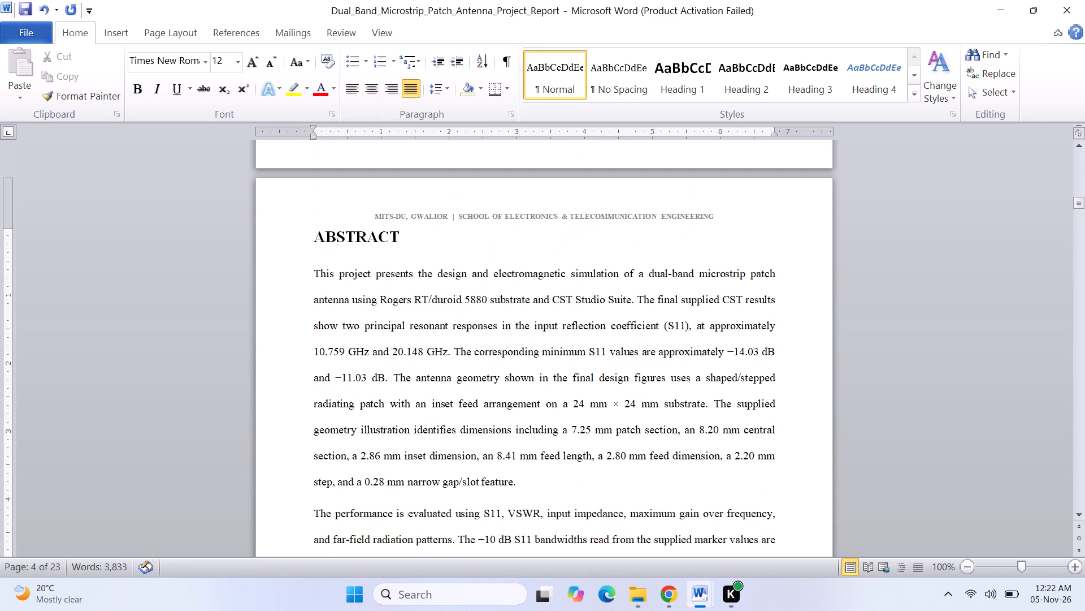
{"action": "scroll", "coordinate": [676, 260], "scroll_direction": "down", "scroll_amount": 2}
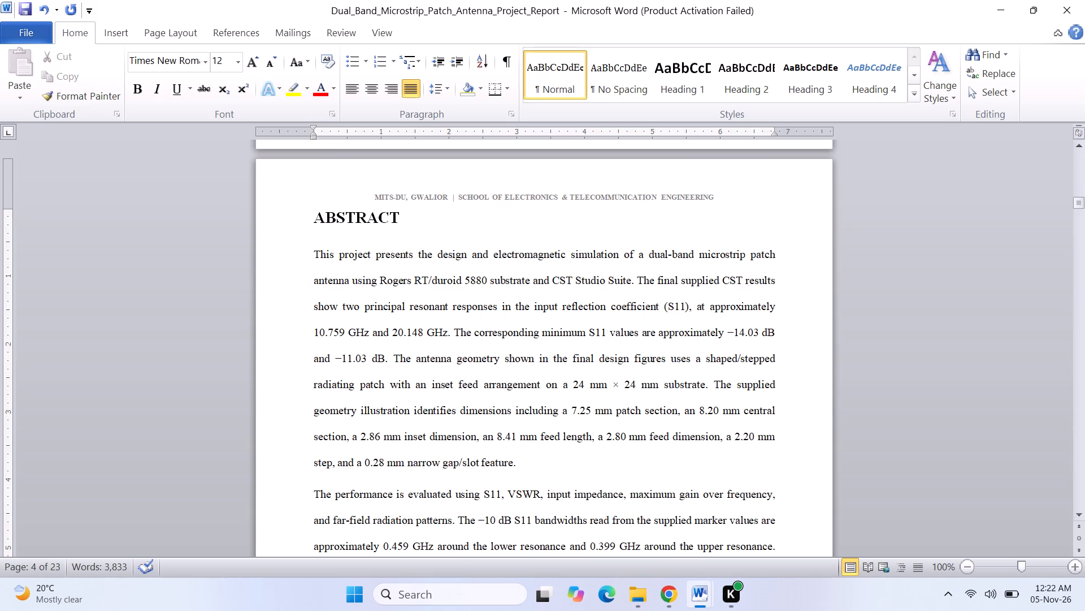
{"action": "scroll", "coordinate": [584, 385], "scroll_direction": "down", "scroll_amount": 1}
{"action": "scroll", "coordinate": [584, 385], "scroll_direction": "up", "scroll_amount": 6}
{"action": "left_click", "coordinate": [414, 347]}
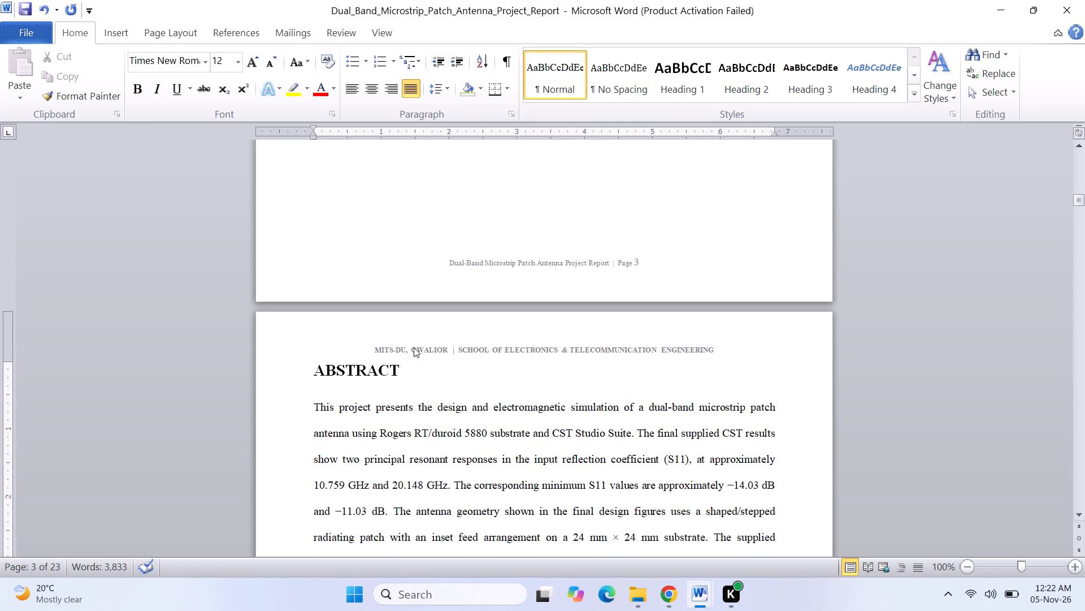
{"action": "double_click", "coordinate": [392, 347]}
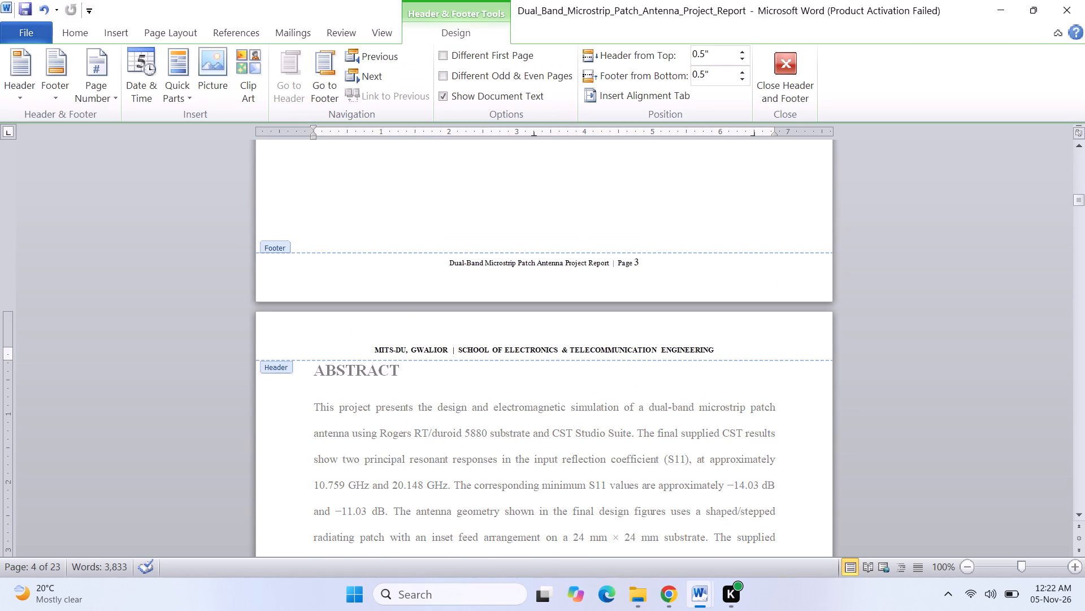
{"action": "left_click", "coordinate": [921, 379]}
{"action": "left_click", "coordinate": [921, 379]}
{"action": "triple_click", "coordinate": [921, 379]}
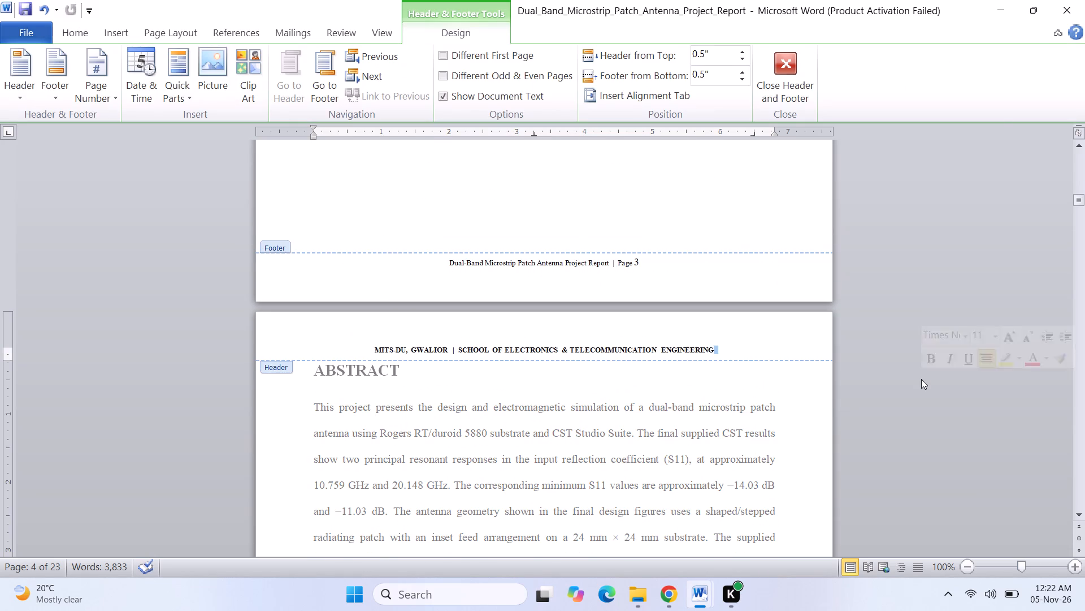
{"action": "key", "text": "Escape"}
Set the ACKNOWLEDGEMENT heading's font to Times New Roman in the antenna report.
{"action": "scroll", "coordinate": [678, 391], "scroll_direction": "up", "scroll_amount": 6}
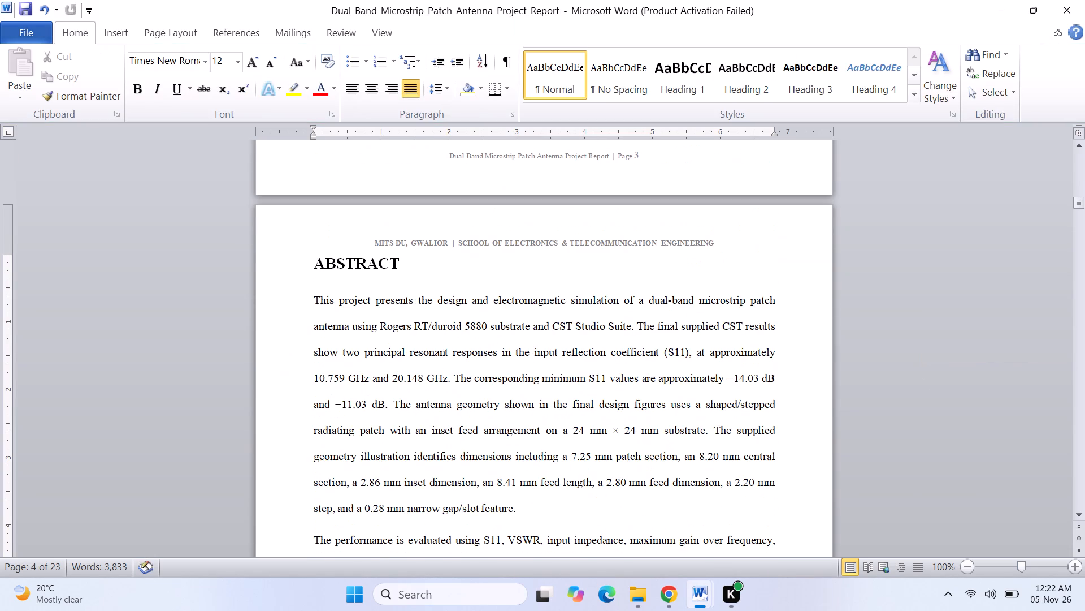
{"action": "scroll", "coordinate": [678, 391], "scroll_direction": "down", "scroll_amount": 4}
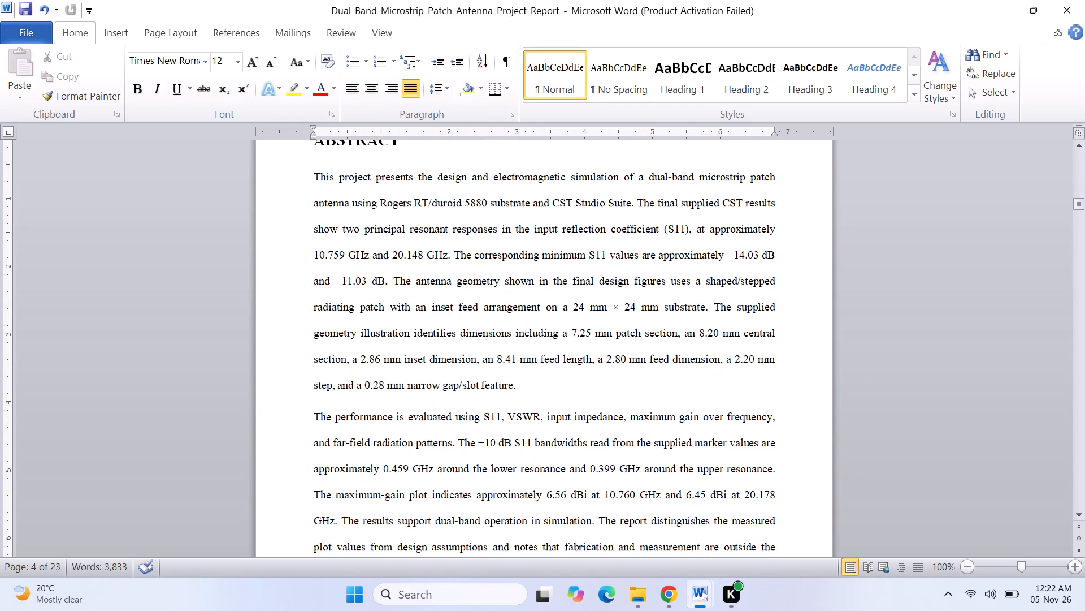
{"action": "scroll", "coordinate": [678, 391], "scroll_direction": "down", "scroll_amount": 14}
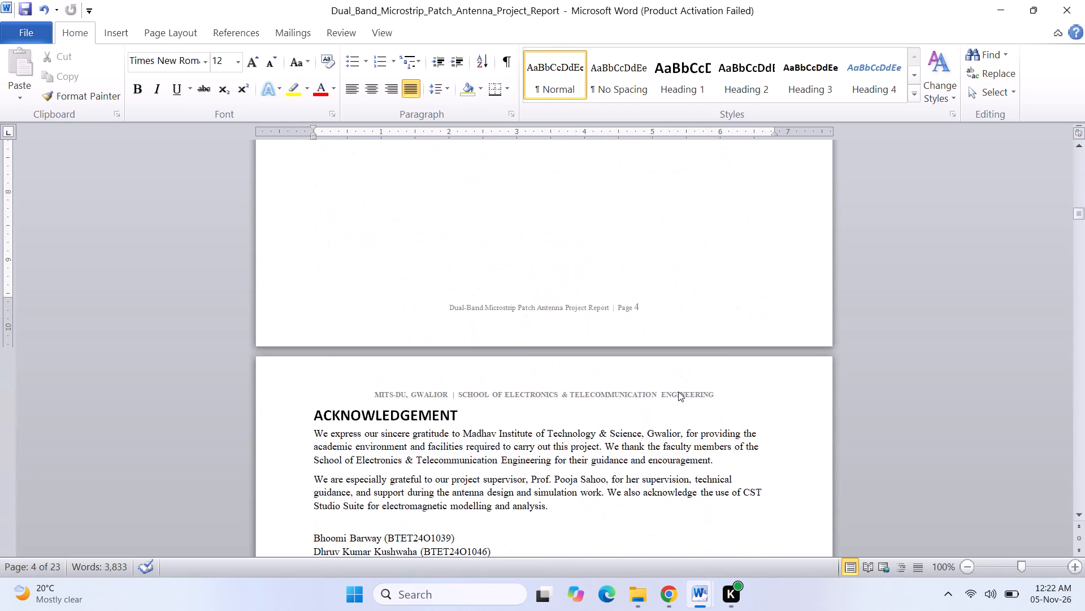
{"action": "scroll", "coordinate": [678, 391], "scroll_direction": "down", "scroll_amount": 7}
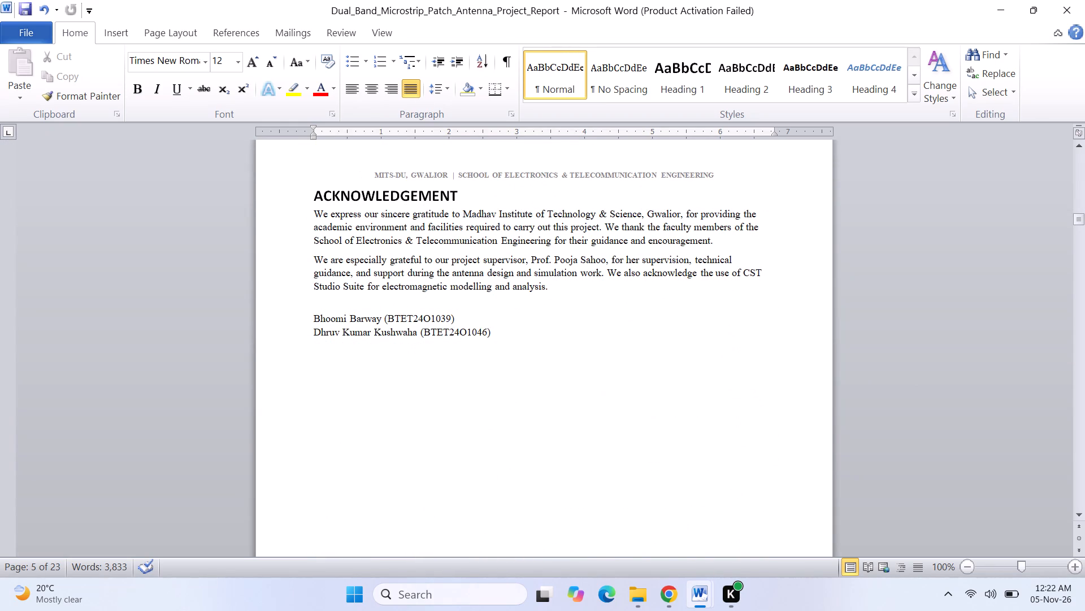
{"action": "left_click_drag", "start_coordinate": [463, 195], "coordinate": [310, 196]}
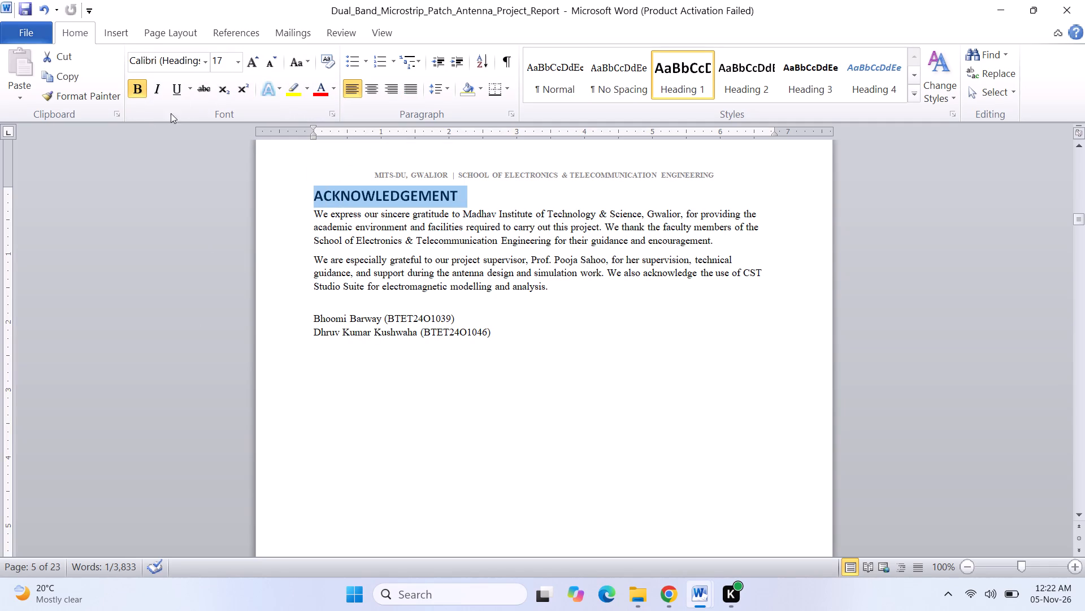
{"action": "left_click", "coordinate": [203, 70]}
{"action": "left_click", "coordinate": [177, 154]}
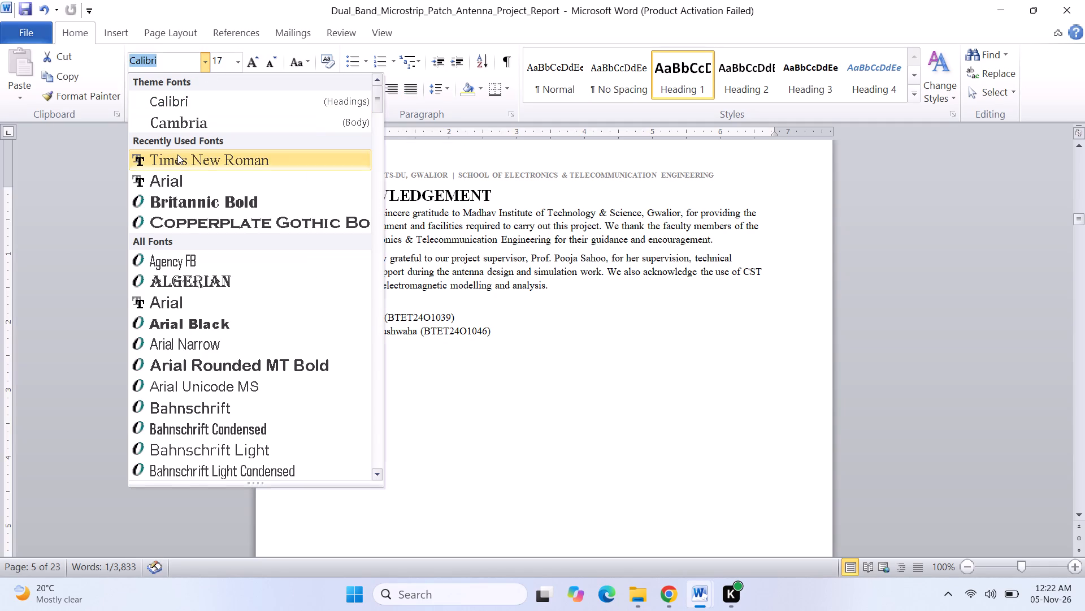
Insert an empty line between the ACKNOWLEDGEMENT heading and its first paragraph.
{"action": "left_click", "coordinate": [502, 188]}
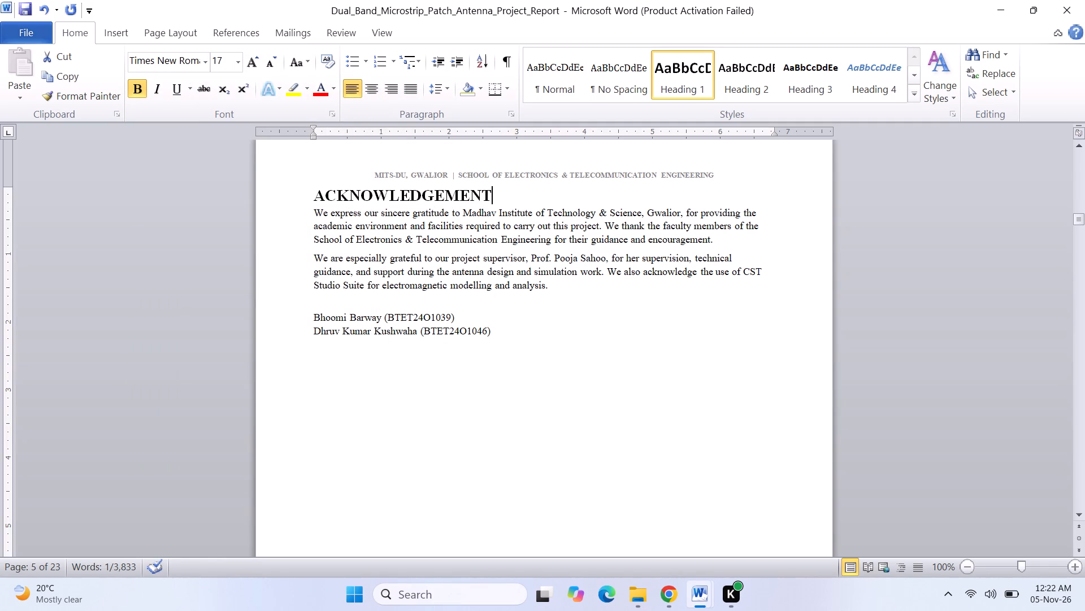
{"action": "key", "text": "Return"}
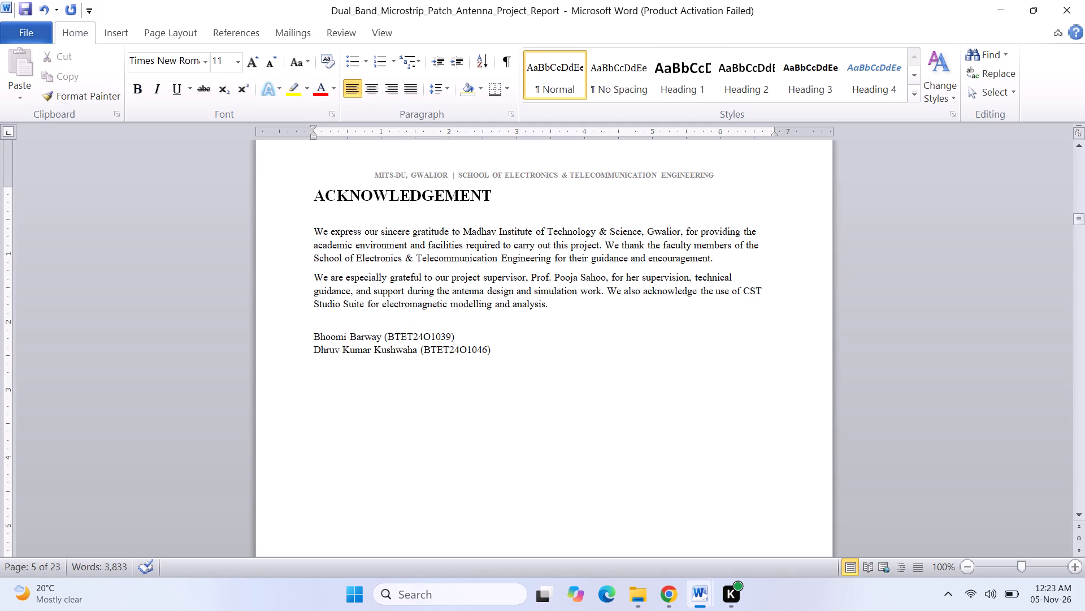
Set the Acknowledgement paragraphs and the student name lines to 12 pt.
{"action": "left_click_drag", "start_coordinate": [311, 227], "coordinate": [431, 385]}
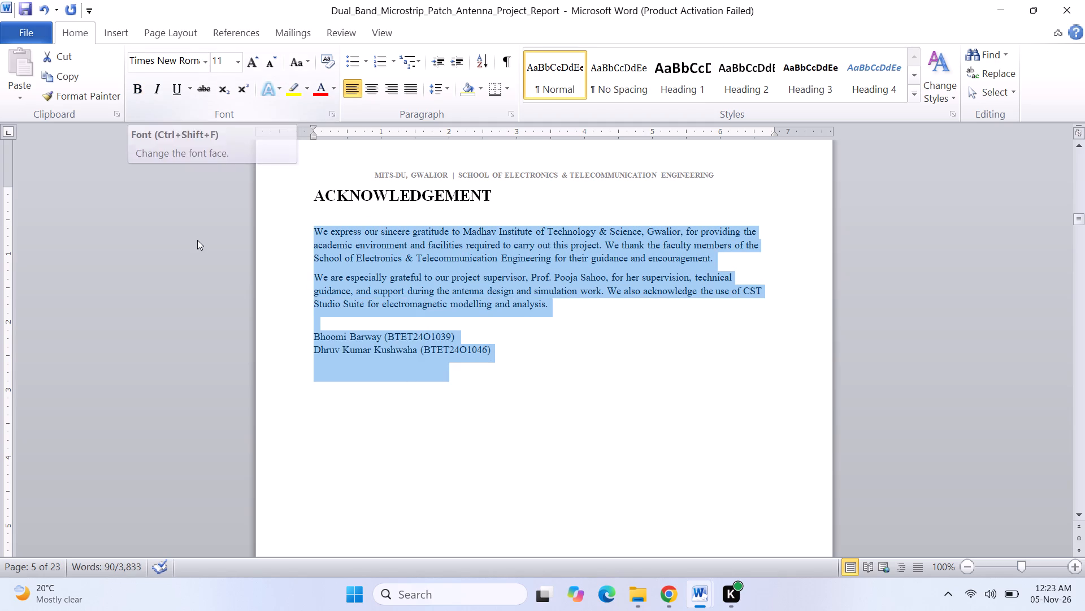
{"action": "scroll", "coordinate": [410, 311], "scroll_direction": "up", "scroll_amount": 18}
{"action": "left_click", "coordinate": [101, 262]}
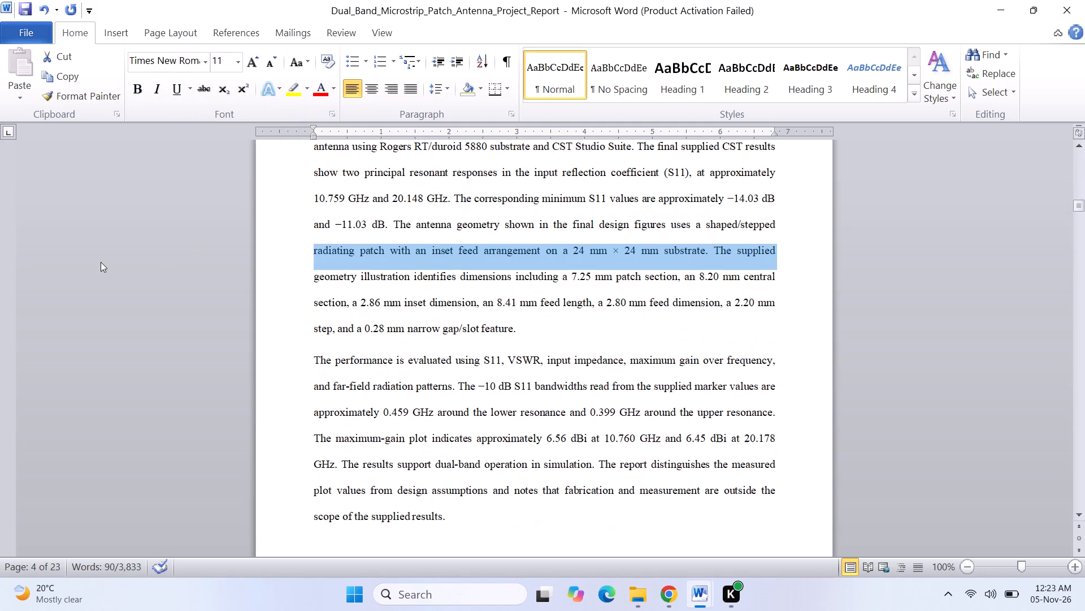
{"action": "scroll", "coordinate": [361, 444], "scroll_direction": "down", "scroll_amount": 13}
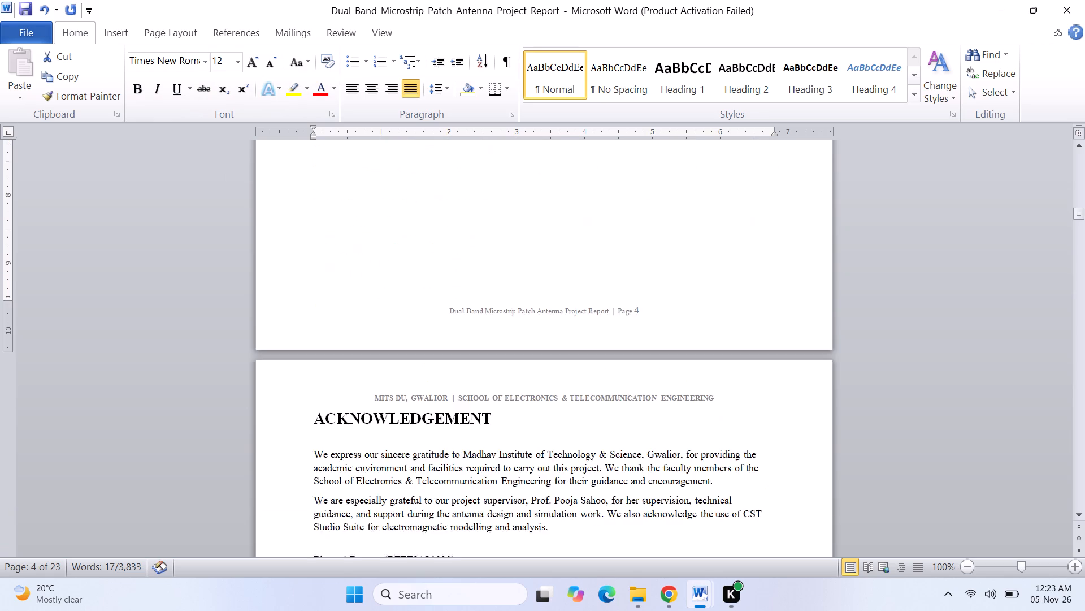
{"action": "scroll", "coordinate": [361, 444], "scroll_direction": "down", "scroll_amount": 5}
{"action": "left_click_drag", "start_coordinate": [314, 266], "coordinate": [489, 423]}
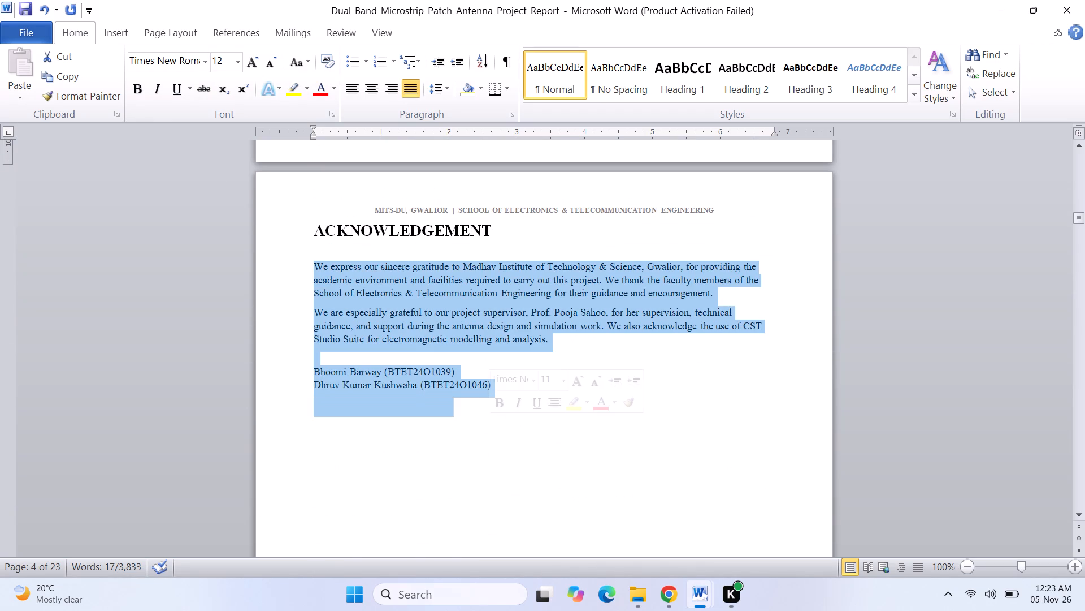
{"action": "left_click", "coordinate": [235, 70]}
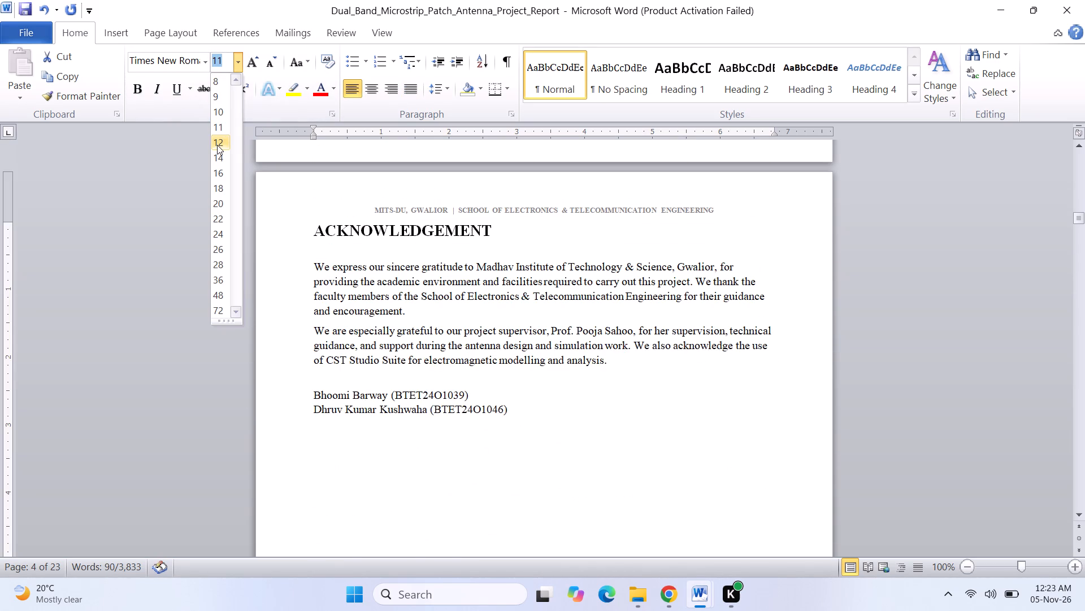
{"action": "left_click", "coordinate": [217, 145]}
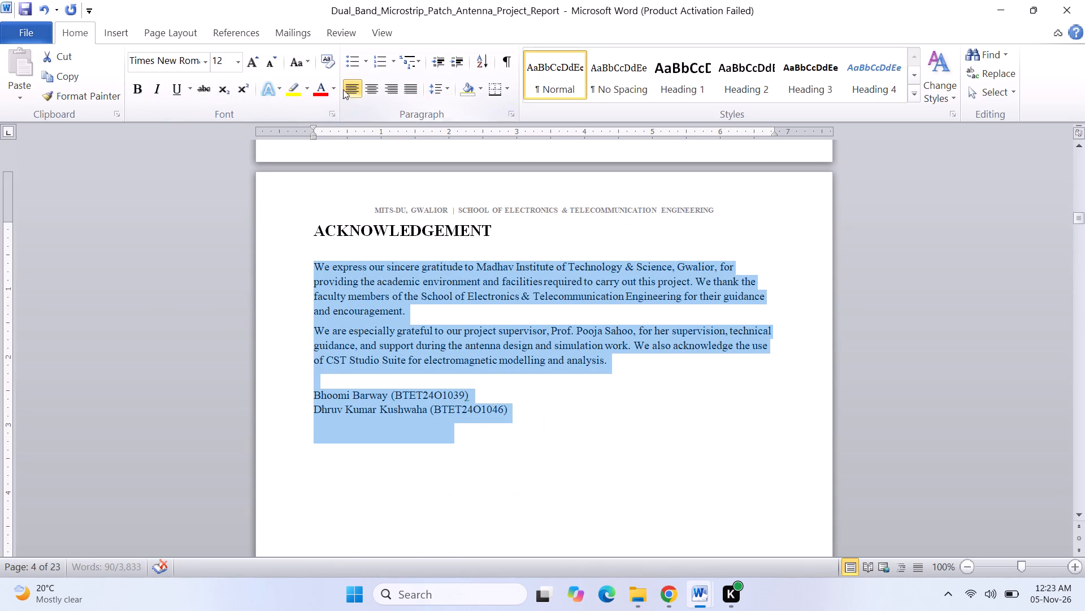
Justify the Acknowledgement paragraphs and student lines, and set their line spacing to 2.0.
{"action": "left_click", "coordinate": [416, 87]}
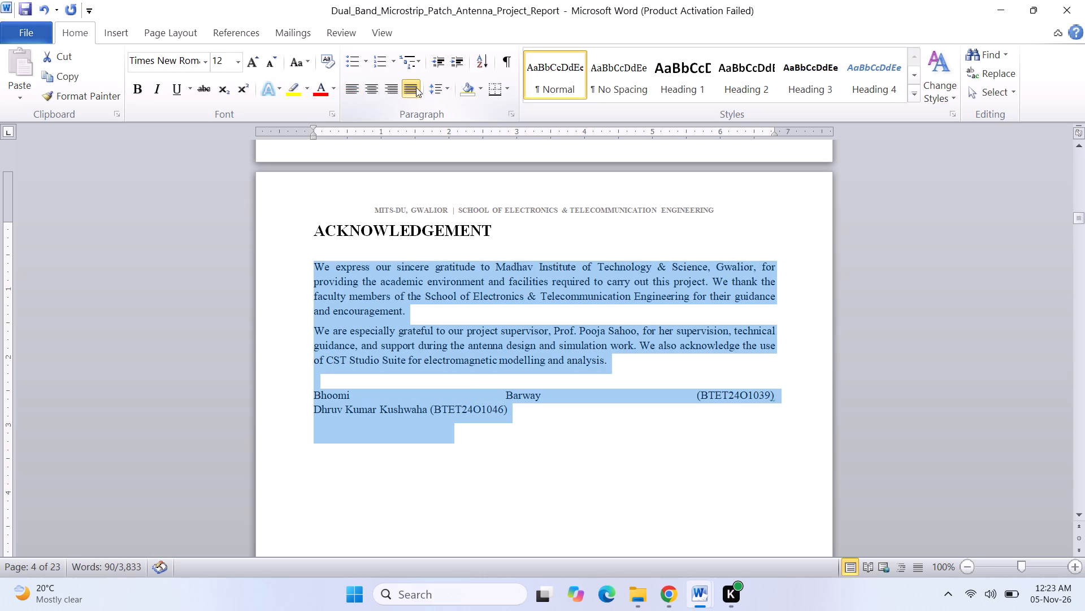
{"action": "left_click", "coordinate": [447, 88]}
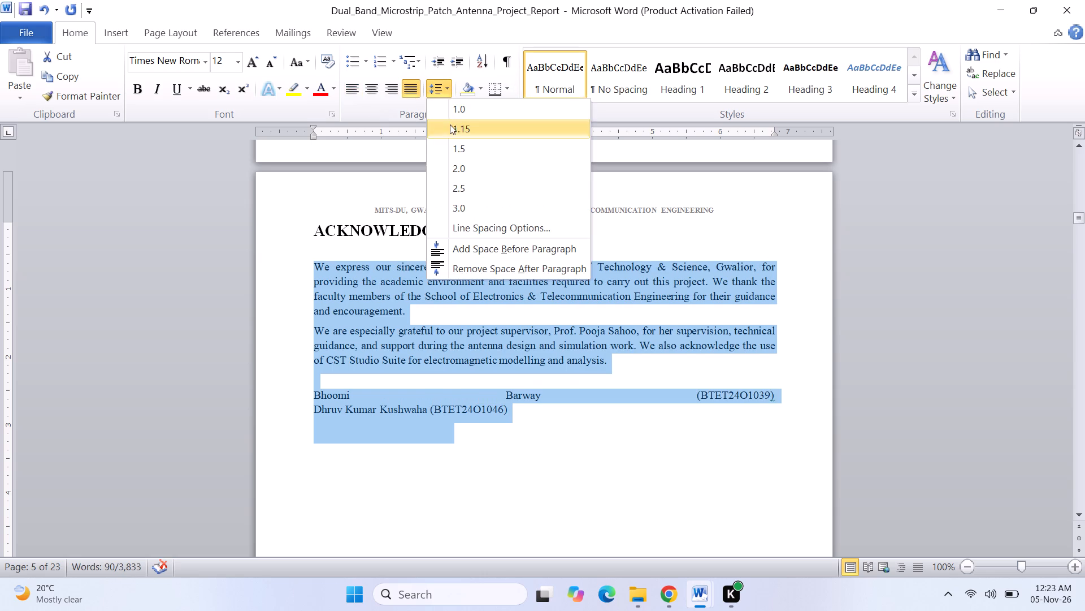
{"action": "left_click", "coordinate": [448, 167]}
{"action": "left_click", "coordinate": [883, 332]}
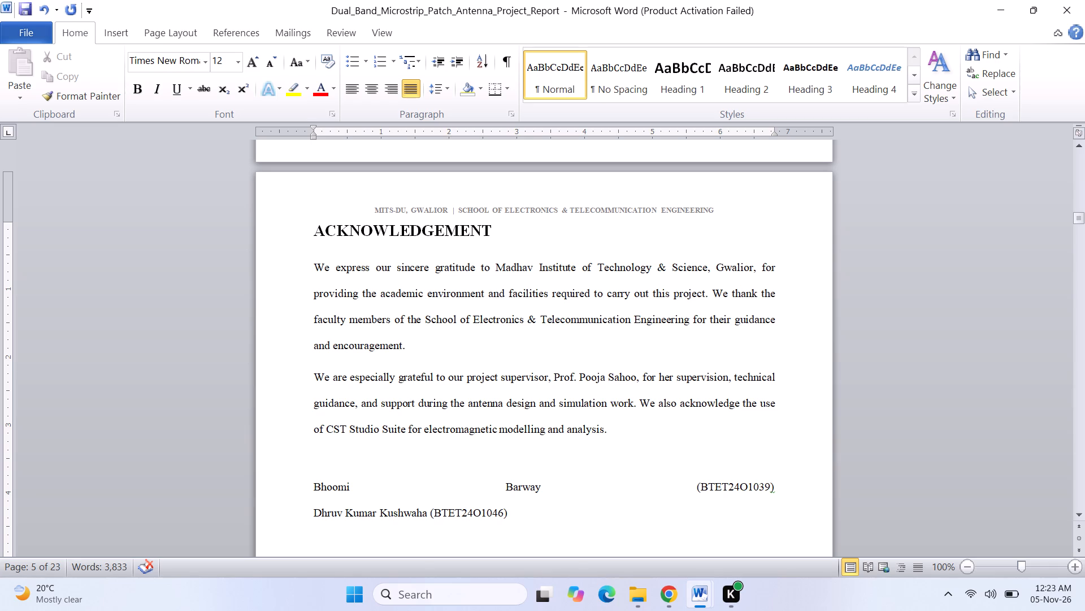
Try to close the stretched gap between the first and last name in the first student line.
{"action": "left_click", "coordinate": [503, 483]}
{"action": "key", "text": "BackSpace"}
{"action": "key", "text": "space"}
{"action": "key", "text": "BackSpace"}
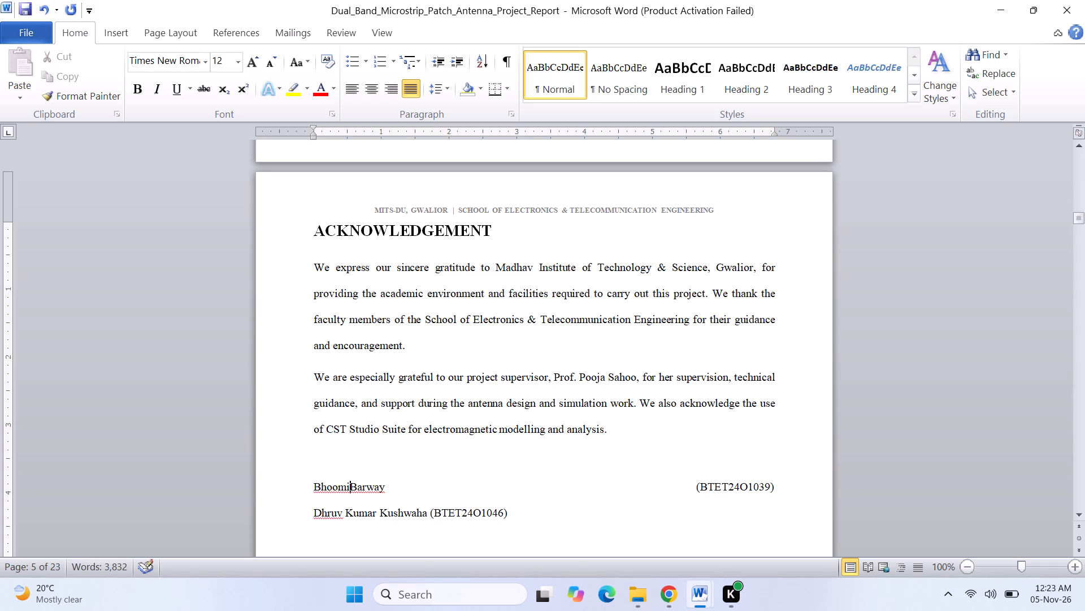
Delete the student's name from the first student line below the Acknowledgement paragraphs.
{"action": "left_click", "coordinate": [392, 484]}
{"action": "key", "text": "BackSpace"}
{"action": "key", "text": "BackSpace"}
{"action": "key", "text": "BackSpace"}
{"action": "key", "text": "BackSpace"}
{"action": "key", "text": "BackSpace"}
{"action": "key", "text": "BackSpace"}
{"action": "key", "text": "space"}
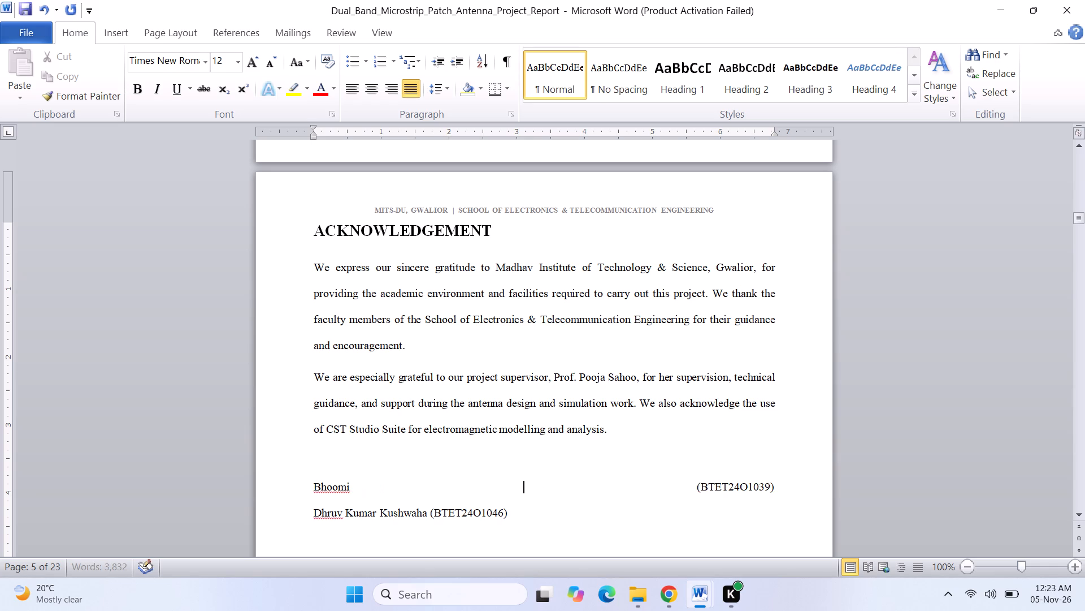
{"action": "key", "text": "BackSpace"}
{"action": "key", "text": "BackSpace"}
{"action": "key", "text": "BackSpace"}
{"action": "key", "text": "BackSpace"}
{"action": "key", "text": "BackSpace"}
{"action": "key", "text": "BackSpace"}
{"action": "key", "text": "BackSpace"}
{"action": "key", "text": "BackSpace"}
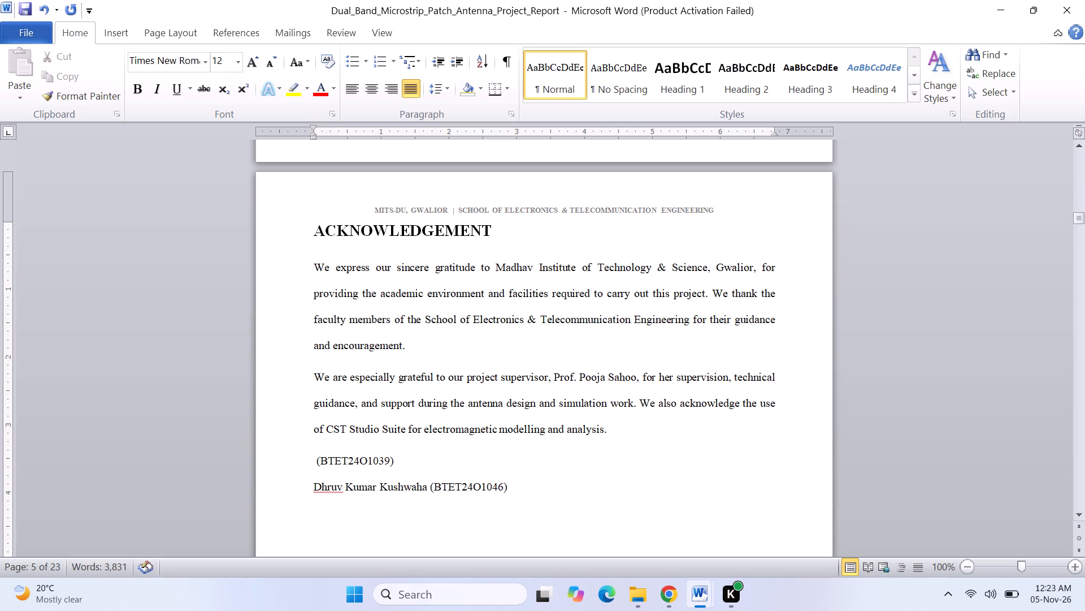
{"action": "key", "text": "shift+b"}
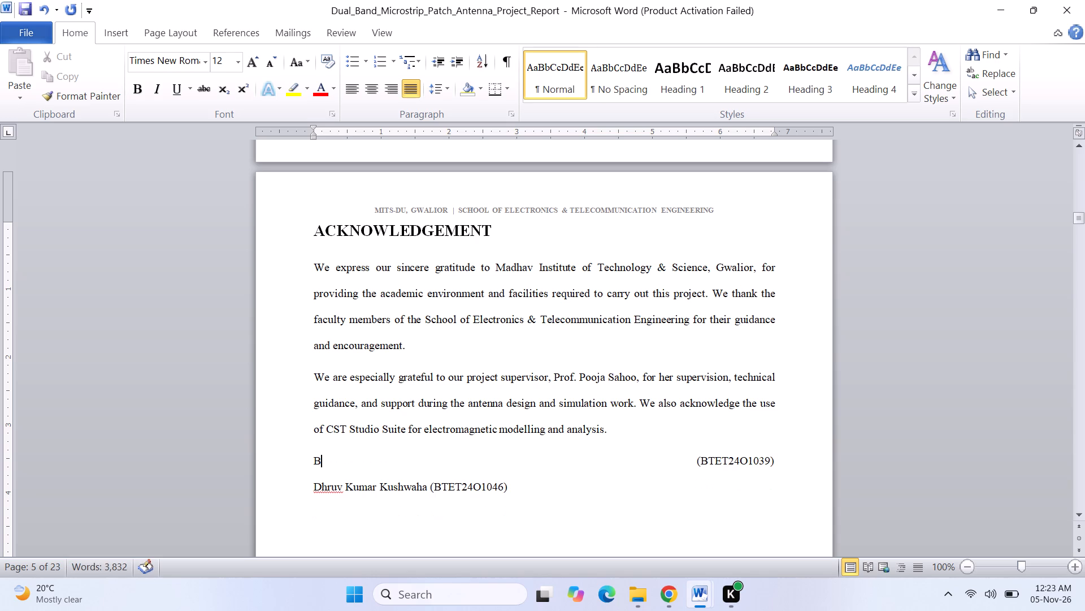
{"action": "key", "text": "BackSpace"}
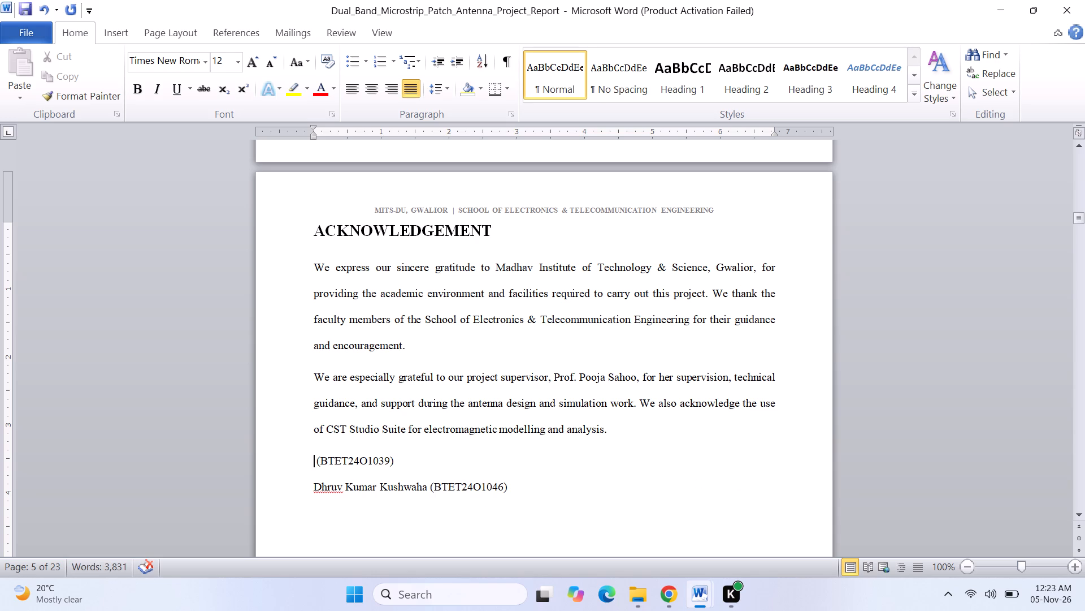
Delete the leftover roll number of the first student line, keeping an empty line after the last Acknowledgement paragraph.
{"action": "left_click", "coordinate": [419, 453]}
{"action": "left_click", "coordinate": [410, 467]}
{"action": "key", "text": "BackSpace"}
{"action": "key", "text": "BackSpace"}
{"action": "key", "text": "BackSpace"}
{"action": "key", "text": "BackSpace"}
{"action": "key", "text": "BackSpace"}
{"action": "key", "text": "BackSpace"}
{"action": "key", "text": "BackSpace"}
{"action": "key", "text": "BackSpace"}
{"action": "key", "text": "BackSpace"}
{"action": "key", "text": "BackSpace"}
{"action": "key", "text": "BackSpace"}
{"action": "key", "text": "BackSpace"}
{"action": "key", "text": "BackSpace"}
{"action": "key", "text": "BackSpace"}
{"action": "key", "text": "BackSpace"}
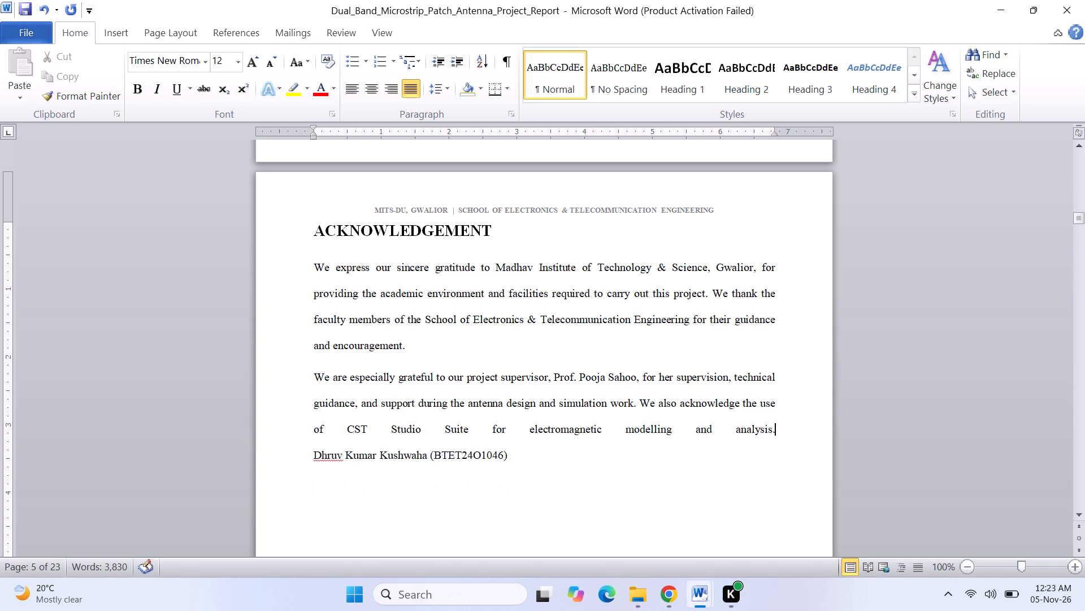
{"action": "key", "text": "Return"}
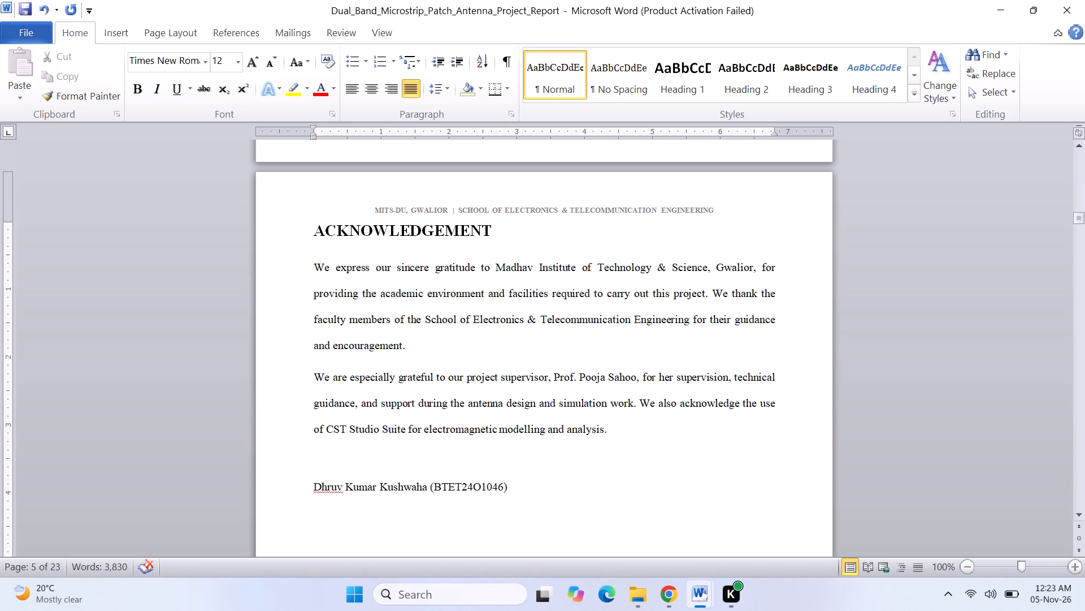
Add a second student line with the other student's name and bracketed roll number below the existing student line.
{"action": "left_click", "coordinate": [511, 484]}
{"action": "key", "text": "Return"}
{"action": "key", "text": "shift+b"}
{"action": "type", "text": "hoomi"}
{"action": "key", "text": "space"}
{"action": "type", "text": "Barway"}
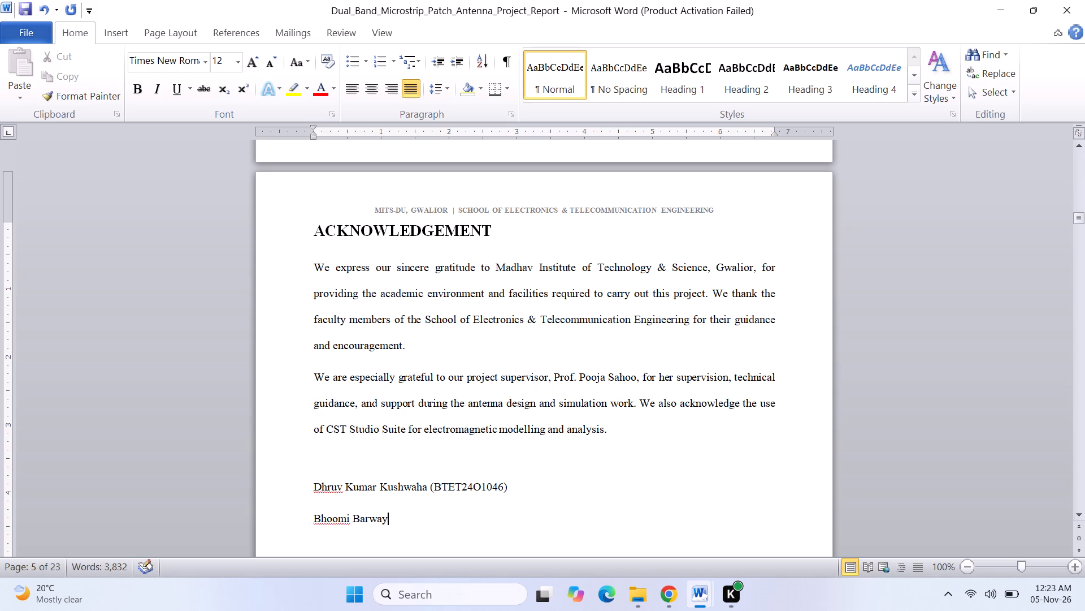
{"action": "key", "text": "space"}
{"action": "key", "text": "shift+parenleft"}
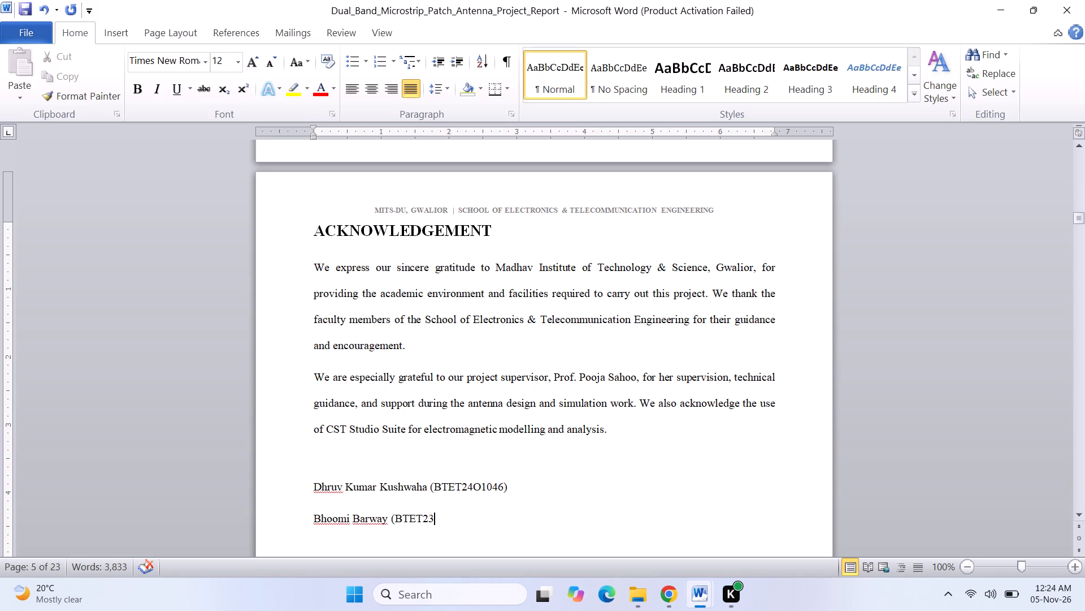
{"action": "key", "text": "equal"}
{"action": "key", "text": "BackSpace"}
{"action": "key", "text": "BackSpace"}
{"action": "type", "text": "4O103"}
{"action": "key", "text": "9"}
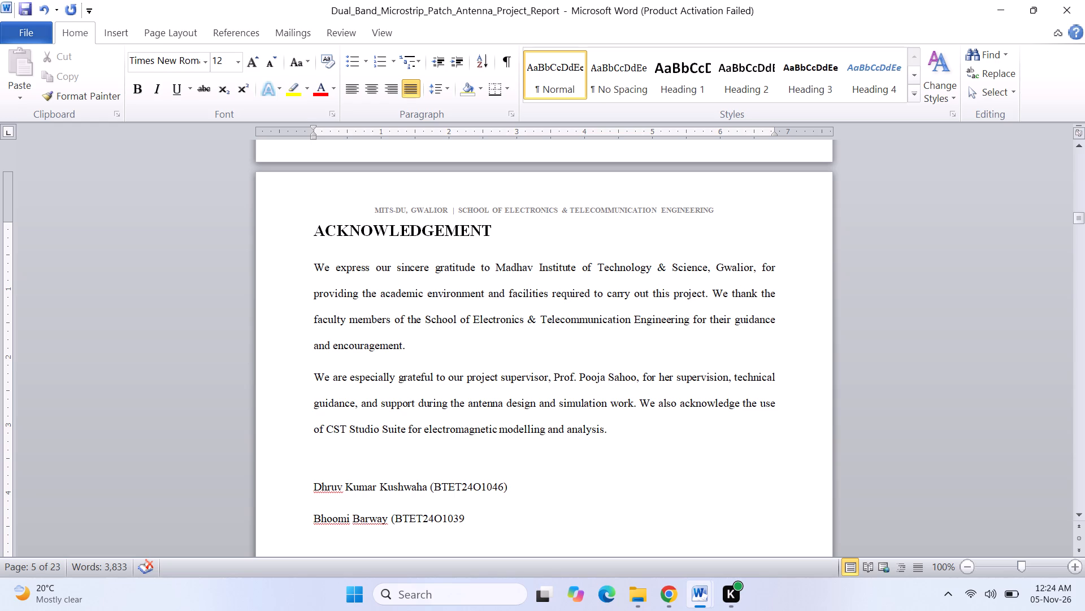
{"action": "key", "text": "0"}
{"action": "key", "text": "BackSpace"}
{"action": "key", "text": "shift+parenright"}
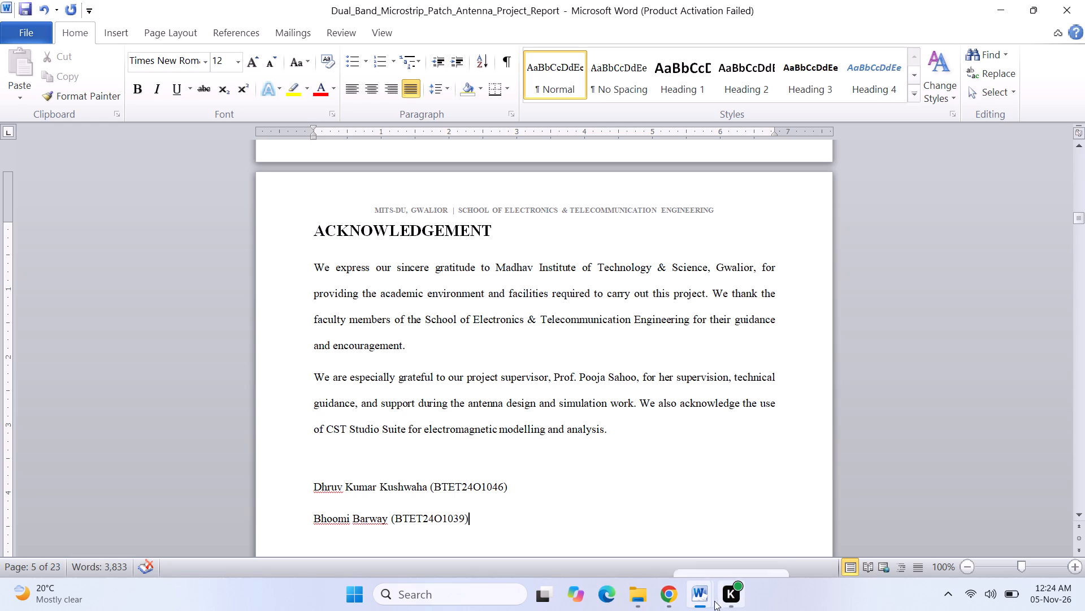
Switch to Micro Proj Sem V Final and examine how its Acknowledgement page and student lines are laid out.
{"action": "left_click", "coordinate": [636, 544]}
{"action": "scroll", "coordinate": [671, 429], "scroll_direction": "down", "scroll_amount": 9}
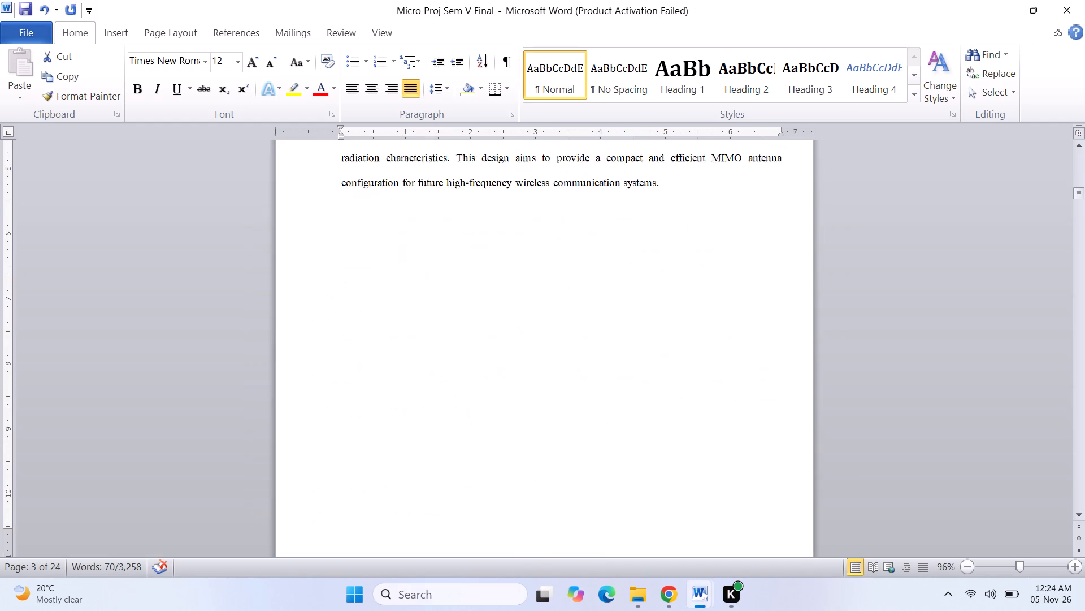
{"action": "scroll", "coordinate": [671, 429], "scroll_direction": "down", "scroll_amount": 18}
{"action": "scroll", "coordinate": [671, 429], "scroll_direction": "up", "scroll_amount": 7}
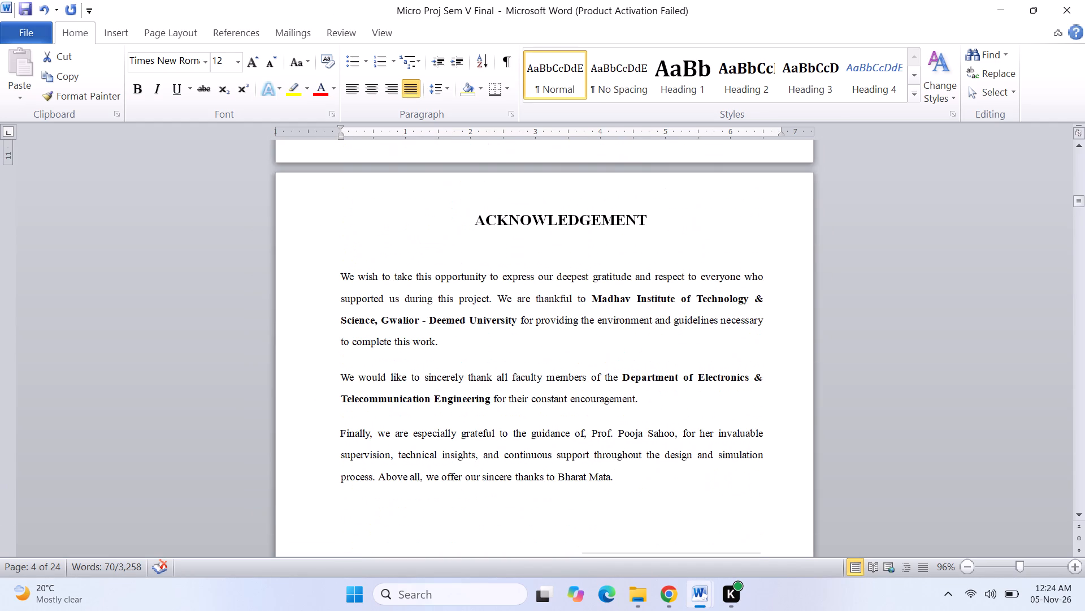
{"action": "scroll", "coordinate": [671, 429], "scroll_direction": "down", "scroll_amount": 10}
{"action": "scroll", "coordinate": [671, 429], "scroll_direction": "up", "scroll_amount": 20}
{"action": "scroll", "coordinate": [671, 429], "scroll_direction": "up", "scroll_amount": 5}
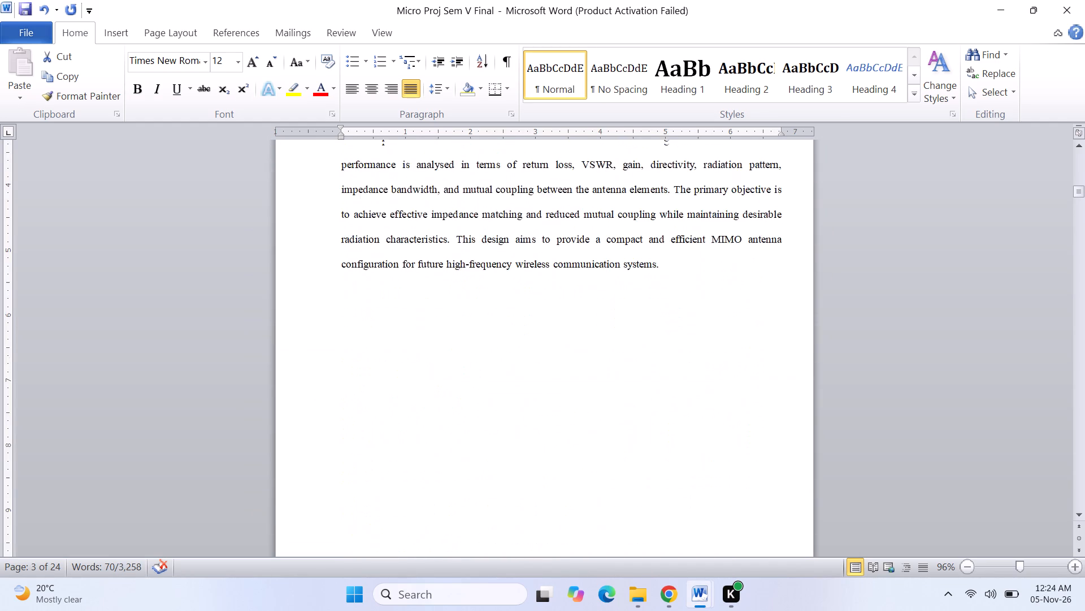
{"action": "scroll", "coordinate": [671, 429], "scroll_direction": "up", "scroll_amount": 8}
{"action": "scroll", "coordinate": [671, 429], "scroll_direction": "down", "scroll_amount": 1}
{"action": "scroll", "coordinate": [705, 462], "scroll_direction": "down", "scroll_amount": 11}
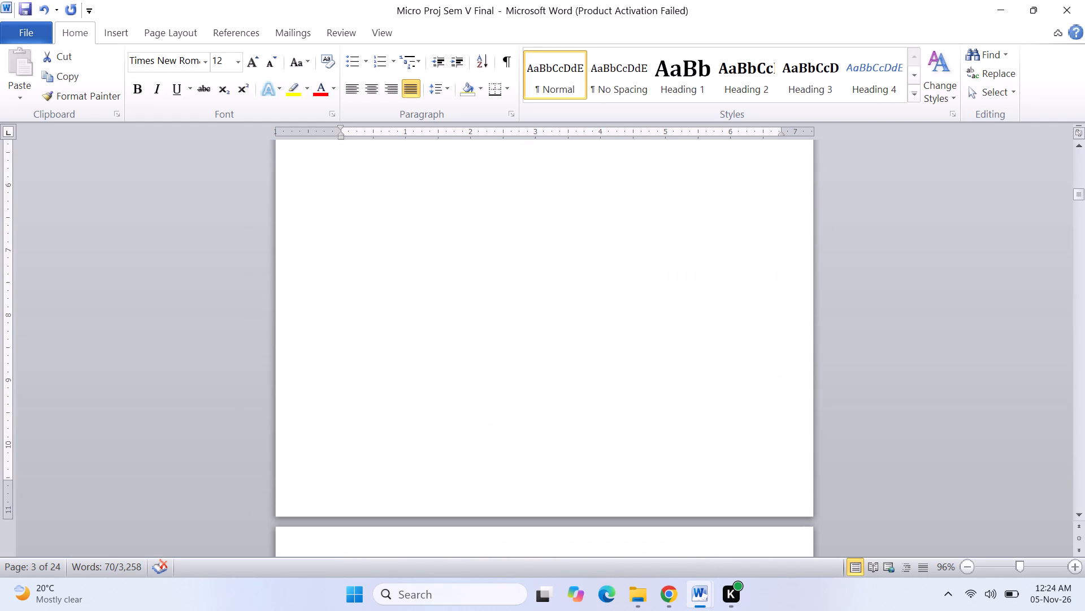
{"action": "scroll", "coordinate": [705, 462], "scroll_direction": "down", "scroll_amount": 12}
{"action": "scroll", "coordinate": [705, 462], "scroll_direction": "up", "scroll_amount": 1}
{"action": "scroll", "coordinate": [705, 462], "scroll_direction": "down", "scroll_amount": 3}
{"action": "scroll", "coordinate": [705, 462], "scroll_direction": "up", "scroll_amount": 1}
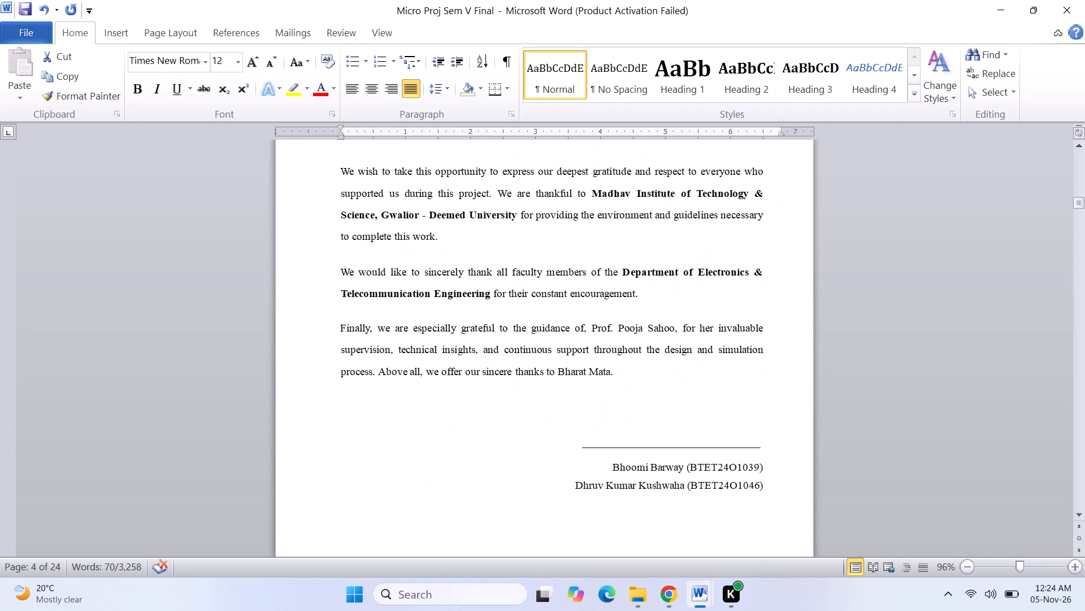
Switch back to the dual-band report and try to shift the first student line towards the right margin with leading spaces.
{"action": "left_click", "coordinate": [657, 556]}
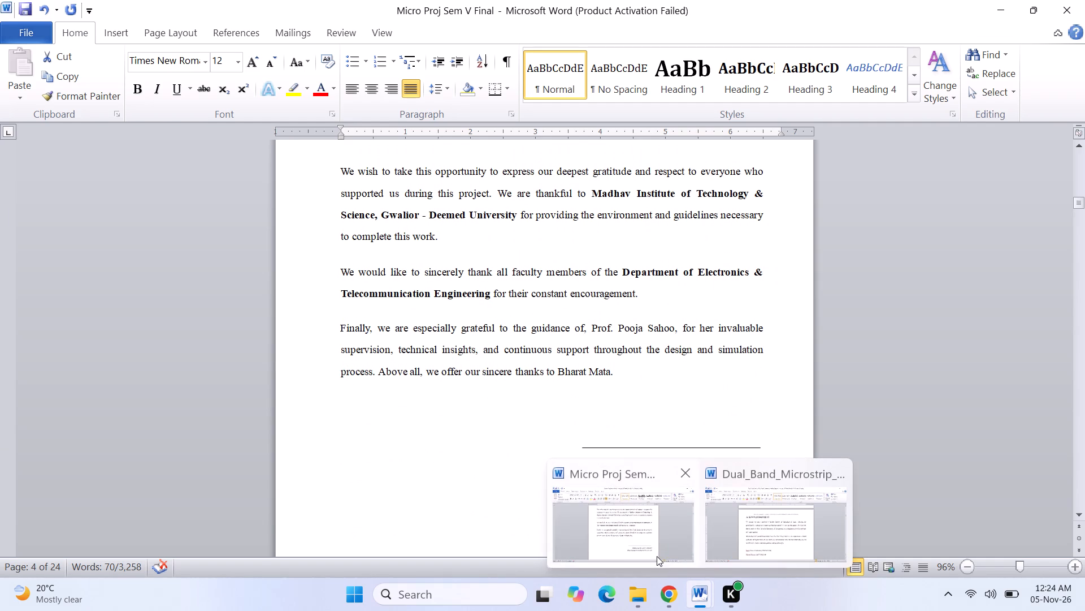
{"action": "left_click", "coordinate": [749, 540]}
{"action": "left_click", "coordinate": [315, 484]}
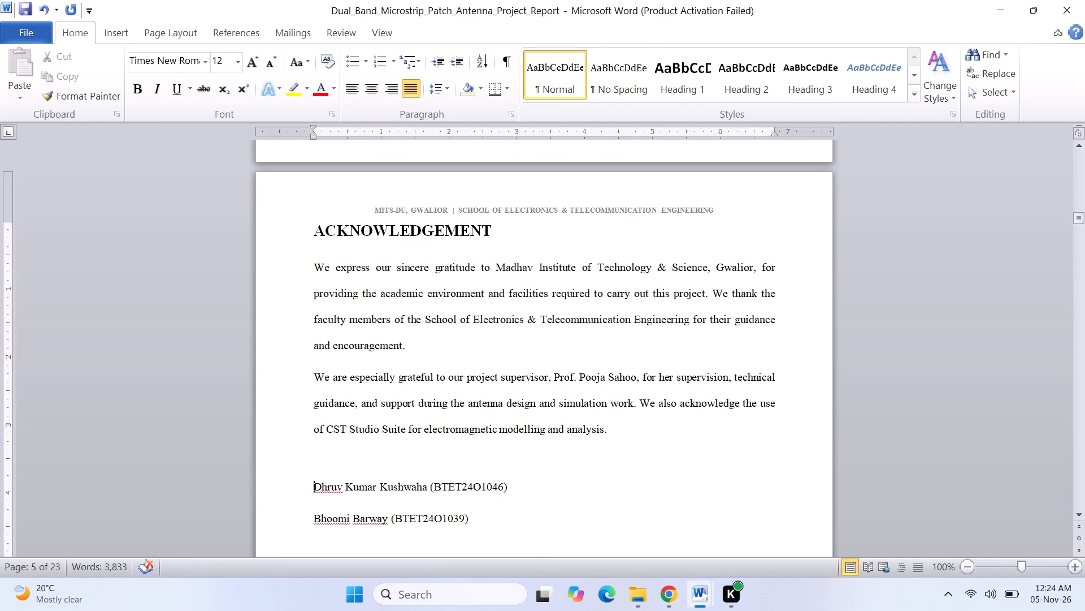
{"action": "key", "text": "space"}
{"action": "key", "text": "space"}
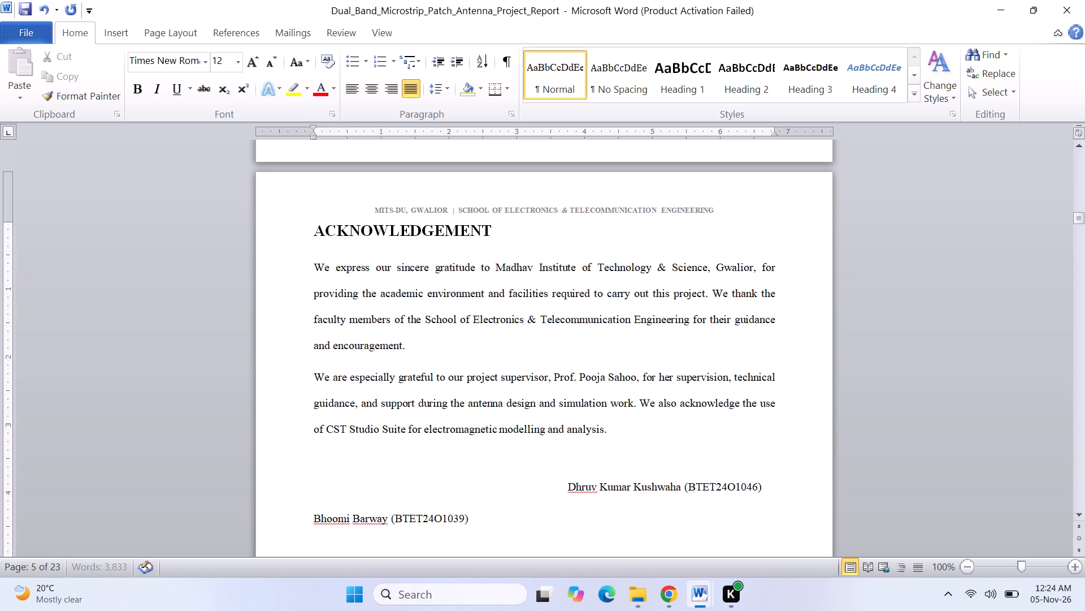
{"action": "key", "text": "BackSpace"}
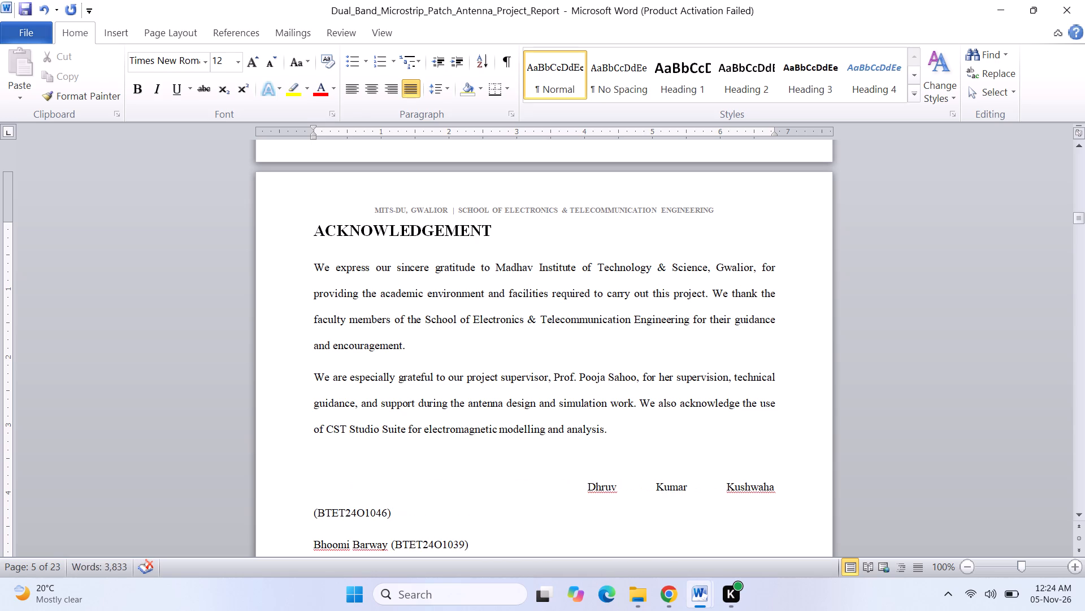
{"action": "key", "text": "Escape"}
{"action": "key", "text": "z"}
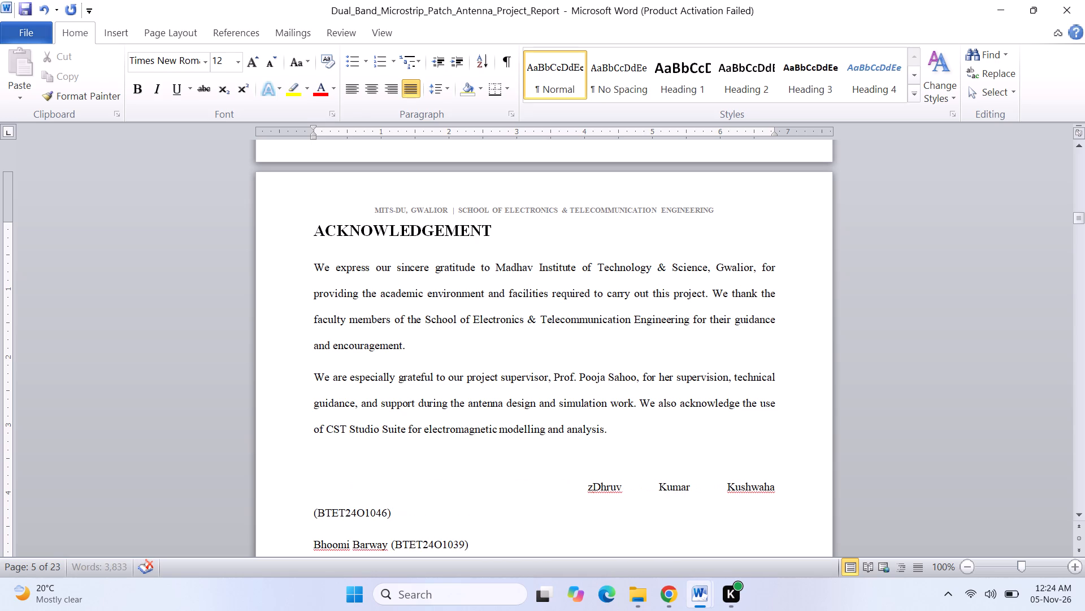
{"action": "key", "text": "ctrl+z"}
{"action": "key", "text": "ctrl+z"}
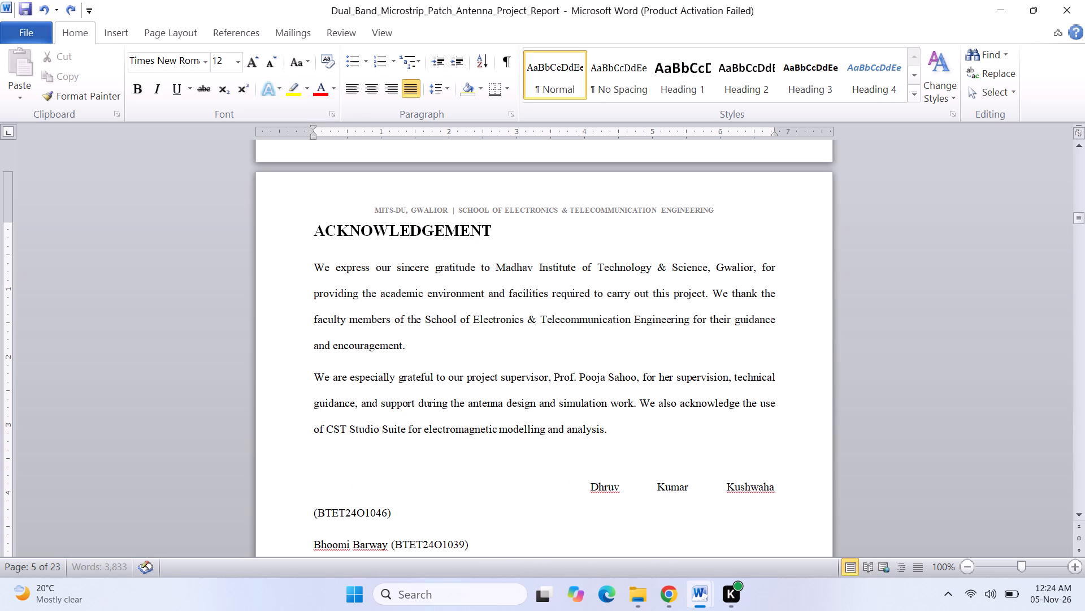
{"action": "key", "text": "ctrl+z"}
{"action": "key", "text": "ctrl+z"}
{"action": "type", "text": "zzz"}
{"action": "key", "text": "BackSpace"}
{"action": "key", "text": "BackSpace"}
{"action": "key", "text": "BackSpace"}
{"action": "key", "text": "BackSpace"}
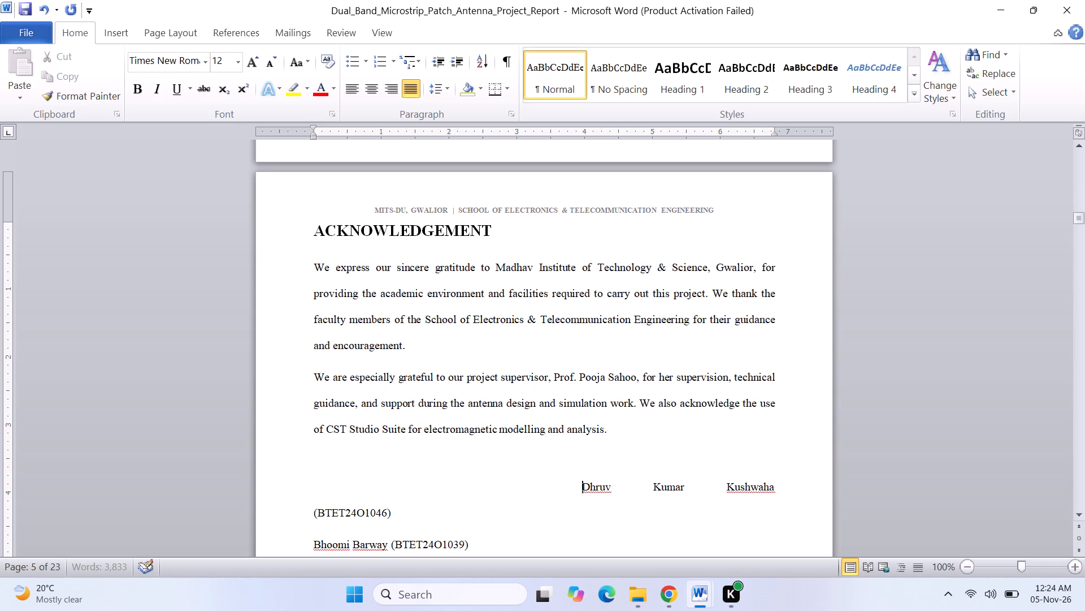
Delete the name and roll number of the first student line below the Acknowledgement paragraphs.
{"action": "left_click", "coordinate": [393, 522]}
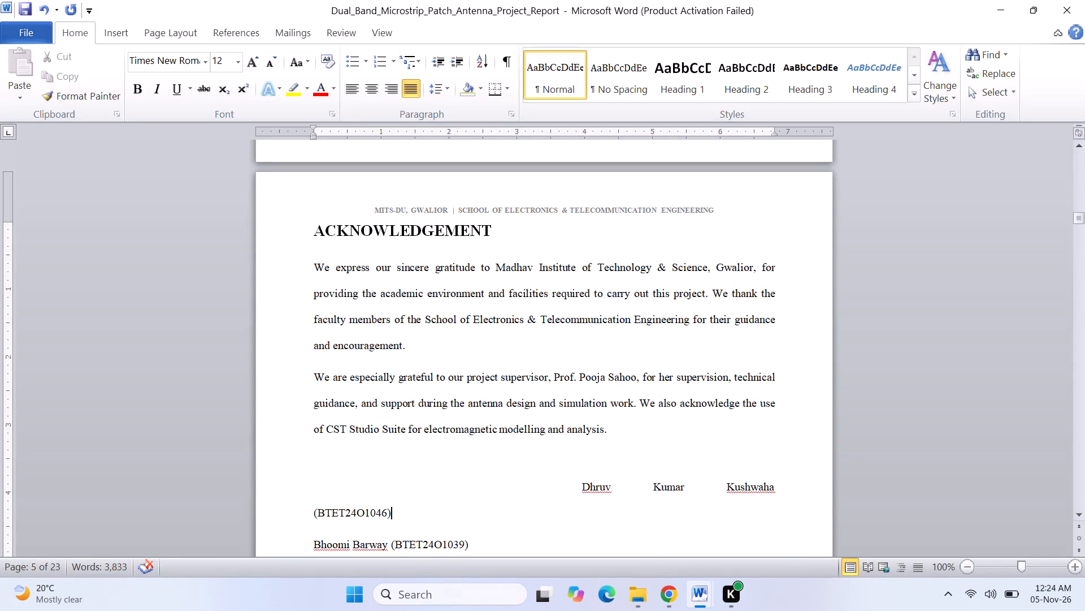
{"action": "key", "text": "BackSpace"}
{"action": "key", "text": "BackSpace"}
{"action": "key", "text": "BackSpace"}
{"action": "key", "text": "BackSpace"}
{"action": "key", "text": "BackSpace"}
{"action": "key", "text": "BackSpace"}
{"action": "key", "text": "BackSpace"}
{"action": "key", "text": "BackSpace"}
{"action": "key", "text": "BackSpace"}
{"action": "key", "text": "BackSpace"}
{"action": "key", "text": "BackSpace"}
{"action": "key", "text": "BackSpace"}
{"action": "key", "text": "BackSpace"}
{"action": "key", "text": "BackSpace"}
{"action": "key", "text": "BackSpace"}
{"action": "key", "text": "BackSpace"}
{"action": "key", "text": "BackSpace"}
{"action": "key", "text": "BackSpace"}
{"action": "key", "text": "BackSpace"}
{"action": "key", "text": "BackSpace"}
{"action": "key", "text": "BackSpace"}
{"action": "key", "text": "BackSpace"}
{"action": "key", "text": "BackSpace"}
{"action": "key", "text": "BackSpace"}
{"action": "key", "text": "BackSpace"}
{"action": "key", "text": "BackSpace"}
{"action": "key", "text": "BackSpace"}
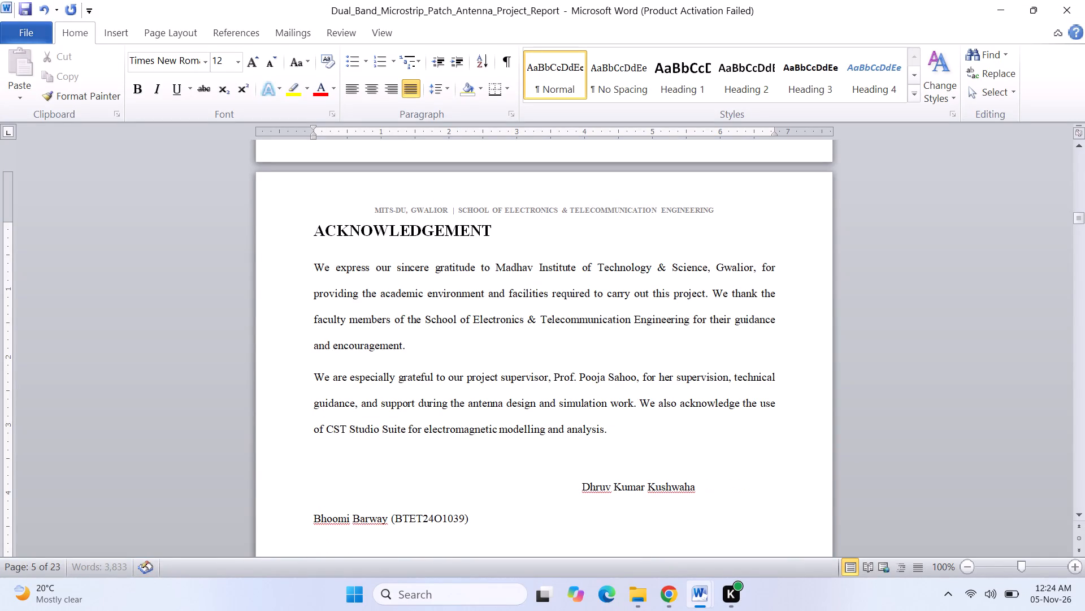
{"action": "key", "text": "BackSpace"}
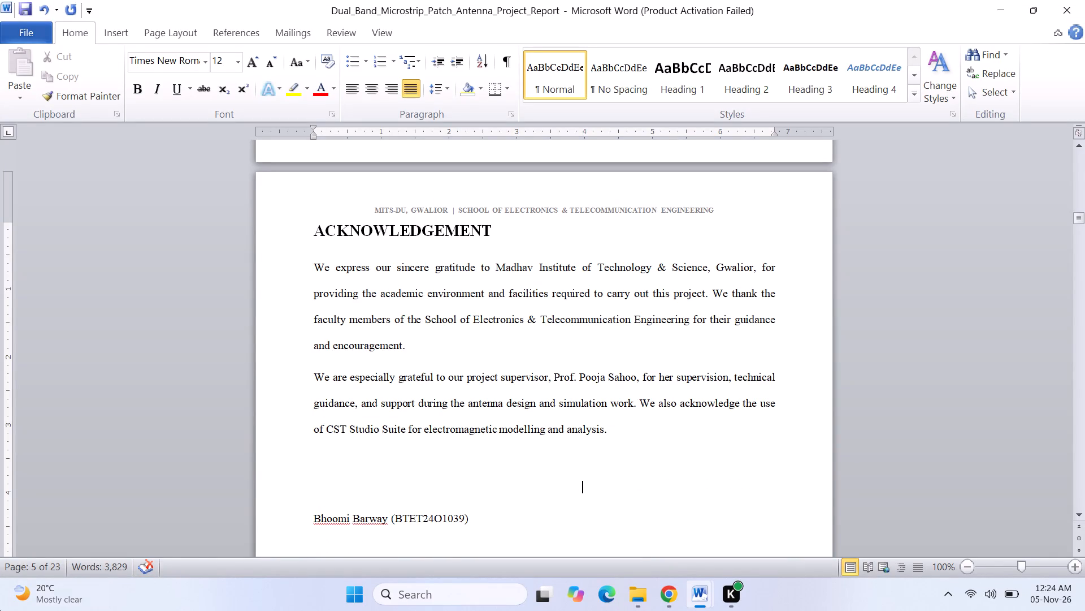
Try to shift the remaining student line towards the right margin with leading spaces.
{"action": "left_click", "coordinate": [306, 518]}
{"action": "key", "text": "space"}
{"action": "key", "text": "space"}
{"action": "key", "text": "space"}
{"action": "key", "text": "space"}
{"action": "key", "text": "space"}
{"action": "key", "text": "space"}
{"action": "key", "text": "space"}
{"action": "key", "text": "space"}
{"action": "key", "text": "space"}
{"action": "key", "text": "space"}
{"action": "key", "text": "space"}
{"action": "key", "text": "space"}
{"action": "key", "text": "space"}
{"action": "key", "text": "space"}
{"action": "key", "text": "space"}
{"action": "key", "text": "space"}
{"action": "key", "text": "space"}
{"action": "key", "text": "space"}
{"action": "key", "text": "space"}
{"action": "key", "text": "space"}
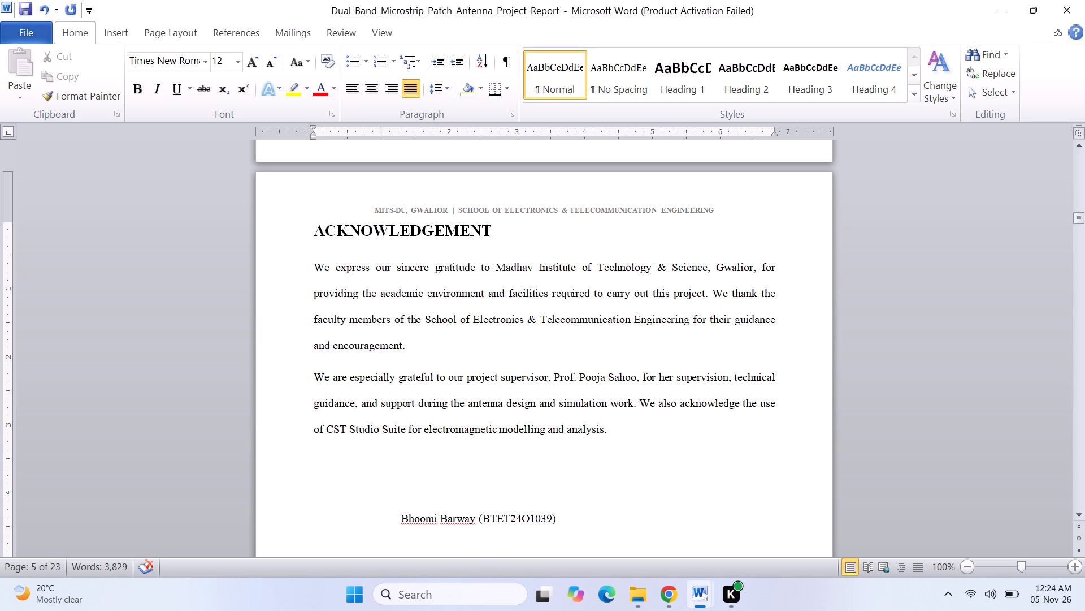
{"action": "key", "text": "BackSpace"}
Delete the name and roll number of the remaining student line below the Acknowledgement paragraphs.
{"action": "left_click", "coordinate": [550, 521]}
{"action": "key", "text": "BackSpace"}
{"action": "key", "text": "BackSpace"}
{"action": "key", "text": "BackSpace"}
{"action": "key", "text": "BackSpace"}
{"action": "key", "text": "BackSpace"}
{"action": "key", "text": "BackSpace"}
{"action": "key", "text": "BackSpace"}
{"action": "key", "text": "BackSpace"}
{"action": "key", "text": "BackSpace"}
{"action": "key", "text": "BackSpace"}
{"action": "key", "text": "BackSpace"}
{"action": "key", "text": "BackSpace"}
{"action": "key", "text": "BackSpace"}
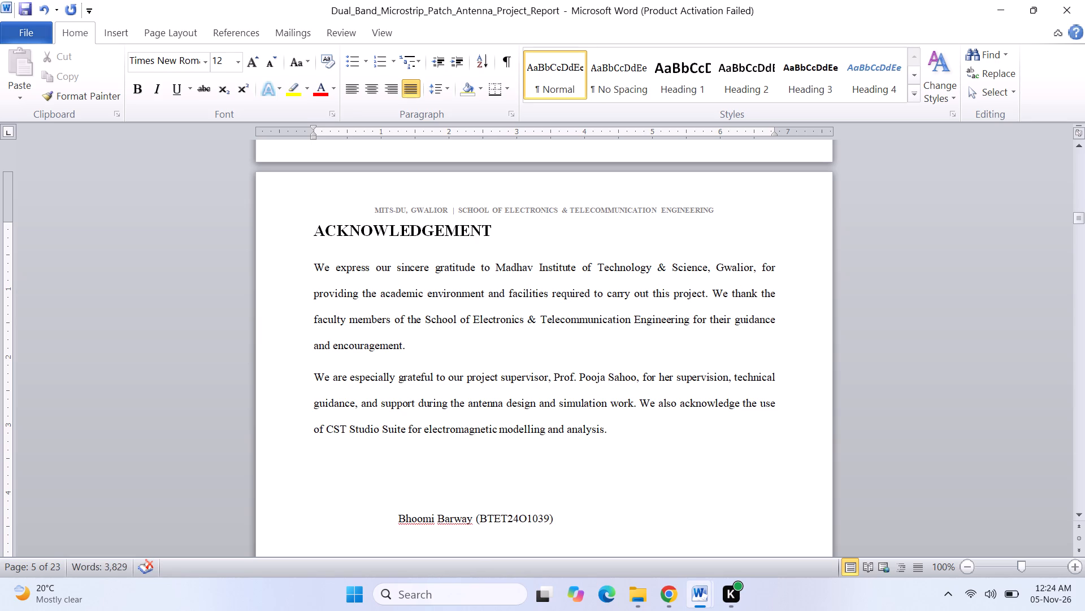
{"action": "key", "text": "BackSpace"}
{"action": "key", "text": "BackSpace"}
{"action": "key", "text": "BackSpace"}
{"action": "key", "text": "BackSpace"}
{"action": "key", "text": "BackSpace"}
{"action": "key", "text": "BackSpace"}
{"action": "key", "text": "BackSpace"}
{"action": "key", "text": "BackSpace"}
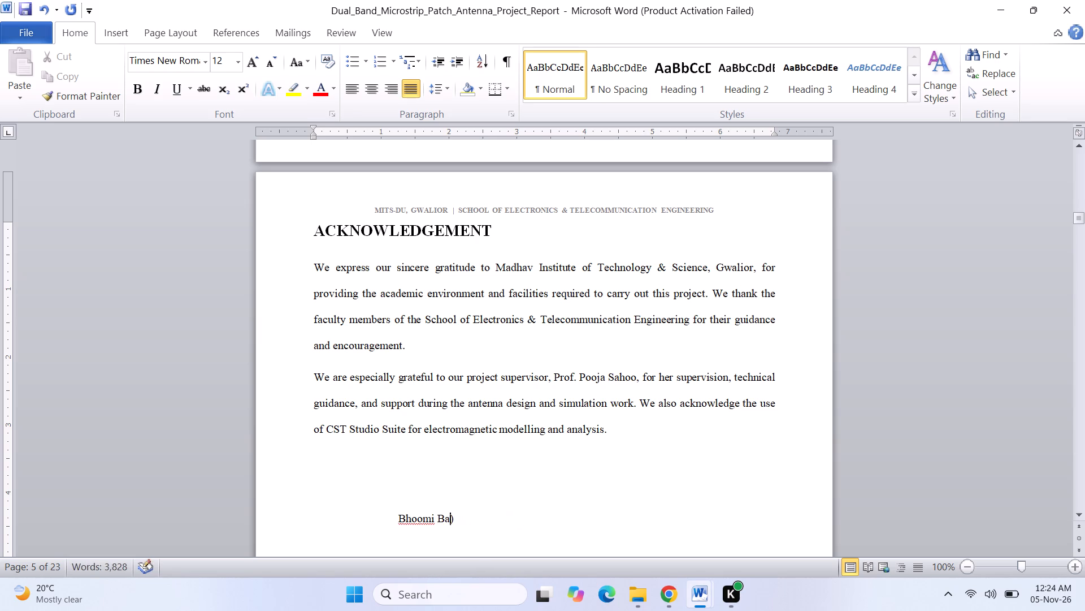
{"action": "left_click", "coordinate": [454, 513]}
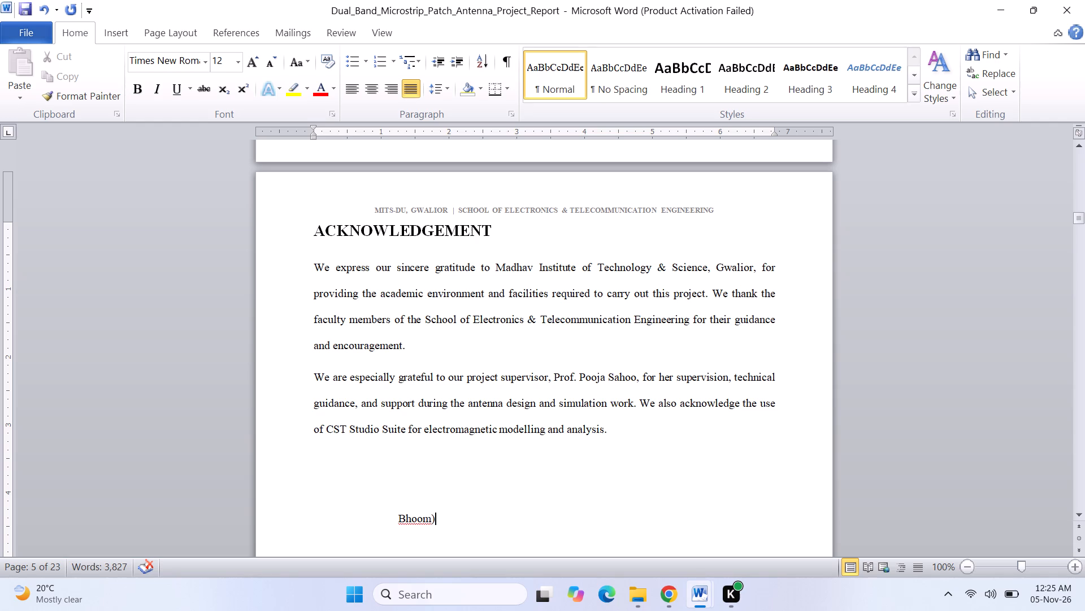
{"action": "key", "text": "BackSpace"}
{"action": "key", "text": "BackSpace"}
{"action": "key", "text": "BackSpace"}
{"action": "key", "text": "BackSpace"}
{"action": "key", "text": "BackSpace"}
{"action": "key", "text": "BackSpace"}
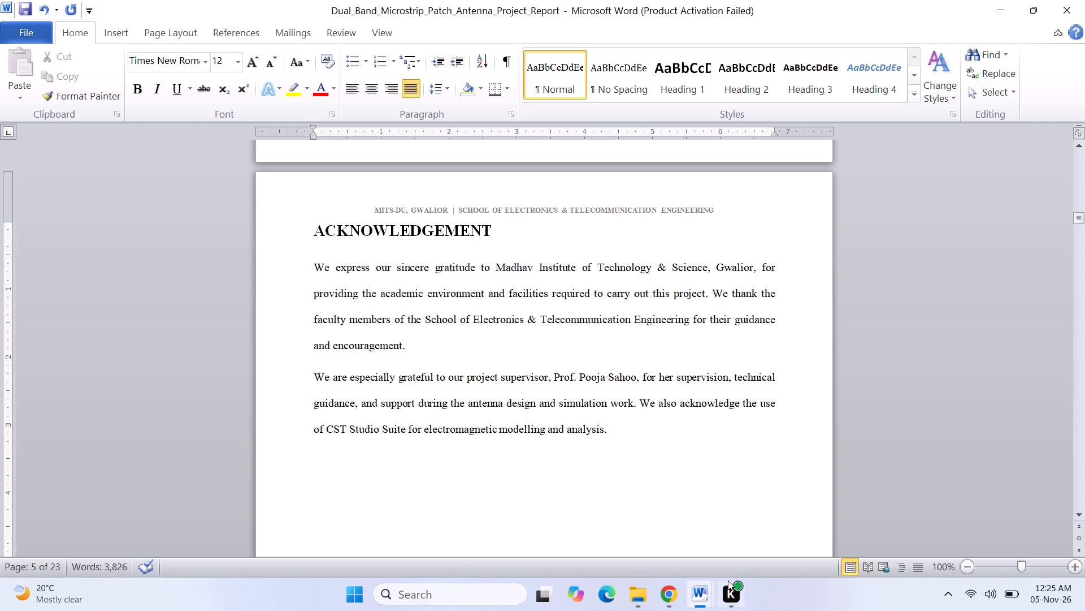
Switch to Micro Proj Sem V Final and copy the two student lines below its Acknowledgement signature line.
{"action": "left_click", "coordinate": [627, 535]}
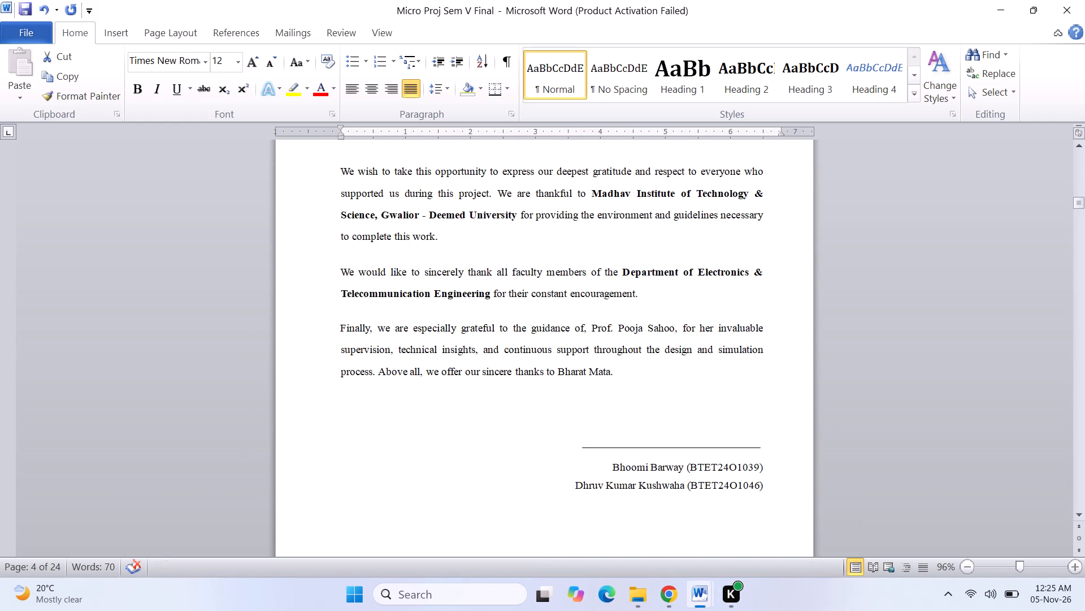
{"action": "left_click_drag", "start_coordinate": [610, 467], "coordinate": [777, 479]}
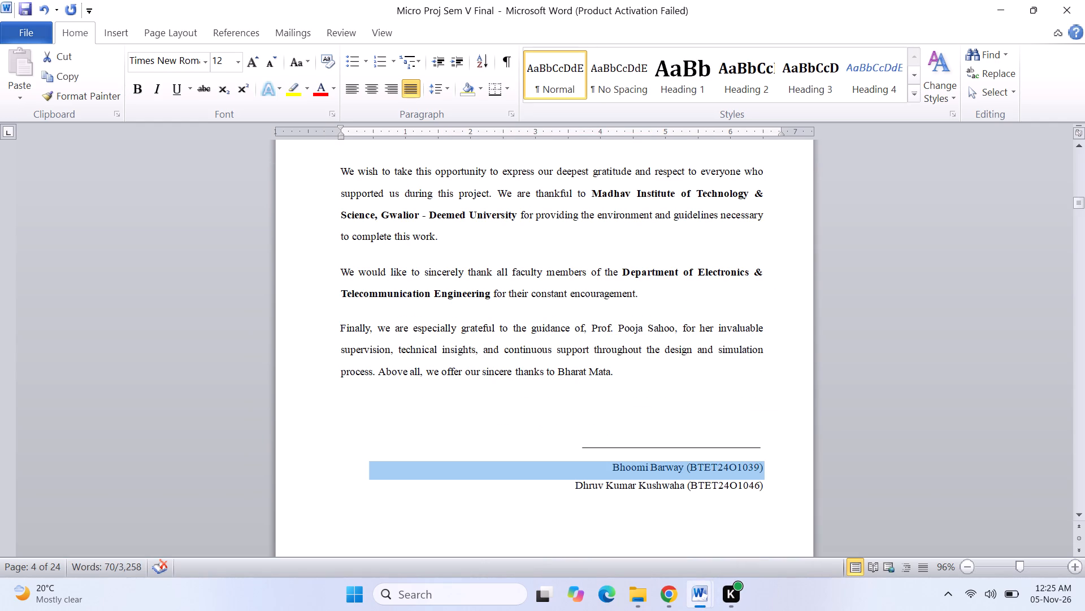
{"action": "left_click_drag", "start_coordinate": [777, 479], "coordinate": [770, 485]}
{"action": "key", "text": "ctrl+c"}
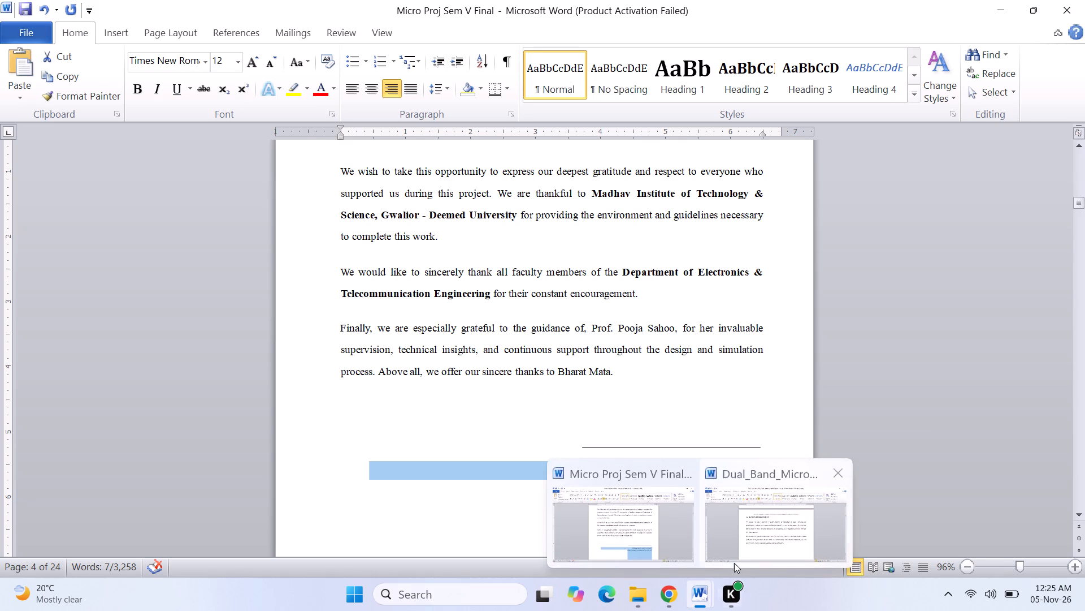
Switch back to the antenna report and add leading spaces on the empty line below the Acknowledgement paragraphs.
{"action": "left_click", "coordinate": [734, 562]}
{"action": "left_click", "coordinate": [693, 477]}
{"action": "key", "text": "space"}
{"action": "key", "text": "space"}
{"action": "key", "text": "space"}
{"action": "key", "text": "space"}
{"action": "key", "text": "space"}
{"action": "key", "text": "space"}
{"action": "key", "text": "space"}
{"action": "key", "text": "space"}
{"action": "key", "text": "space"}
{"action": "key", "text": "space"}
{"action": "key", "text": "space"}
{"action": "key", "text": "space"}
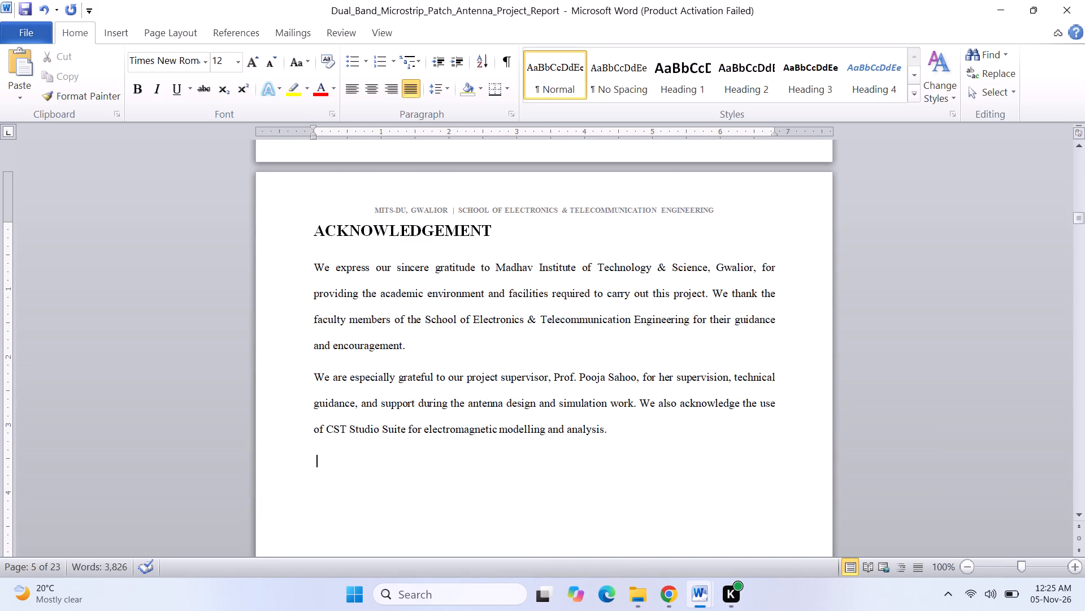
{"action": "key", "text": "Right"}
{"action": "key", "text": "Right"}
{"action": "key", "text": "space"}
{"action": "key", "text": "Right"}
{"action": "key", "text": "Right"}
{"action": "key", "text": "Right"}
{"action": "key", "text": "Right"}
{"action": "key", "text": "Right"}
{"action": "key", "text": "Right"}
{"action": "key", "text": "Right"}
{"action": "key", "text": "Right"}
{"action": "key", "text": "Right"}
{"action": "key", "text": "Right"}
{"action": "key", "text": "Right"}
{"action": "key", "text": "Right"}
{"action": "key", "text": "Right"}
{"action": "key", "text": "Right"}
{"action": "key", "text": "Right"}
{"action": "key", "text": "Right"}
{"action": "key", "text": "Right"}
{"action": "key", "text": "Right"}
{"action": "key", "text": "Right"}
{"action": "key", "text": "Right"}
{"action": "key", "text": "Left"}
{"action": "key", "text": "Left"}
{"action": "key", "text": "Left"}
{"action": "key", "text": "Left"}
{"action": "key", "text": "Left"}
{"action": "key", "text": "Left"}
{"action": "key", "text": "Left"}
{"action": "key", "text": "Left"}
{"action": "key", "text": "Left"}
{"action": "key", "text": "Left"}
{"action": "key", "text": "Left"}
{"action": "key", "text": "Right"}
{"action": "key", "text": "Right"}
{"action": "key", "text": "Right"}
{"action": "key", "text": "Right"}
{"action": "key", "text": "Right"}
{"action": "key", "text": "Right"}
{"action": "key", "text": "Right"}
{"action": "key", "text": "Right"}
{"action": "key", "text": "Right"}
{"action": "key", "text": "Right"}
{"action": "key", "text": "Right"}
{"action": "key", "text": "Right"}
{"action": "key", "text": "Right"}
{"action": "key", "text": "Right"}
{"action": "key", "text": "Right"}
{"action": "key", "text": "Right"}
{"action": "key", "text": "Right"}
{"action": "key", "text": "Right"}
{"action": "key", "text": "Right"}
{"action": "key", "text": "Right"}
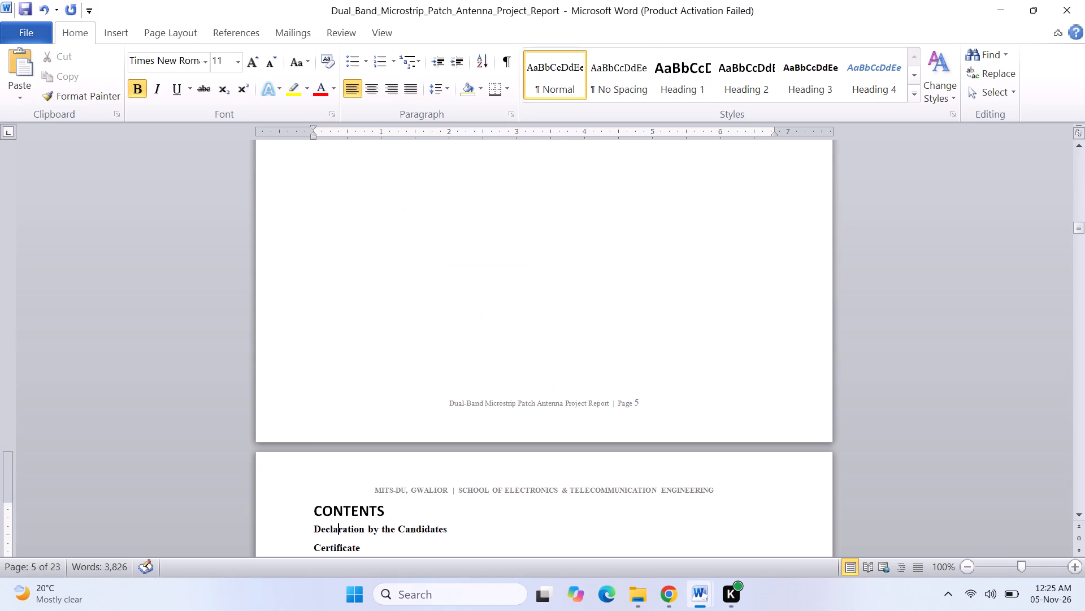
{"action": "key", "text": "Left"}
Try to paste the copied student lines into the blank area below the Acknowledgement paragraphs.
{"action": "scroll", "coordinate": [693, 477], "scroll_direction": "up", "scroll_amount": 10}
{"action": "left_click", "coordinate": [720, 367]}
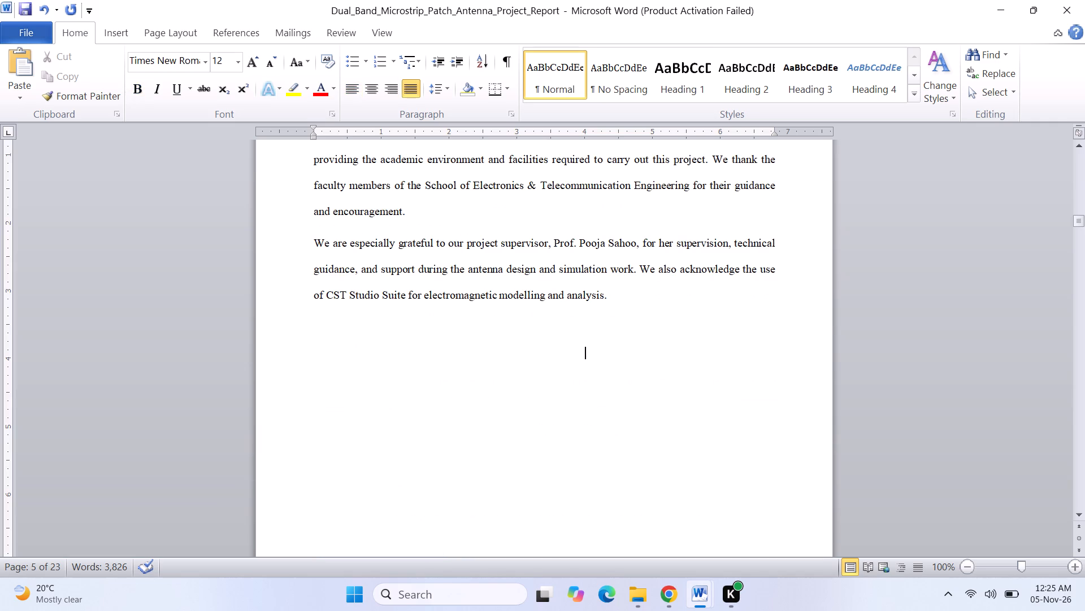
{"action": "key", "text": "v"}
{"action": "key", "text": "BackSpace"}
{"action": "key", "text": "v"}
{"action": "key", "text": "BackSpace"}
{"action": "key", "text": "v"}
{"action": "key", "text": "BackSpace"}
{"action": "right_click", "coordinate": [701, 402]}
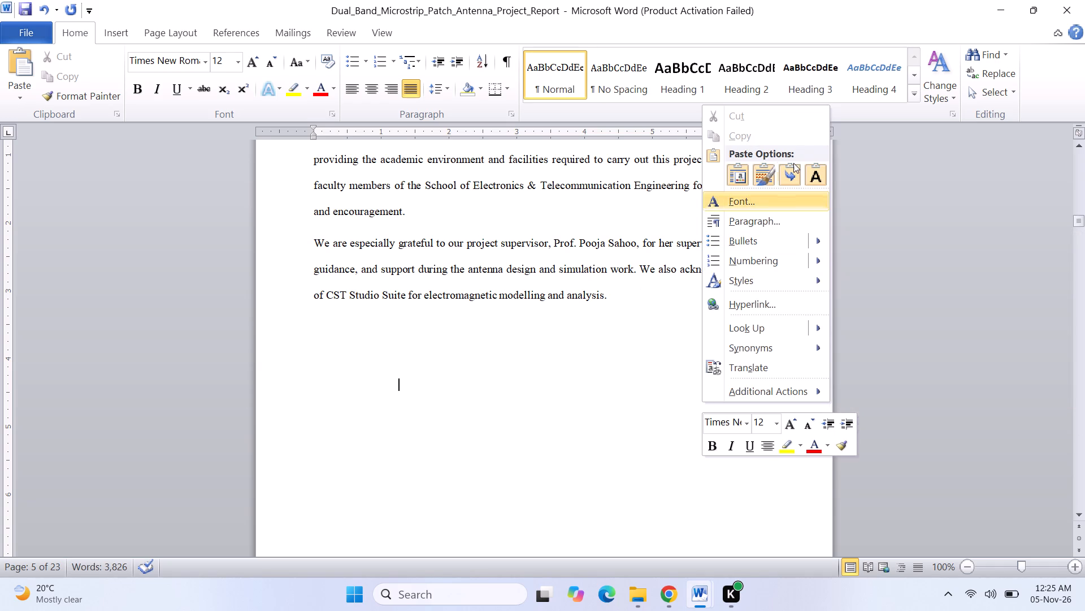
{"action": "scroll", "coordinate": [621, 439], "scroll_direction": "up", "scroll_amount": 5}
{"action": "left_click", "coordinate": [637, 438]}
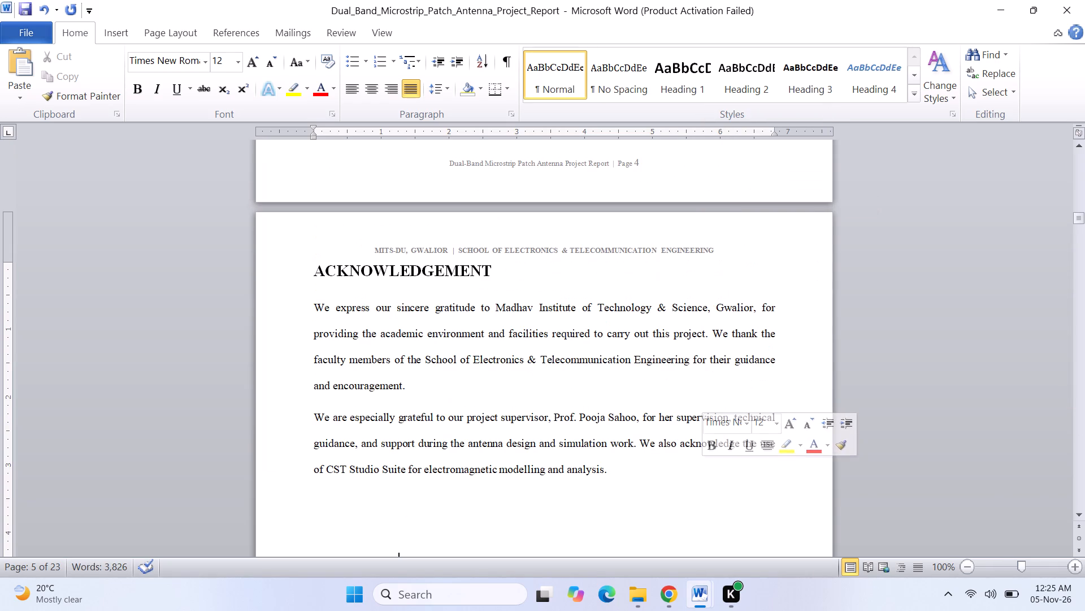
Switch to Micro Proj Sem V Final and copy the two student lines below its Acknowledgement signature line again.
{"action": "left_click", "coordinate": [631, 545]}
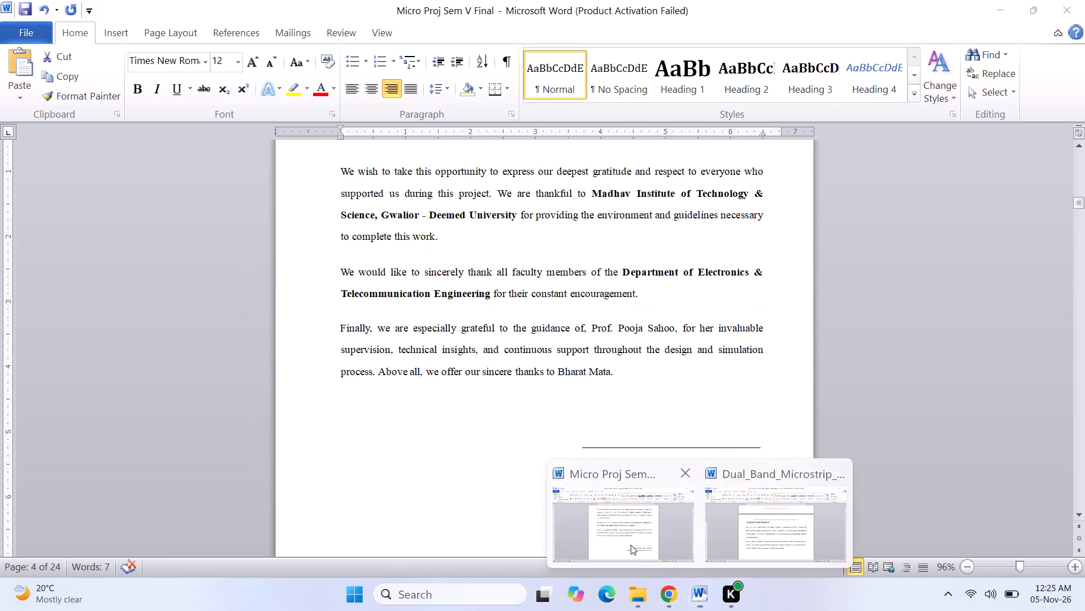
{"action": "left_click", "coordinate": [650, 468]}
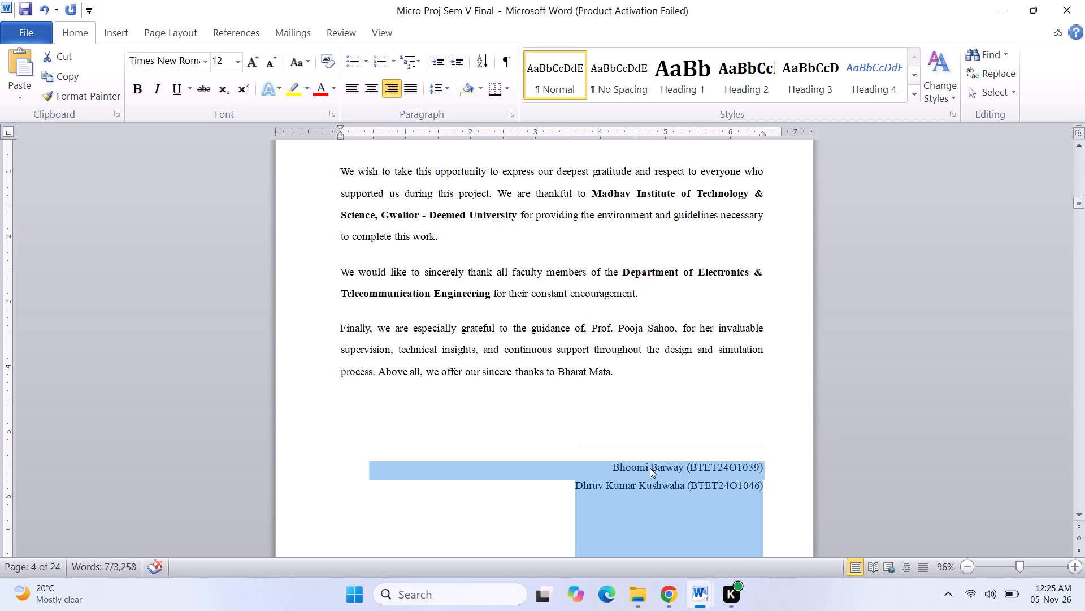
{"action": "left_click_drag", "start_coordinate": [618, 464], "coordinate": [806, 497]}
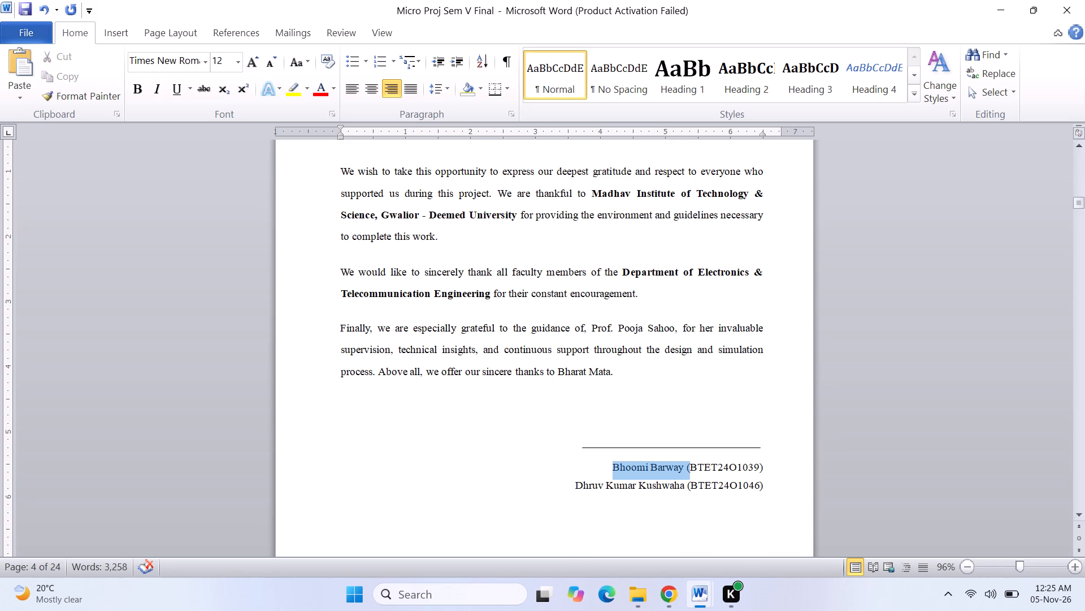
{"action": "left_click_drag", "start_coordinate": [806, 497], "coordinate": [793, 496]}
{"action": "right_click", "coordinate": [793, 496]}
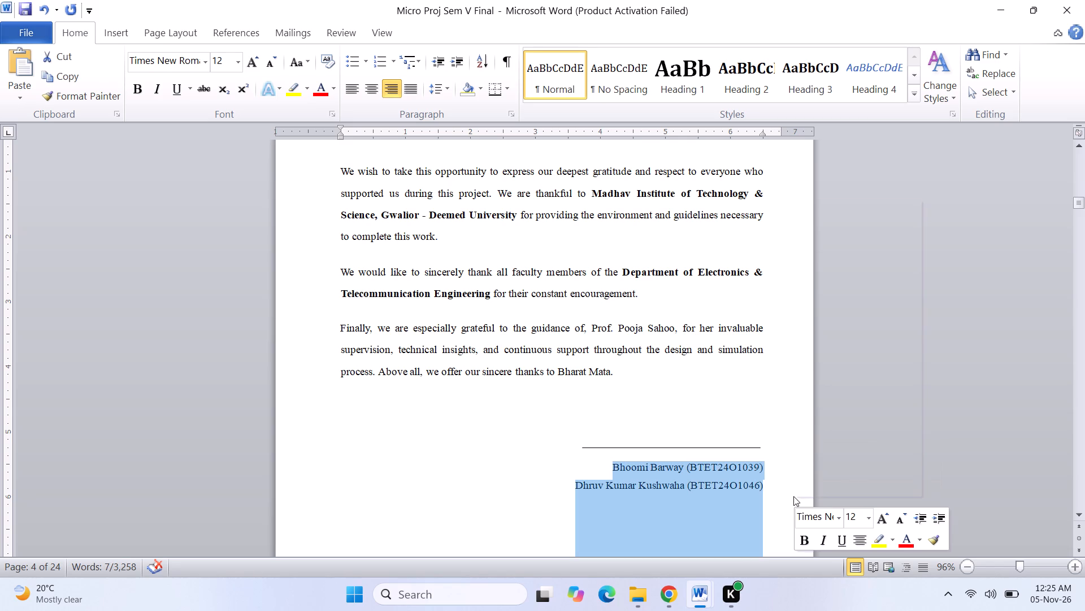
{"action": "left_click", "coordinate": [840, 229]}
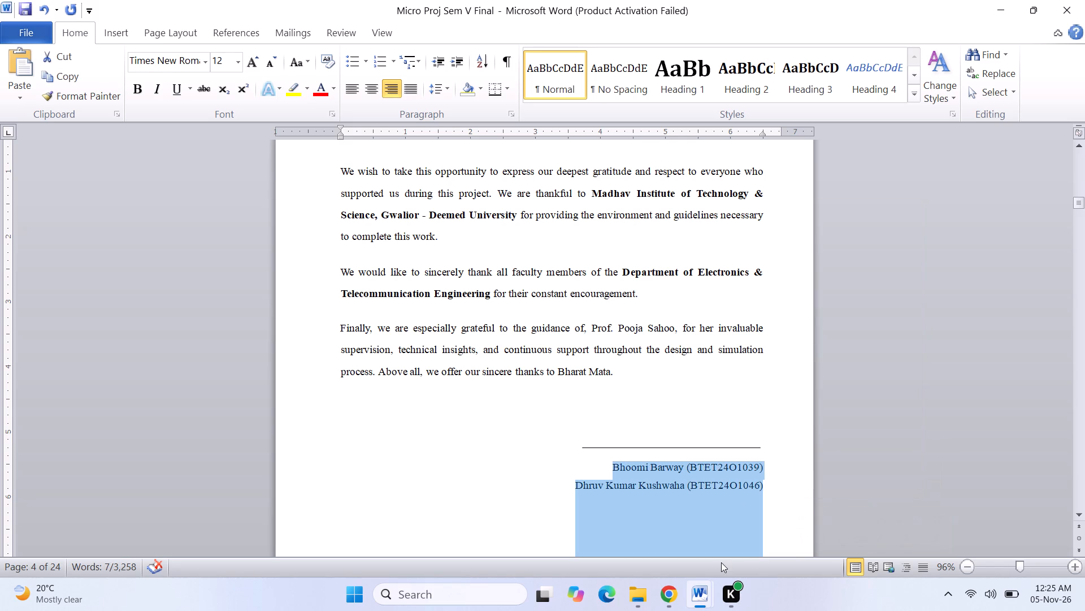
Return to the antenna report and go to the blank area below the Acknowledgement paragraphs.
{"action": "left_click", "coordinate": [817, 534]}
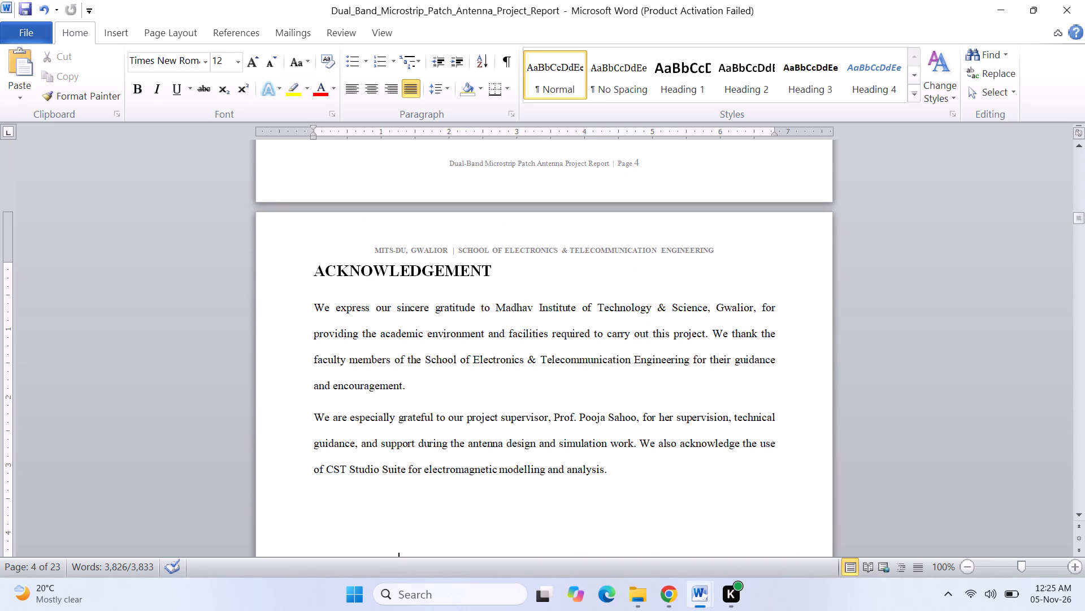
{"action": "scroll", "coordinate": [677, 512], "scroll_direction": "down", "scroll_amount": 4}
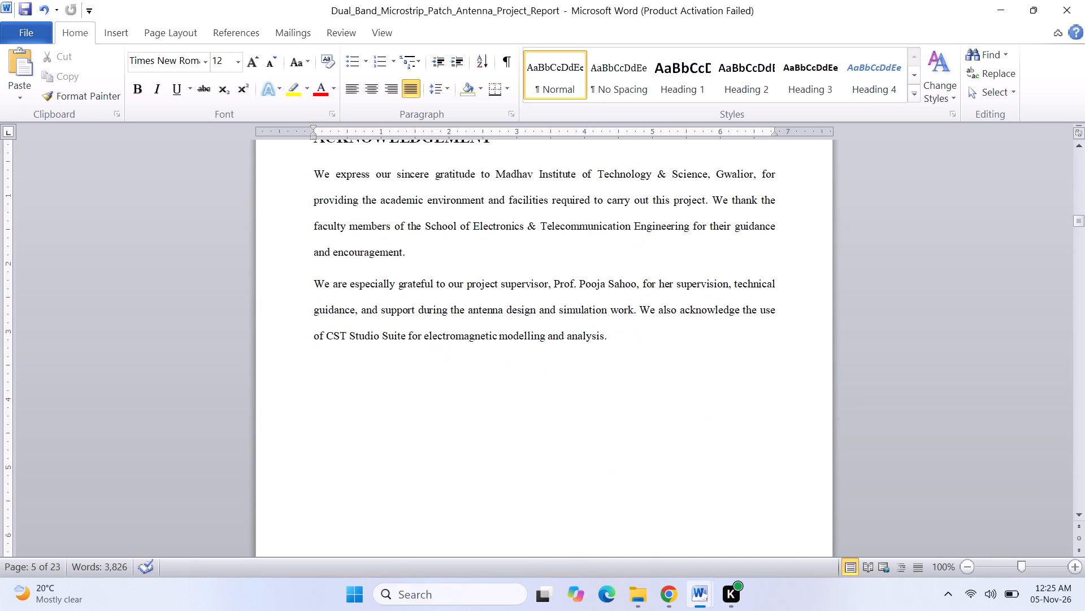
{"action": "scroll", "coordinate": [677, 512], "scroll_direction": "down", "scroll_amount": 1}
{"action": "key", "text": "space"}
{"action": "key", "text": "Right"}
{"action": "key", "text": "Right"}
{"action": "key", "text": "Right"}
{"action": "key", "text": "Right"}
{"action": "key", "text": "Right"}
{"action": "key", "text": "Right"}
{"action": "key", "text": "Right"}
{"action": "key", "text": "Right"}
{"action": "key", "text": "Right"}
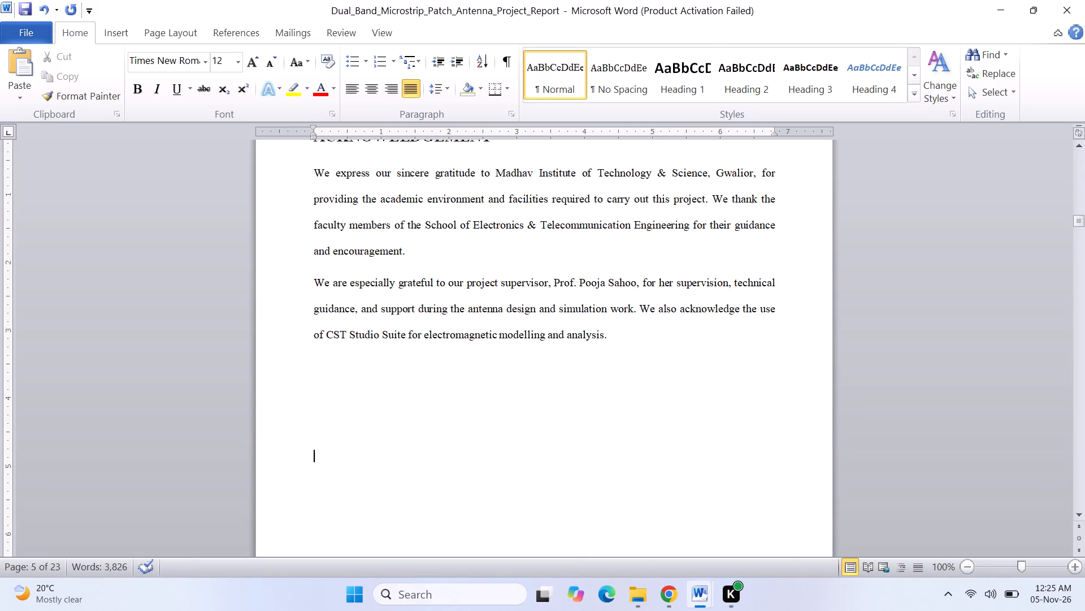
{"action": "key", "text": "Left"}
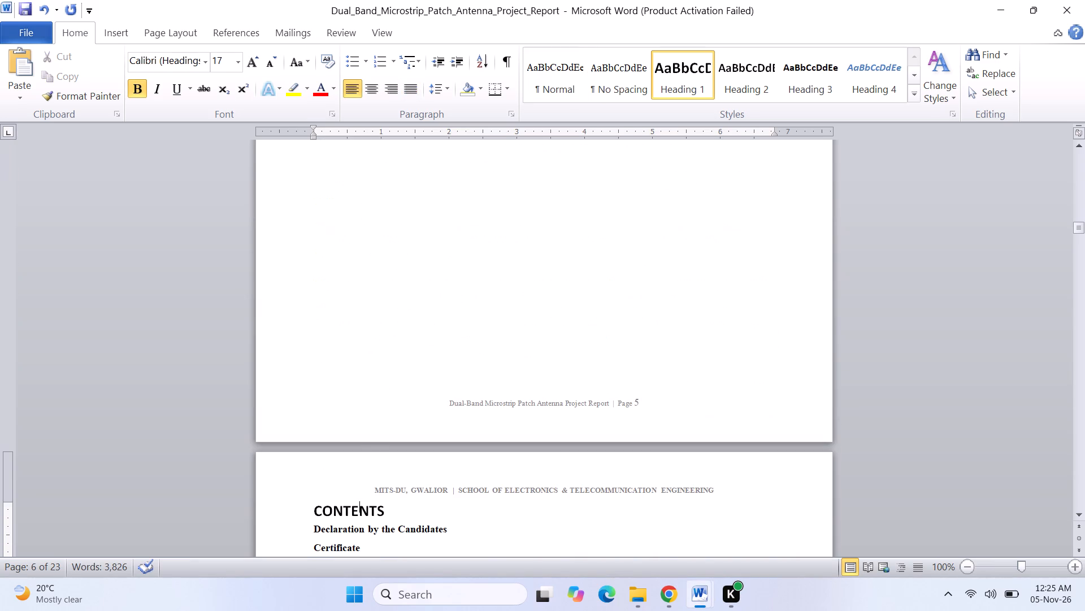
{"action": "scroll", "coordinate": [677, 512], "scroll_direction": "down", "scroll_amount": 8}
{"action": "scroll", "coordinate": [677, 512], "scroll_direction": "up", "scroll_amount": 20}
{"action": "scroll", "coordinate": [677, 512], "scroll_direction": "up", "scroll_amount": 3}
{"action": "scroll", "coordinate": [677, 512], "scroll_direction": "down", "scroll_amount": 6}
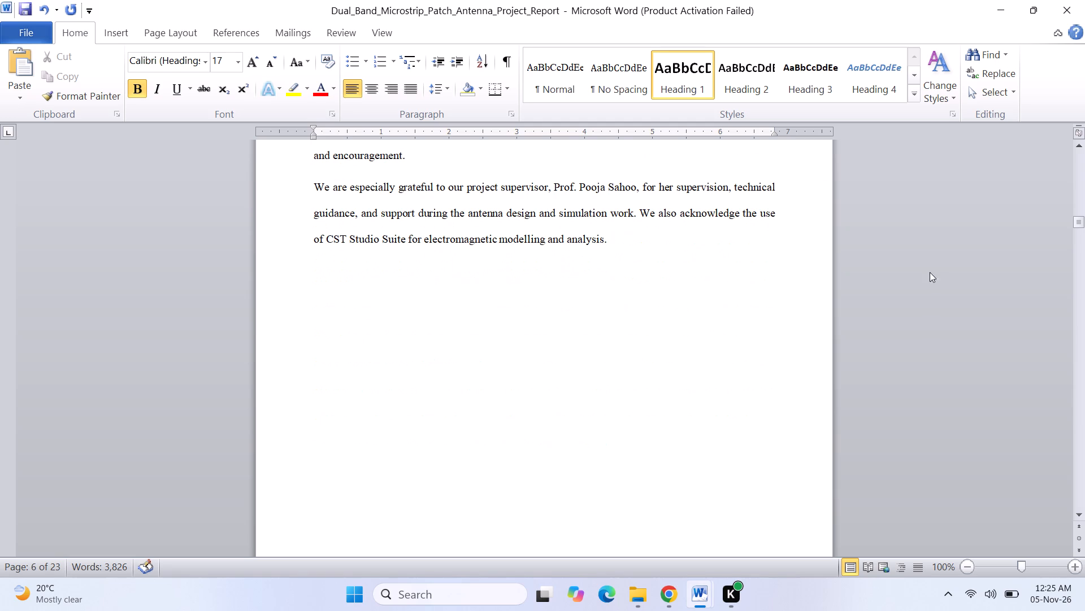
Insert a new line after the last Acknowledgement paragraph and pad the blank lines below it with leading spaces.
{"action": "left_click", "coordinate": [672, 240]}
{"action": "key", "text": "Return"}
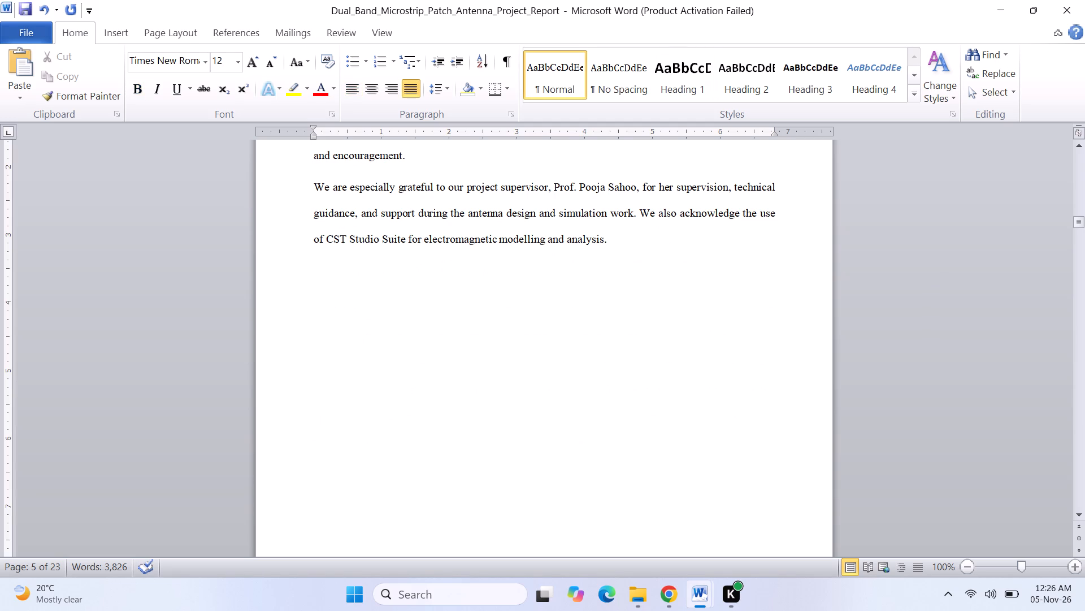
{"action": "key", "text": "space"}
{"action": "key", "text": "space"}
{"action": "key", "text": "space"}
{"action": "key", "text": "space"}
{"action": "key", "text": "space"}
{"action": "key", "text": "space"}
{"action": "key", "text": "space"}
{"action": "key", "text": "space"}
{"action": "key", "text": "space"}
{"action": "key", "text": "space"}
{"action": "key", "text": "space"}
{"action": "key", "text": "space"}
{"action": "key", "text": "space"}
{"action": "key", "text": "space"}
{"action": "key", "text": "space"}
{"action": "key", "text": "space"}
{"action": "key", "text": "Down"}
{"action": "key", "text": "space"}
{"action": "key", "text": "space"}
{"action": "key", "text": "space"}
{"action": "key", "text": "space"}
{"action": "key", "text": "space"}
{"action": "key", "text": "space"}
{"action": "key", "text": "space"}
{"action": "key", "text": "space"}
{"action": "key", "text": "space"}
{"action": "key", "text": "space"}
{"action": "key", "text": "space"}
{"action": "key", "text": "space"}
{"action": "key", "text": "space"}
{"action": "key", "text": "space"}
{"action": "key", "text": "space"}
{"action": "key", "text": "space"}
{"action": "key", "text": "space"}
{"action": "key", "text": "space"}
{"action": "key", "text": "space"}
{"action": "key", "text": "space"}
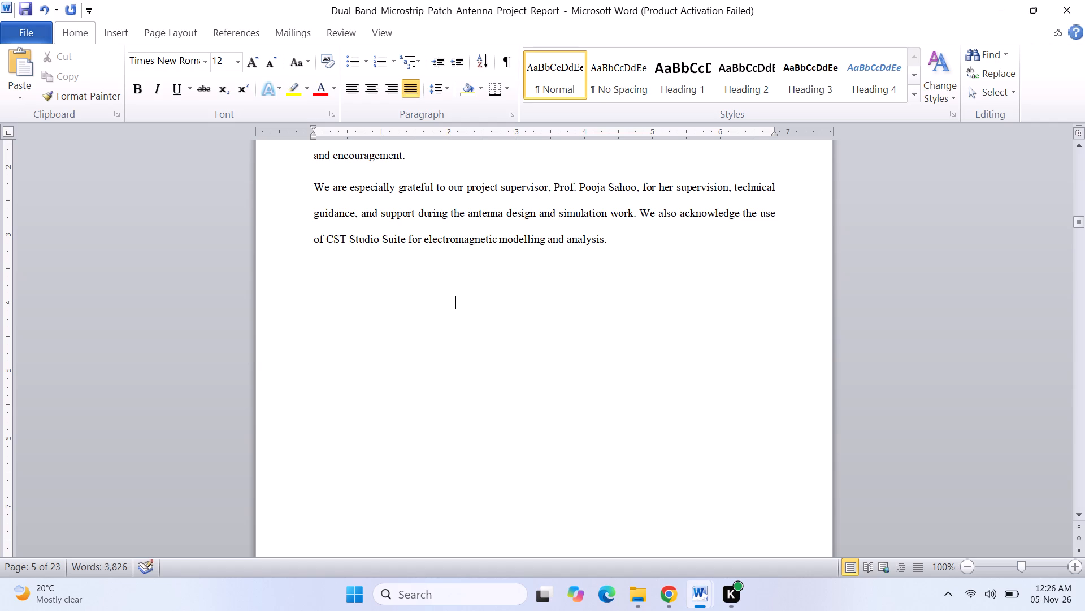
Paste the copied student lines as text only at the end of the last Acknowledgement paragraph.
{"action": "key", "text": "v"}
{"action": "key", "text": "BackSpace"}
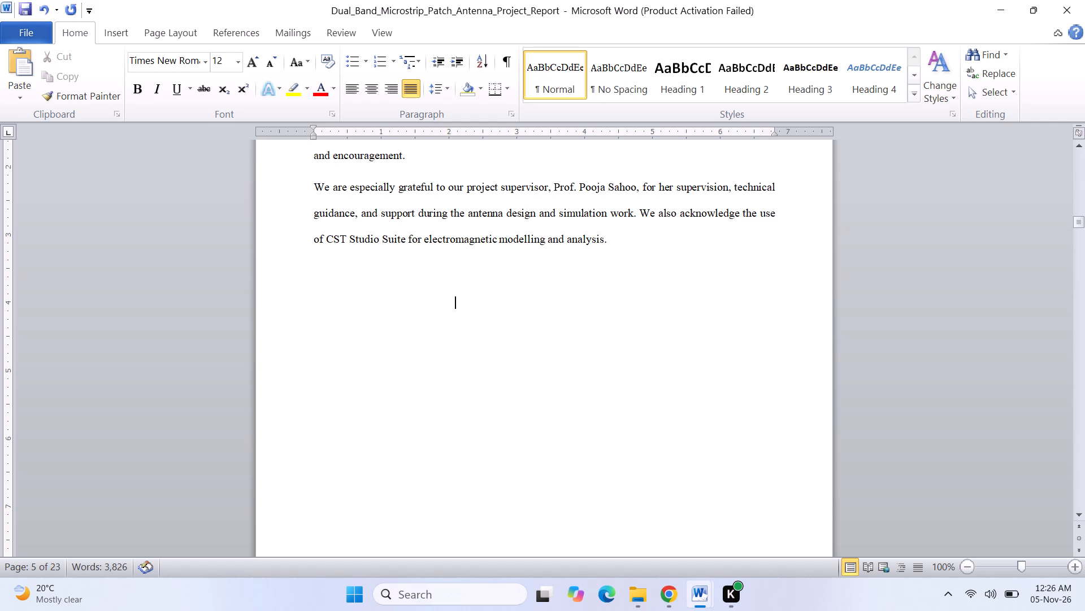
{"action": "right_click", "coordinate": [672, 240]}
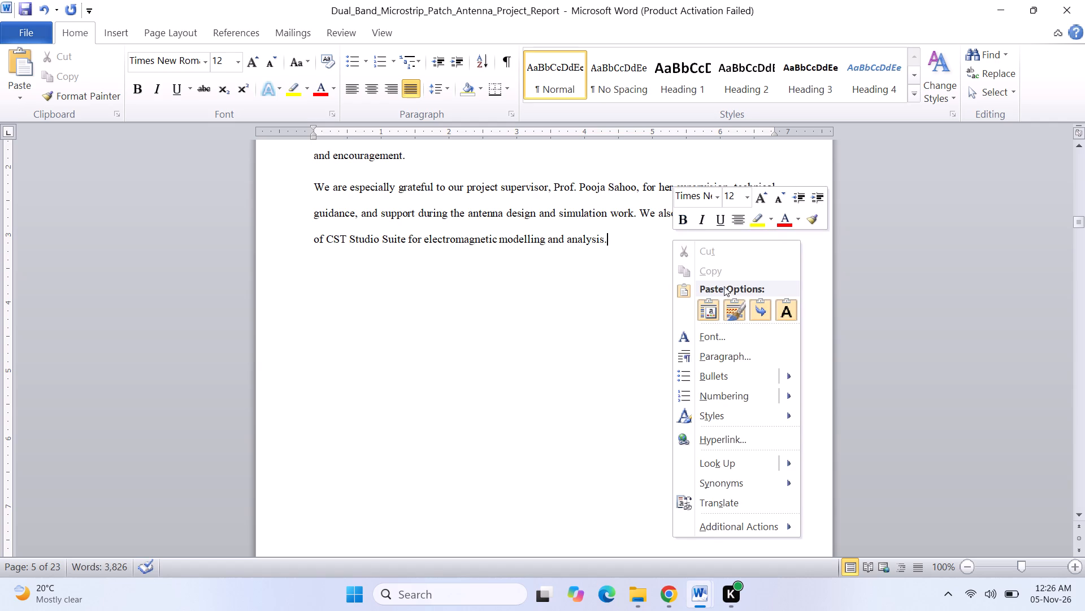
{"action": "left_click", "coordinate": [722, 295]}
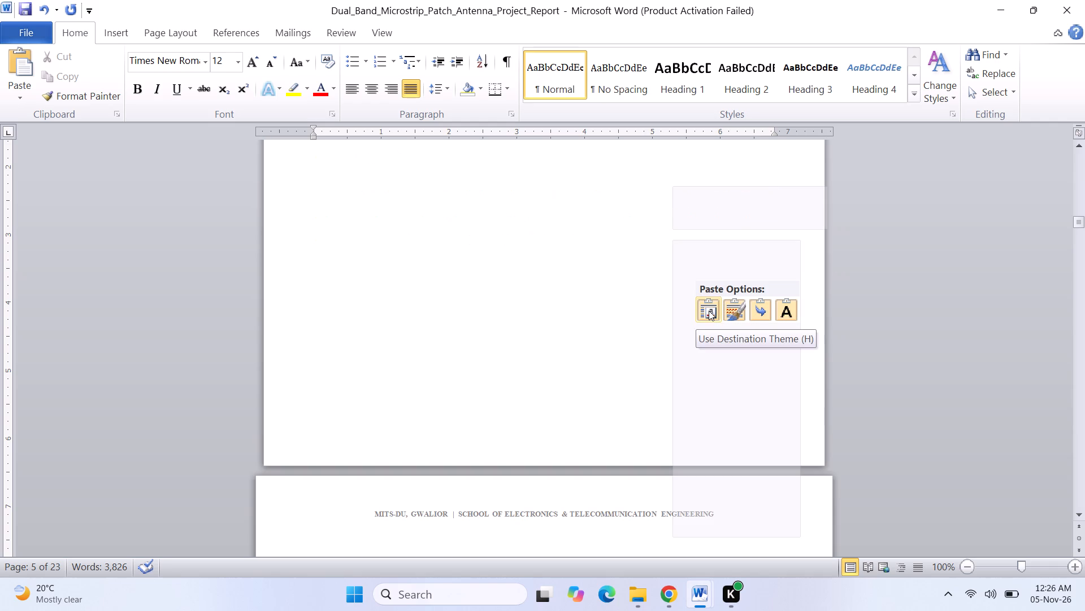
{"action": "left_click", "coordinate": [791, 311]}
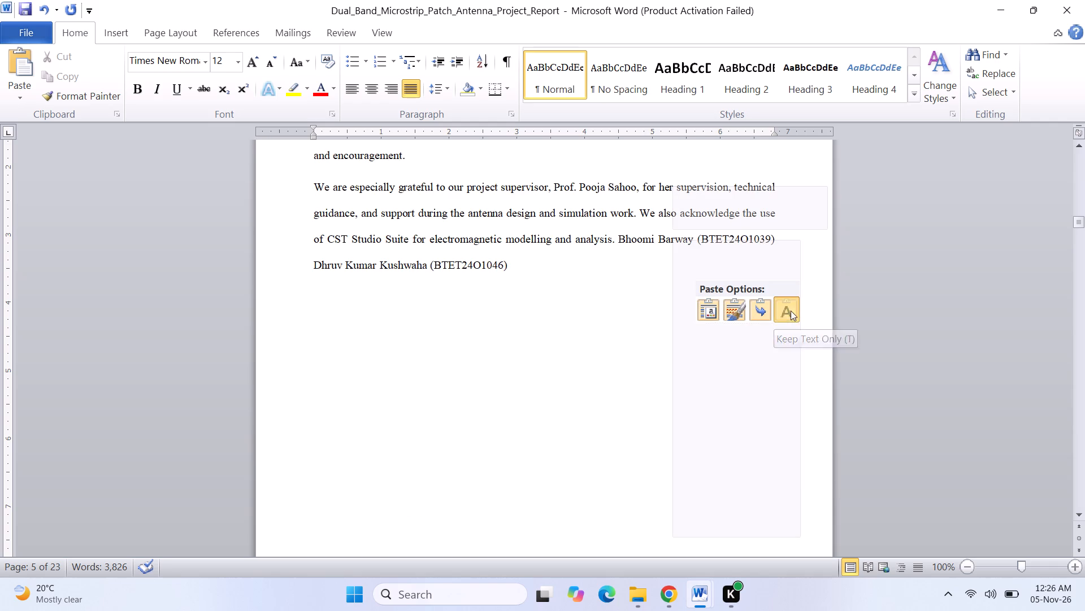
Split the pasted student names and roll numbers off the last Acknowledgement paragraph onto their own line.
{"action": "scroll", "coordinate": [628, 326], "scroll_direction": "up", "scroll_amount": 5}
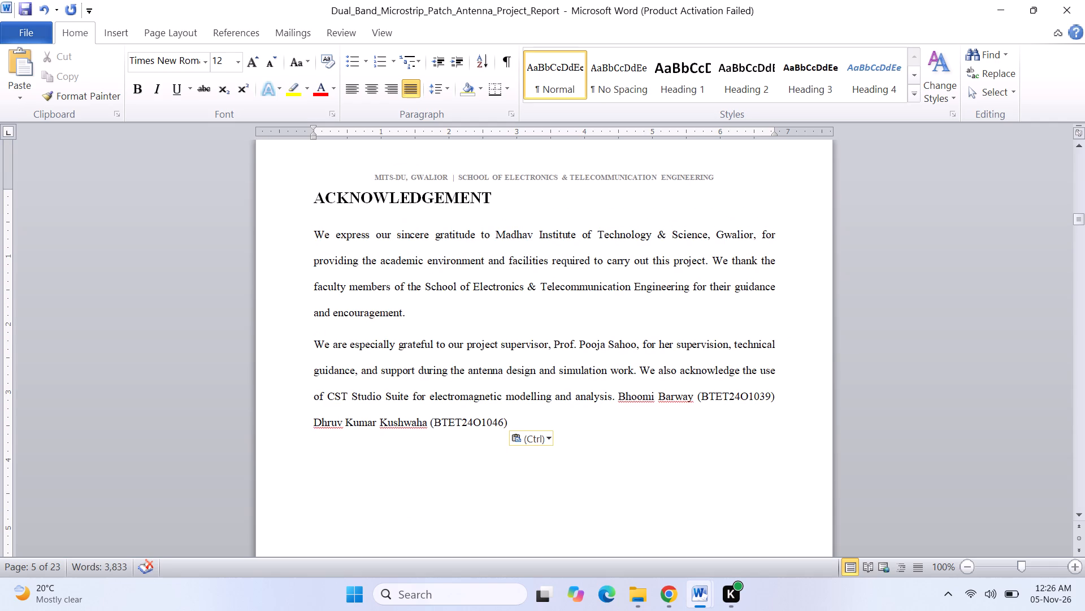
{"action": "left_click", "coordinate": [615, 398]}
{"action": "key", "text": "Return"}
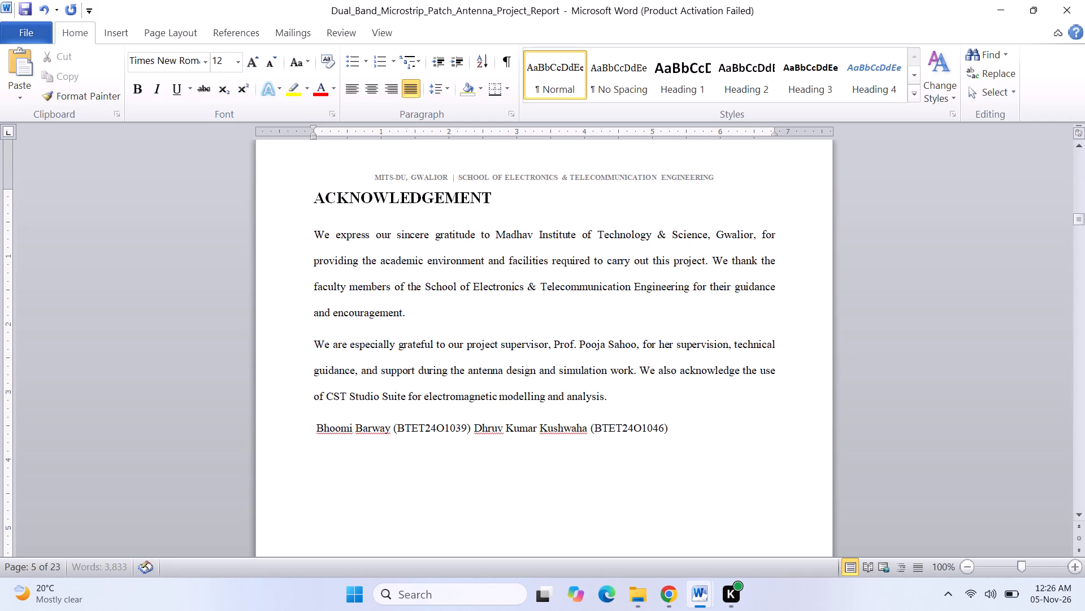
{"action": "key", "text": "Right"}
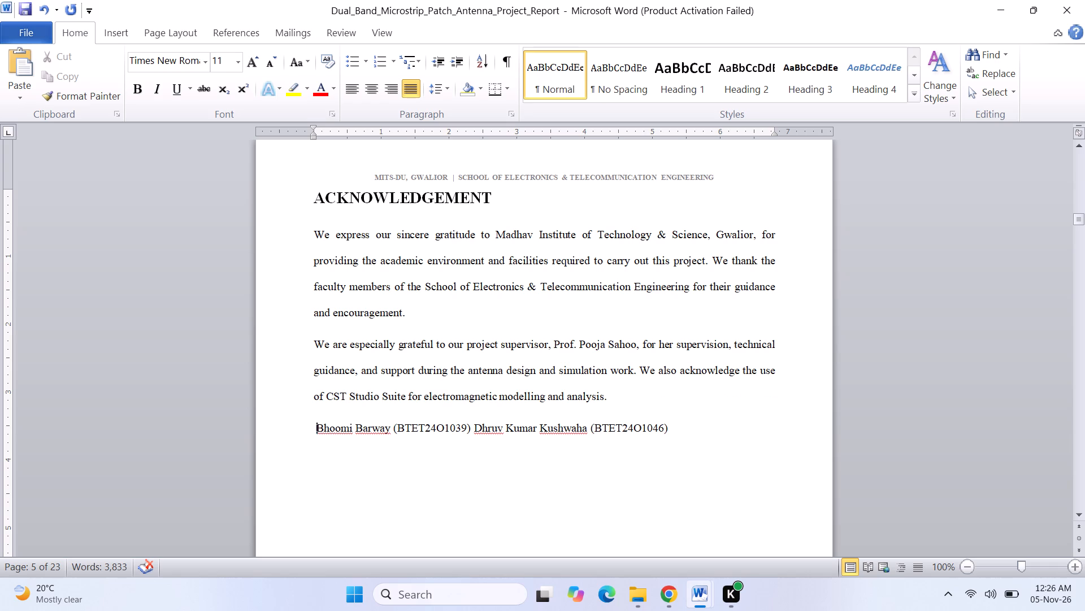
Pad the start of the student line with spaces until the second student's entry wraps onto its own line.
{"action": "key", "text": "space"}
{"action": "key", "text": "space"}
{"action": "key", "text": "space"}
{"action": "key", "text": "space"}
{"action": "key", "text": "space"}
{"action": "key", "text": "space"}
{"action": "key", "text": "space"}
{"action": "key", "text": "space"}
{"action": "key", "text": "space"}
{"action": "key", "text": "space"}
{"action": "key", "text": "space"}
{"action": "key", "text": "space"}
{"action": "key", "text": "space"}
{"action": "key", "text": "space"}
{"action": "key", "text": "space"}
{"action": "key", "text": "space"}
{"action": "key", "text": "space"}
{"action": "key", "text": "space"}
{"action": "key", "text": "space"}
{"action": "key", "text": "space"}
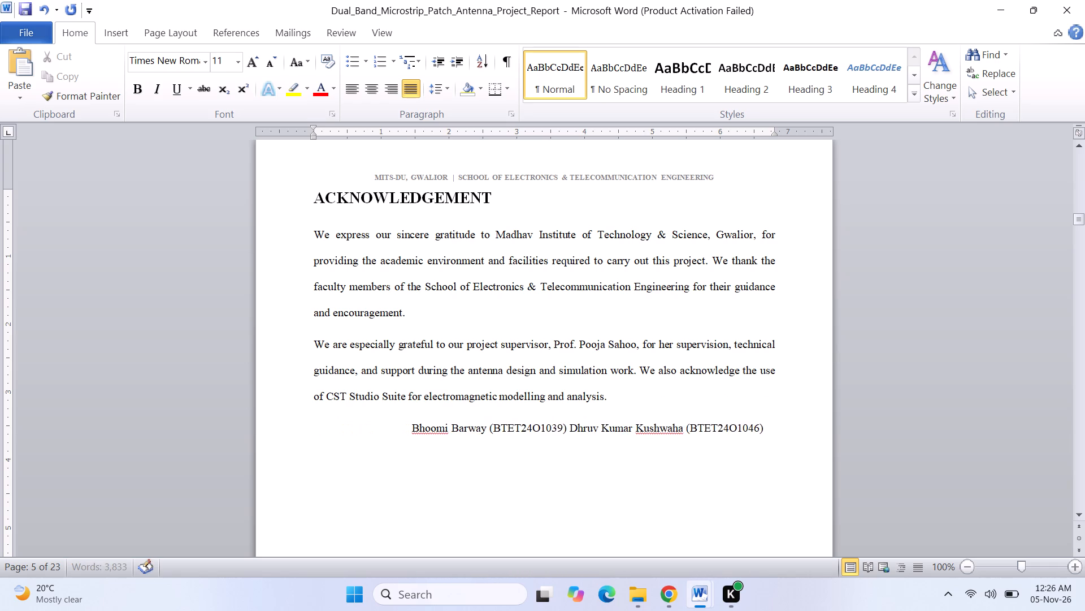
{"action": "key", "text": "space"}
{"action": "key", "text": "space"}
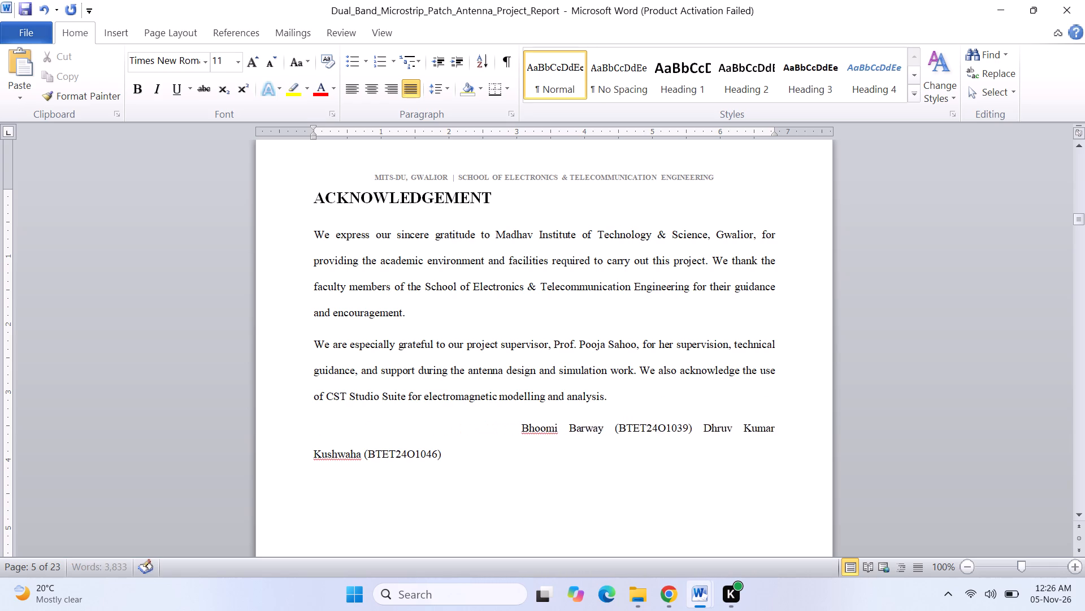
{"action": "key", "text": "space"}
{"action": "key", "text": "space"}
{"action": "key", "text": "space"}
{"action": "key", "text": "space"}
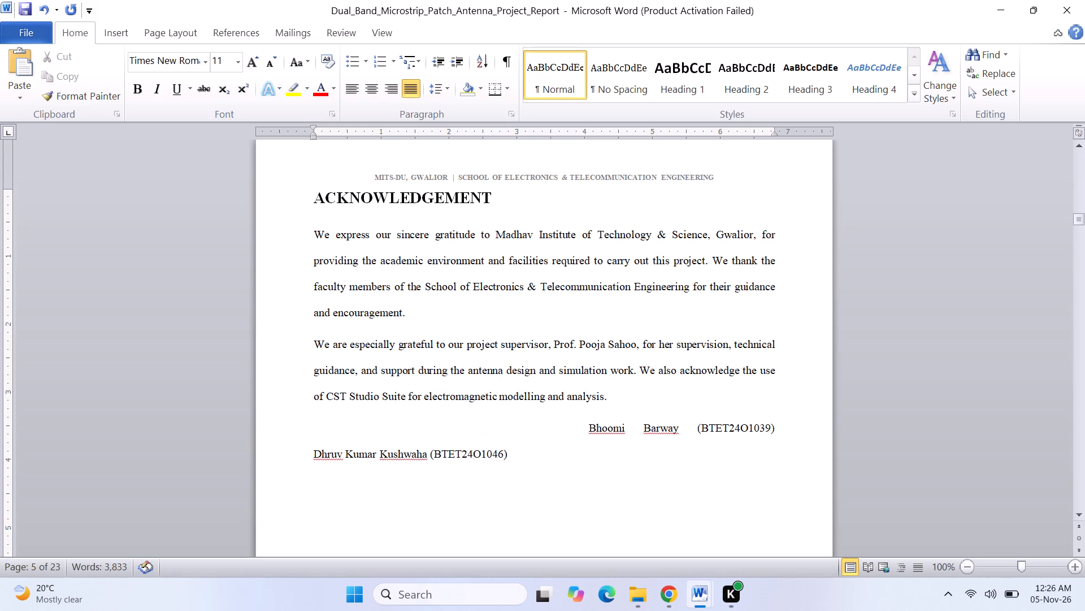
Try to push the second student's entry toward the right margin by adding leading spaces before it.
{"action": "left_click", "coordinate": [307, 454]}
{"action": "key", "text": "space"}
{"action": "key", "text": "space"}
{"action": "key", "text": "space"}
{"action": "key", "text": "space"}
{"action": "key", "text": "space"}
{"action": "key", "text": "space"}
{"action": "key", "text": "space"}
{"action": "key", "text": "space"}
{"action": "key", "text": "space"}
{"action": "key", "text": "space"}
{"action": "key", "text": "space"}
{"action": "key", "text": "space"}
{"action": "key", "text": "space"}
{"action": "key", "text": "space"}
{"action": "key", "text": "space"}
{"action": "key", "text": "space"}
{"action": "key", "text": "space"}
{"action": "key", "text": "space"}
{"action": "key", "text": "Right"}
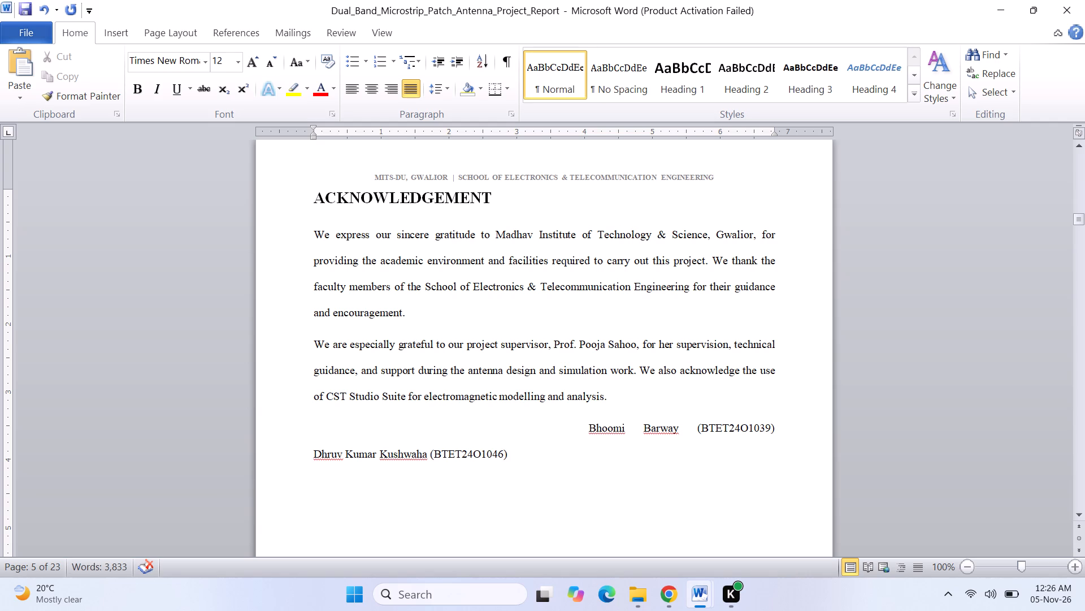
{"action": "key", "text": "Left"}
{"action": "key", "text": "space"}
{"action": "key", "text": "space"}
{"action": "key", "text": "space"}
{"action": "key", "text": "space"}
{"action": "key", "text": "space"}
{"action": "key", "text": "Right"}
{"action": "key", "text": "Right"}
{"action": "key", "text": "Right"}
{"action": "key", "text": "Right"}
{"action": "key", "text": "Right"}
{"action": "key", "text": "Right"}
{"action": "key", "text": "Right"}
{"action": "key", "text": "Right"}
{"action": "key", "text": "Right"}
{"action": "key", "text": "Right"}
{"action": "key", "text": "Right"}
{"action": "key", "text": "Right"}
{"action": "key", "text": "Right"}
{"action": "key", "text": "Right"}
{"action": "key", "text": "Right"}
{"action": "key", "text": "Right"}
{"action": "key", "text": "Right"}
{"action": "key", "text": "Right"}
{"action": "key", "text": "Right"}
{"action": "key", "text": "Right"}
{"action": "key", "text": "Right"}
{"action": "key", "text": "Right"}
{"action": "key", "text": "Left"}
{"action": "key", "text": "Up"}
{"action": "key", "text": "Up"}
Right-align the two student name lines and the blank line below them.
{"action": "left_click_drag", "start_coordinate": [580, 436], "coordinate": [702, 487]}
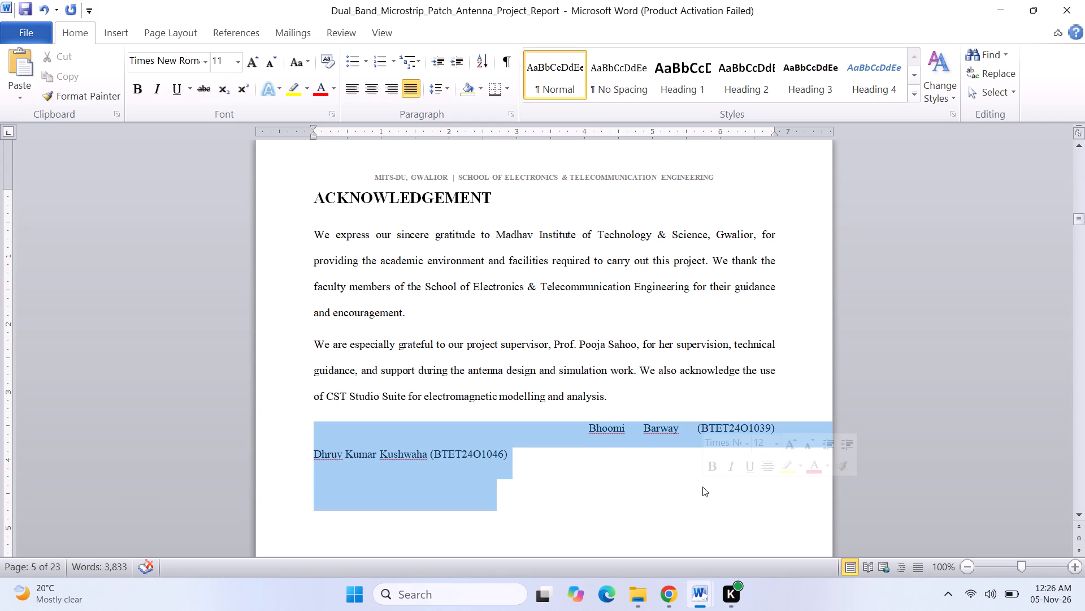
{"action": "left_click", "coordinate": [386, 87]}
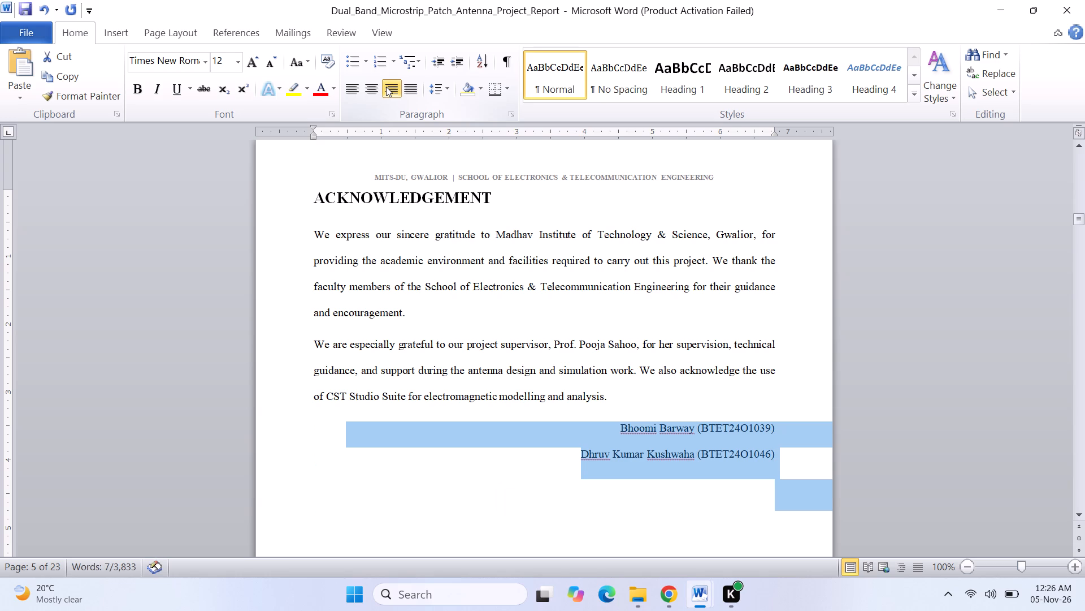
{"action": "left_click", "coordinate": [949, 421]}
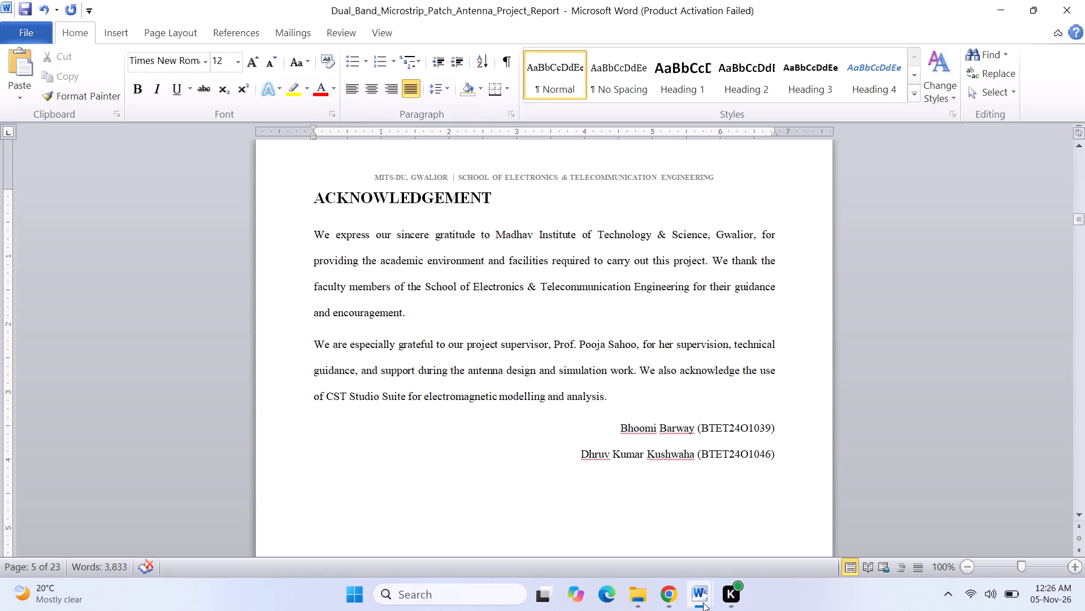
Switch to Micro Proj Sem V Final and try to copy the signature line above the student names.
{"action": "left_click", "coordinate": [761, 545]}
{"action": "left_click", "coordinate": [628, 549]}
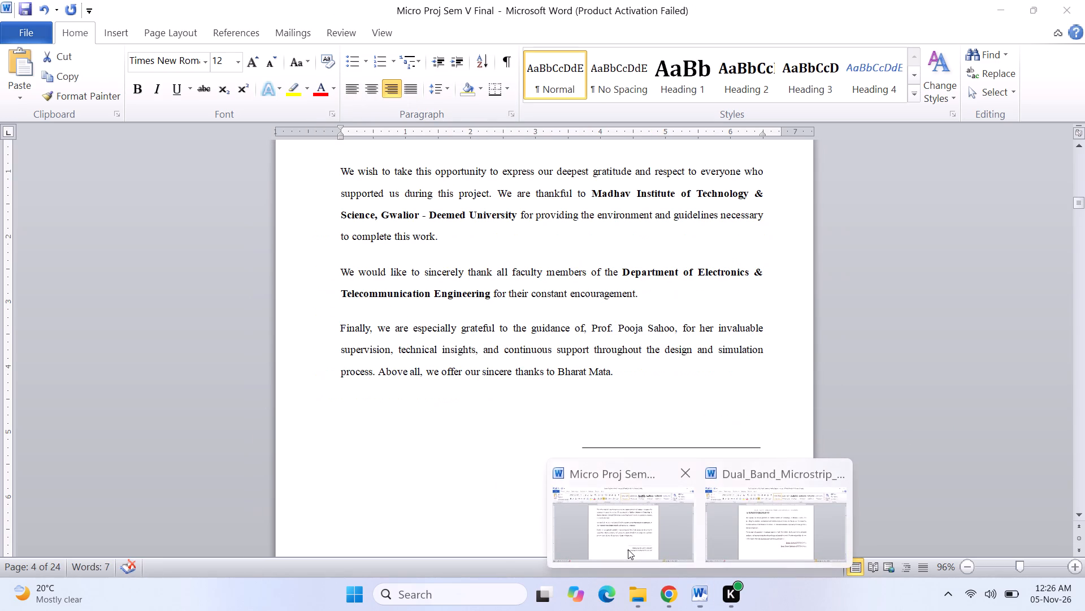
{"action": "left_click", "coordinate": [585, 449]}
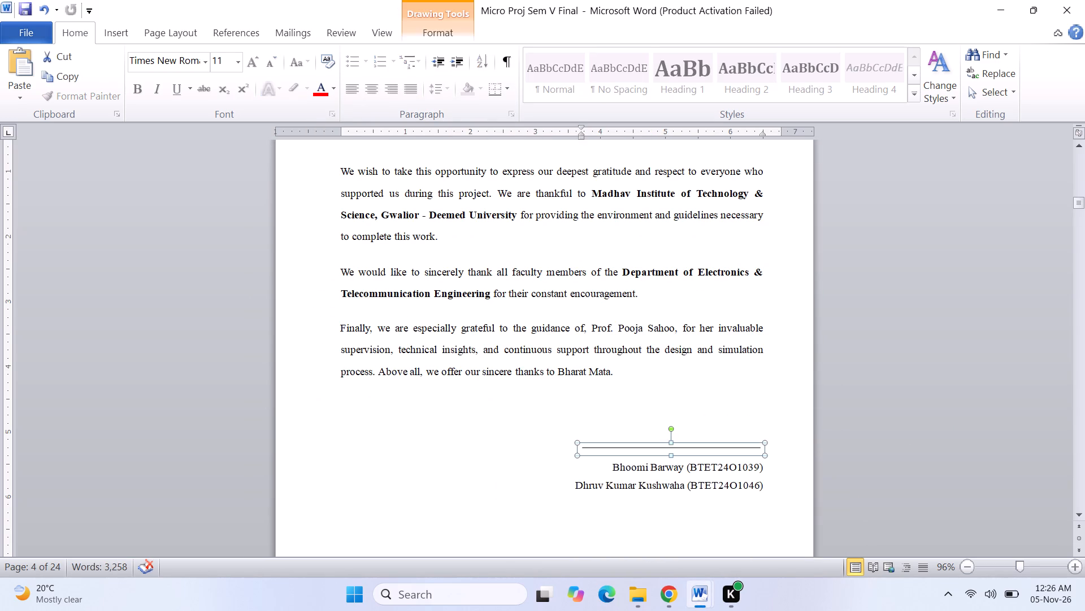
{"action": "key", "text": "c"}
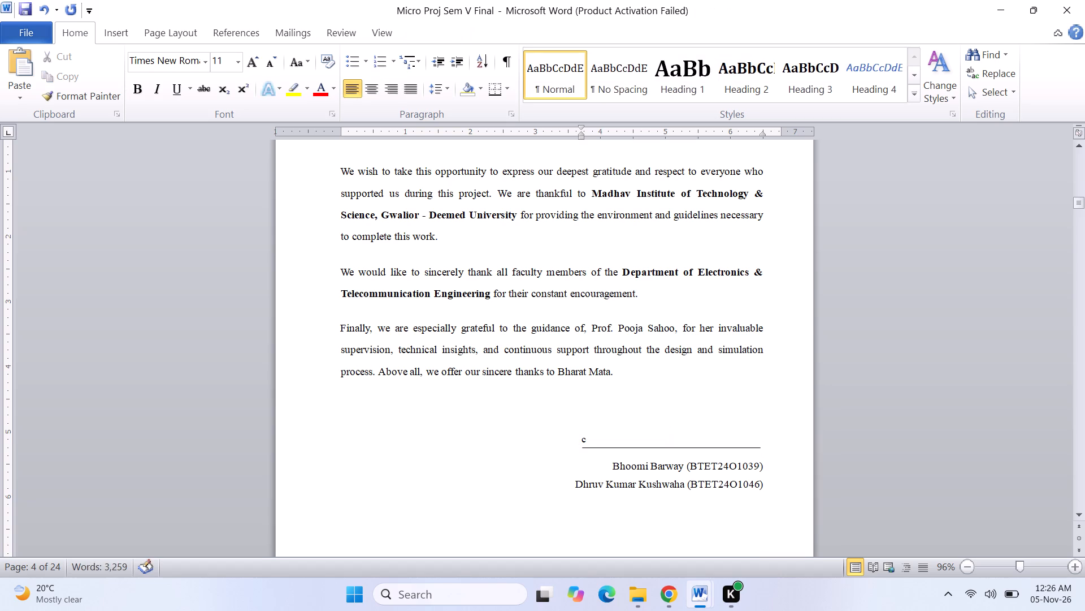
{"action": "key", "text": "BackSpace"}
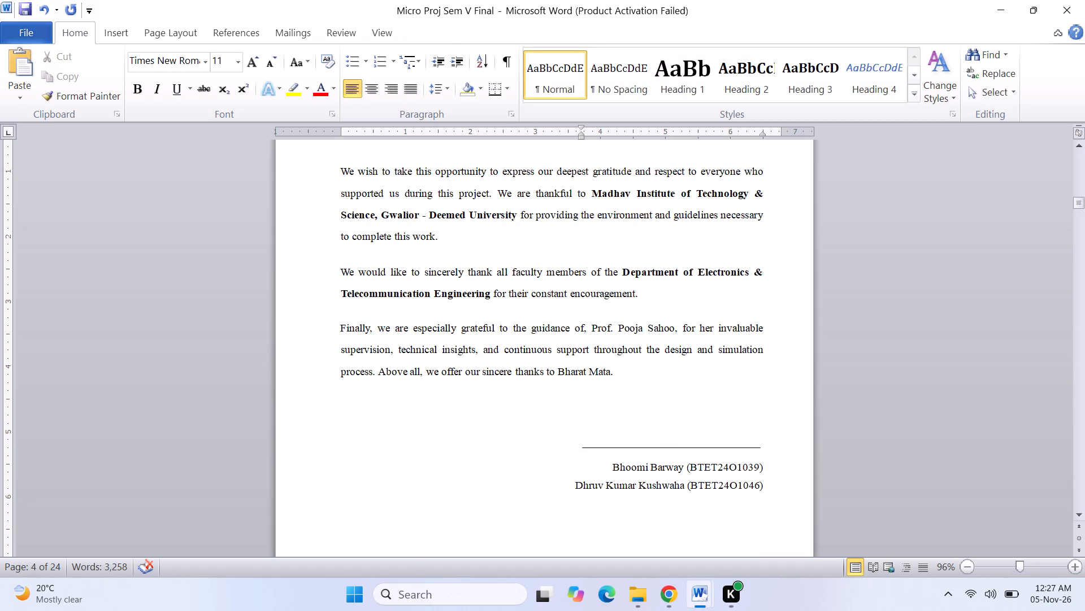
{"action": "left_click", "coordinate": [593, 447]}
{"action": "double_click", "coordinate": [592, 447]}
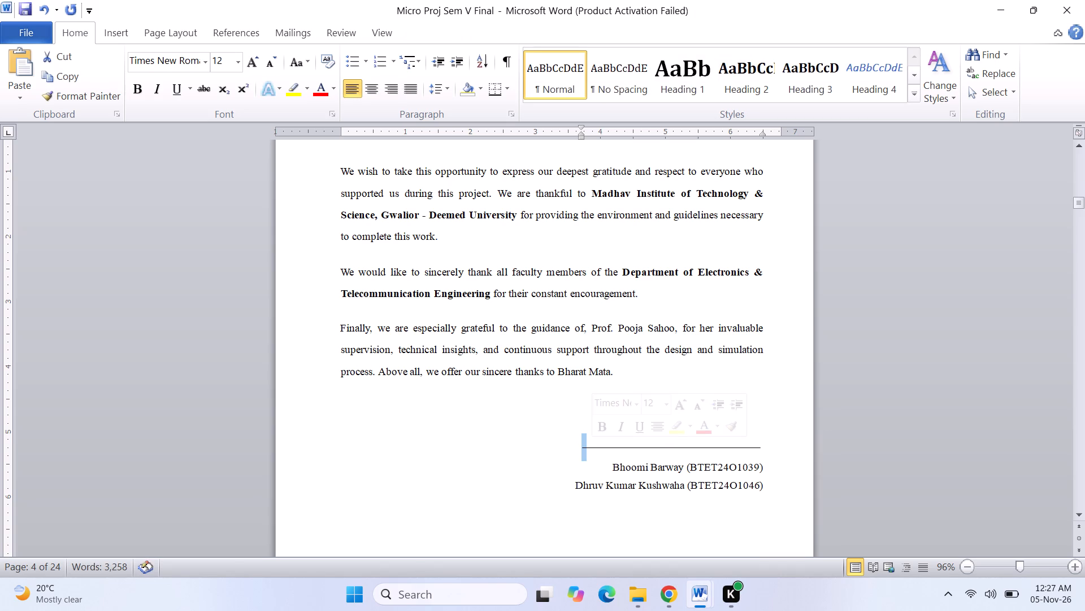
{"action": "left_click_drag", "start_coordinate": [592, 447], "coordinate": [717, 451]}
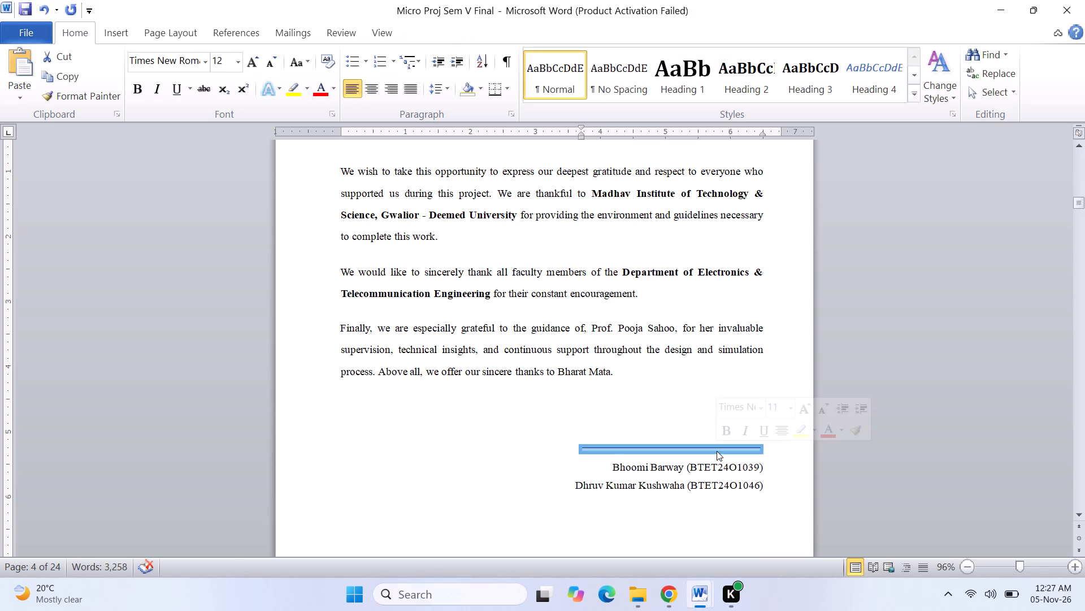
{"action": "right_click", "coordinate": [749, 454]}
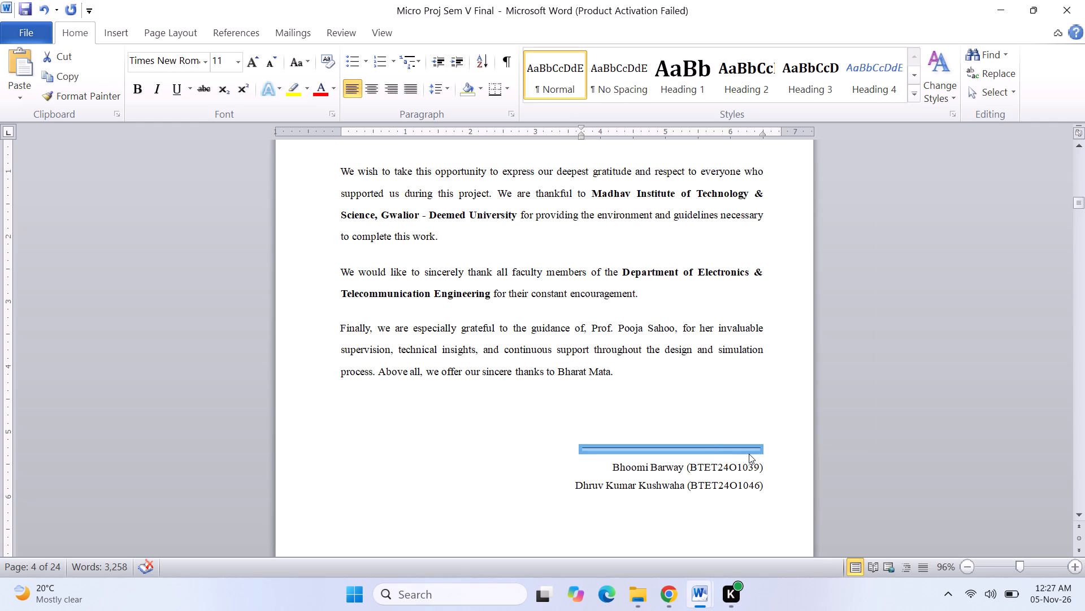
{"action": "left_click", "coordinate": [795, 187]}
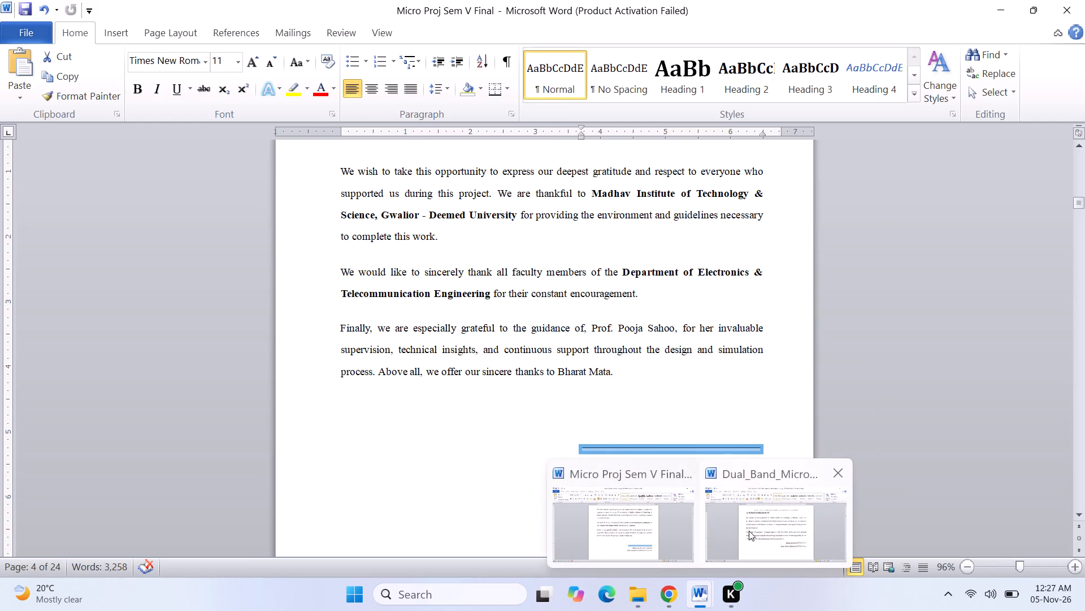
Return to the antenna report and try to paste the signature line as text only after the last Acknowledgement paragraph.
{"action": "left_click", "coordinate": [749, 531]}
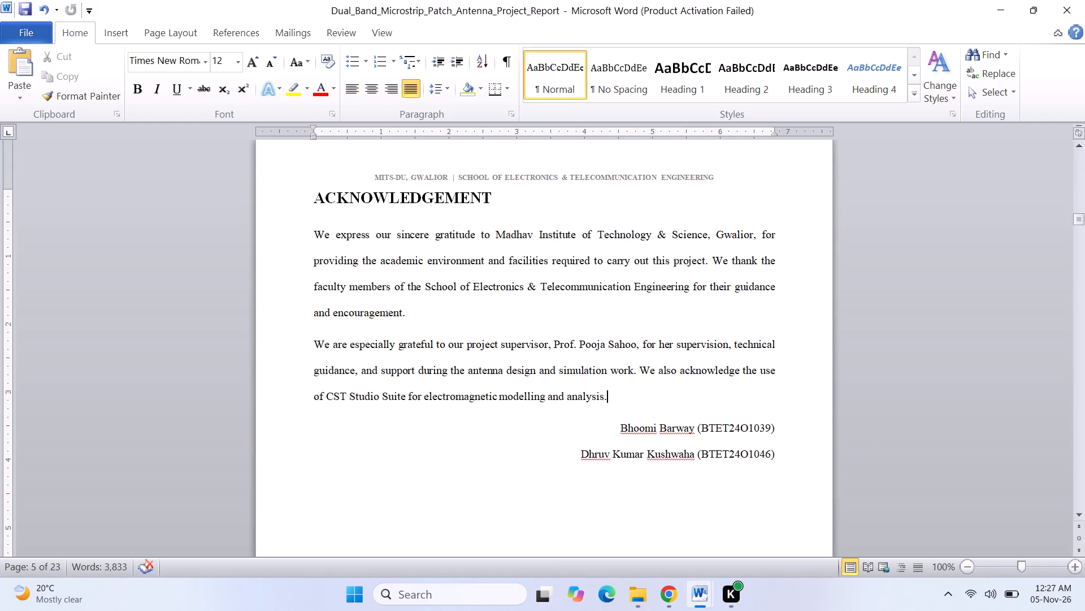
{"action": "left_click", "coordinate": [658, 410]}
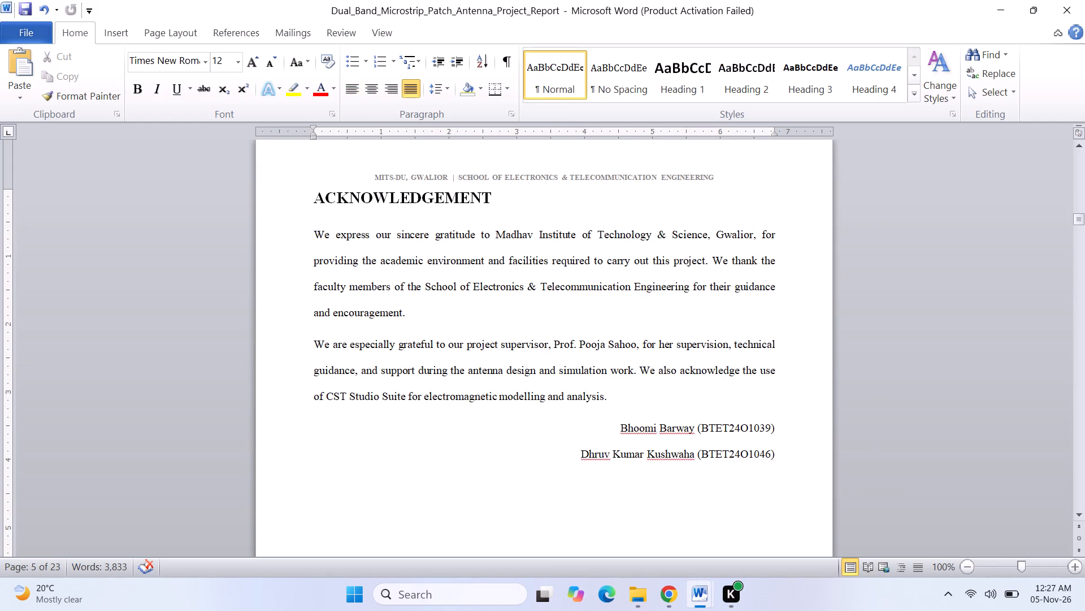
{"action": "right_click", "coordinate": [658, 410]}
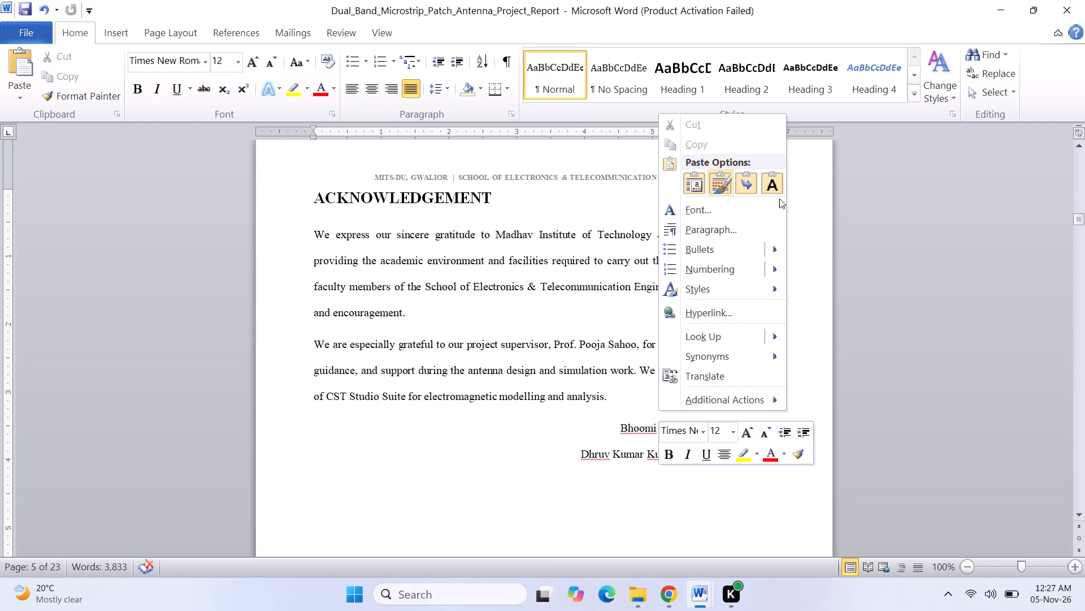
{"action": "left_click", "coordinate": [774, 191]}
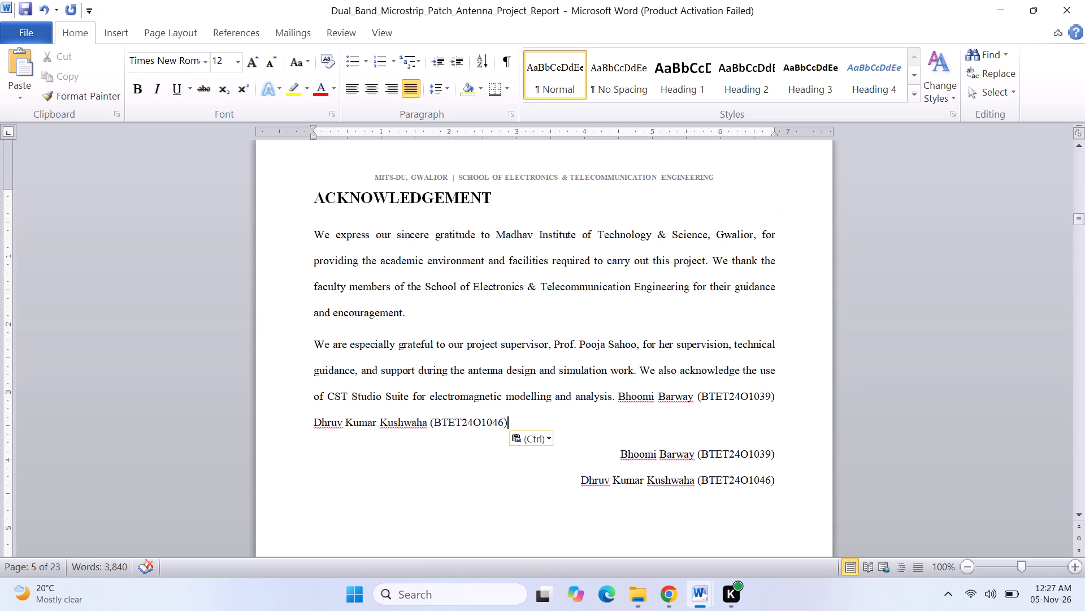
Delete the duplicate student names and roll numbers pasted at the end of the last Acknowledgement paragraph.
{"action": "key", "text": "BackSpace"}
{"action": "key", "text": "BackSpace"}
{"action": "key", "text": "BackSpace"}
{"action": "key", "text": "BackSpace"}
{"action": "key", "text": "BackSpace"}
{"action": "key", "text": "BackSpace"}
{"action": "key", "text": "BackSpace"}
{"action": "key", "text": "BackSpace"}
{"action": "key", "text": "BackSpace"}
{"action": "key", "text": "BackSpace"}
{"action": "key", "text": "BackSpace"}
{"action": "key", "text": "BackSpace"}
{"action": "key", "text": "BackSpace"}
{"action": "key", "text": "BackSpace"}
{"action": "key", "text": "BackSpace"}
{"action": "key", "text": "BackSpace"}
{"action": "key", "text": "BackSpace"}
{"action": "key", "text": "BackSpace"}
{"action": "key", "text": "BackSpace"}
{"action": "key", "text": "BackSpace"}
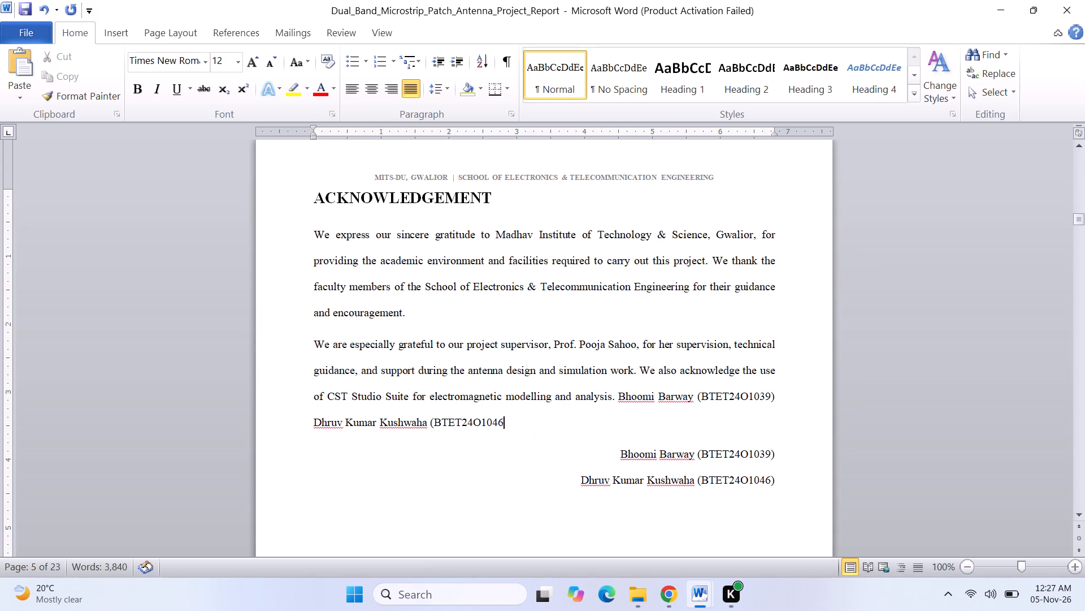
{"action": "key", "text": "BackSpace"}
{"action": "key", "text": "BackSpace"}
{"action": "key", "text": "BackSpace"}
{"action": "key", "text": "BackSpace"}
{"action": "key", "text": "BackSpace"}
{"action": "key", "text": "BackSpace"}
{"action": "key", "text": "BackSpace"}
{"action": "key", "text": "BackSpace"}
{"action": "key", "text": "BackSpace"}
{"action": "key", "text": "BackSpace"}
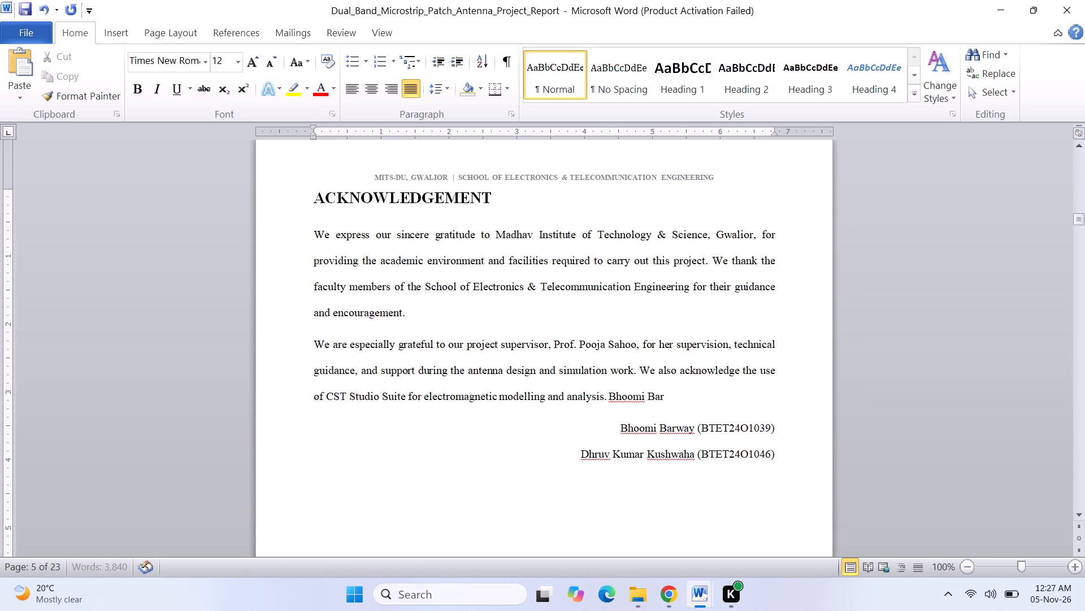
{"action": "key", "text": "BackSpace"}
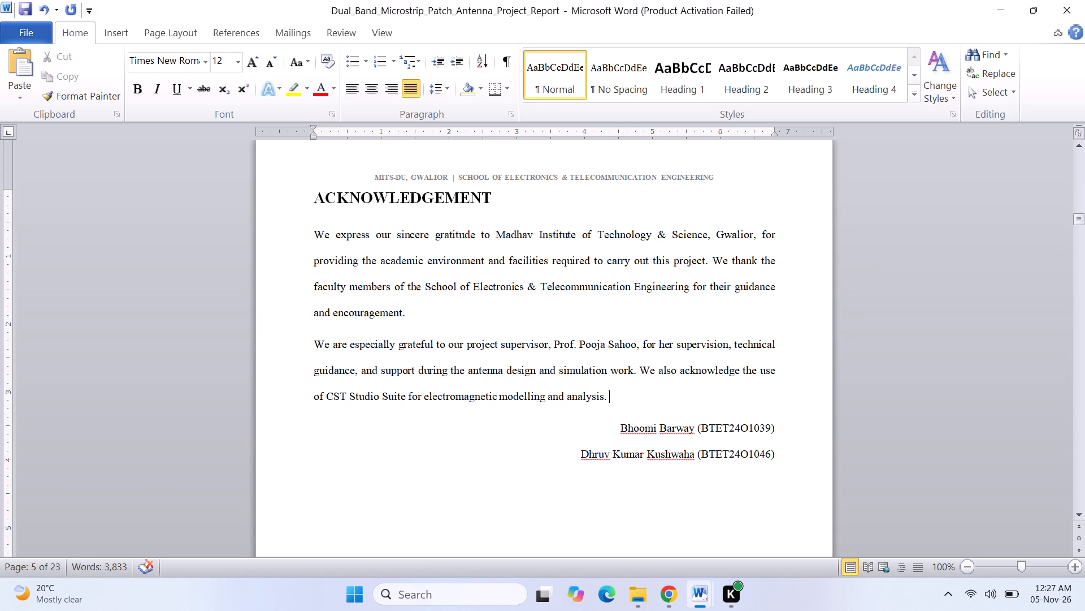
Insert a blank line between the last Acknowledgement paragraph and the student lines, leaving the cursor there.
{"action": "key", "text": "Return"}
{"action": "left_click", "coordinate": [631, 425]}
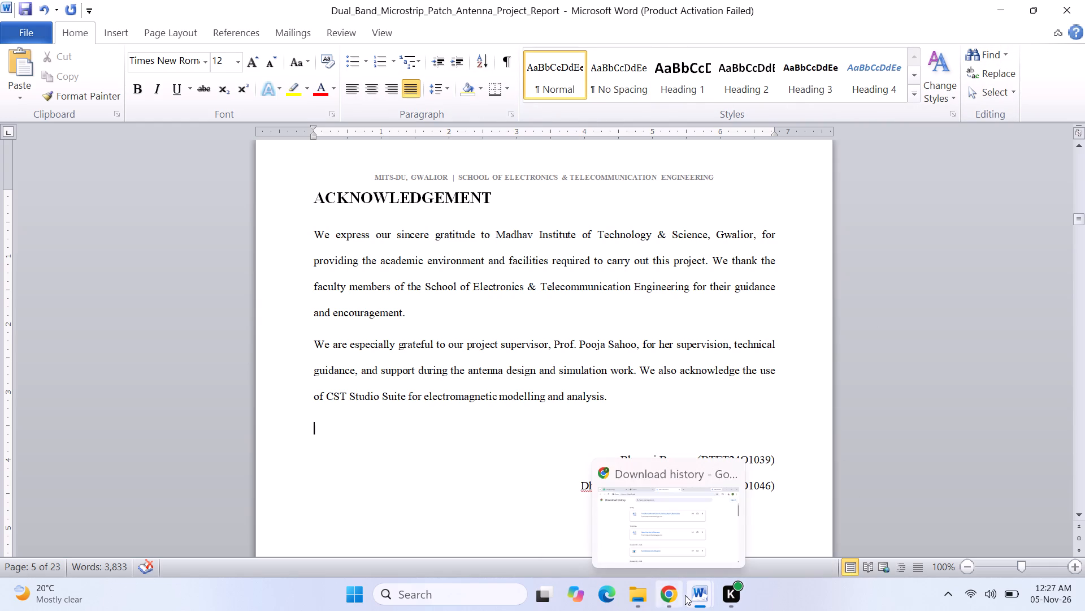
In Micro Proj Sem V Final, select the signature line above the student names and show its drawing format settings.
{"action": "left_click", "coordinate": [658, 556]}
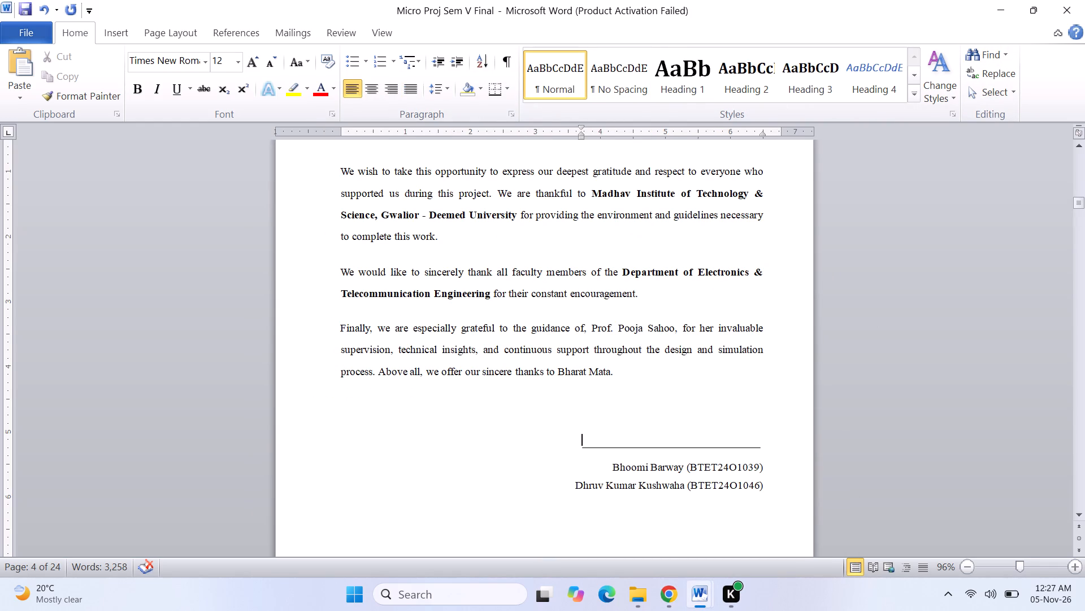
{"action": "left_click", "coordinate": [657, 449]}
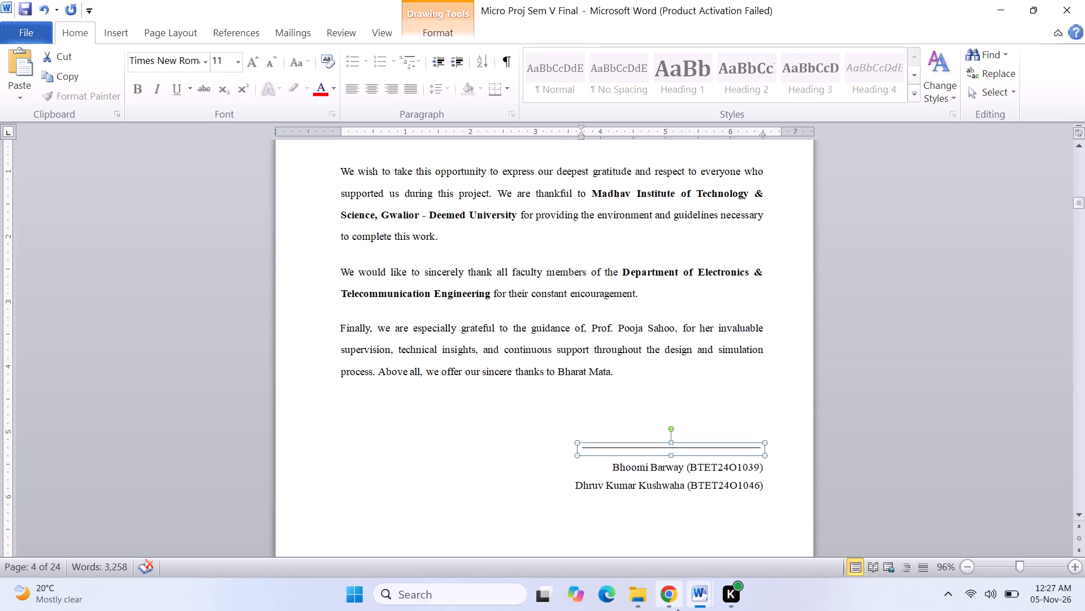
{"action": "left_click", "coordinate": [773, 526]}
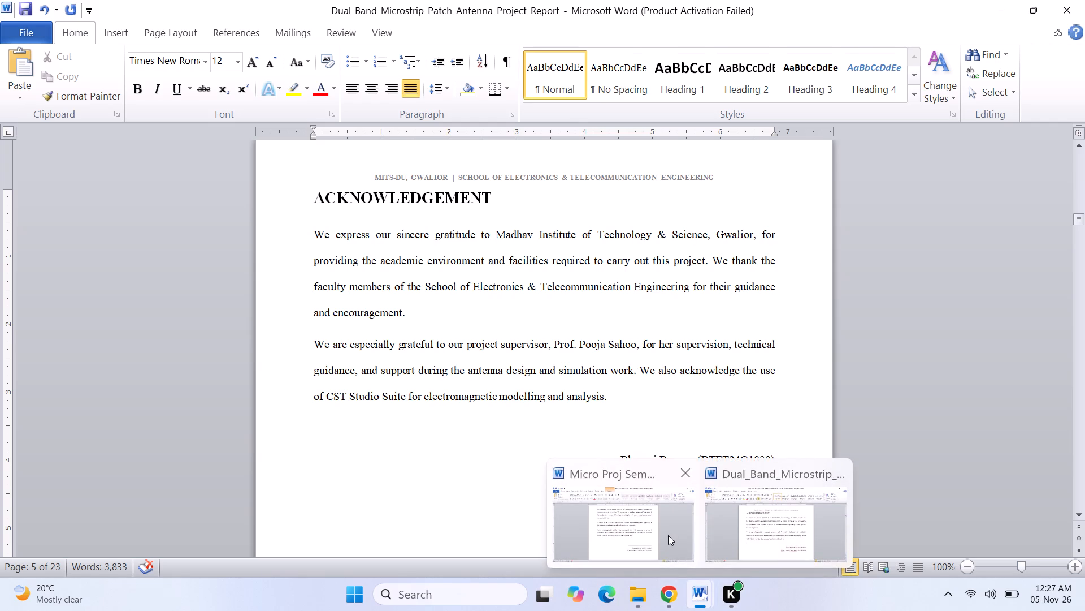
{"action": "left_click", "coordinate": [668, 535]}
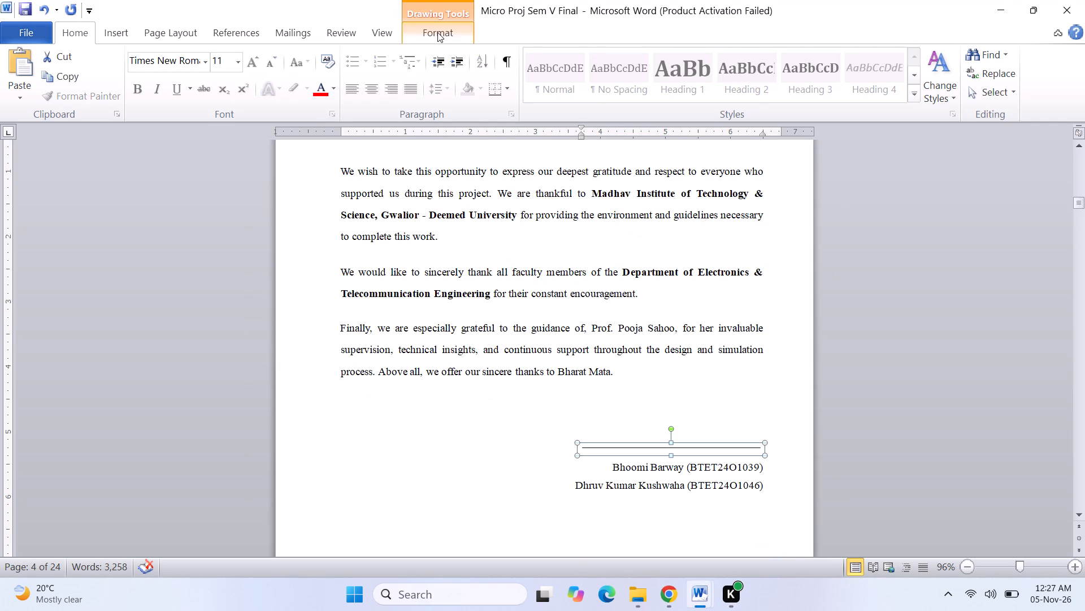
{"action": "left_click", "coordinate": [437, 32]}
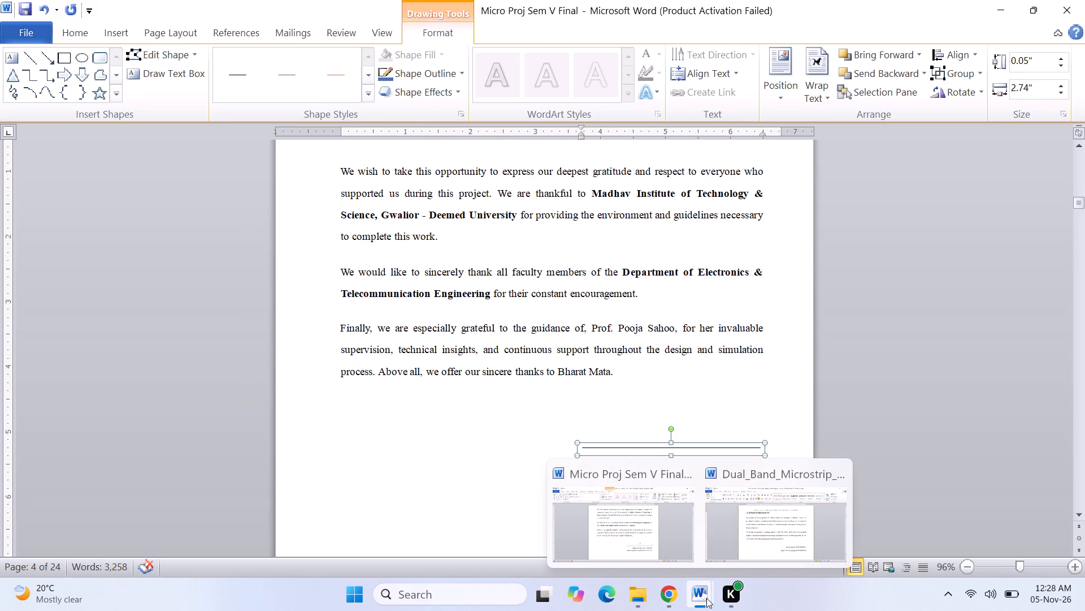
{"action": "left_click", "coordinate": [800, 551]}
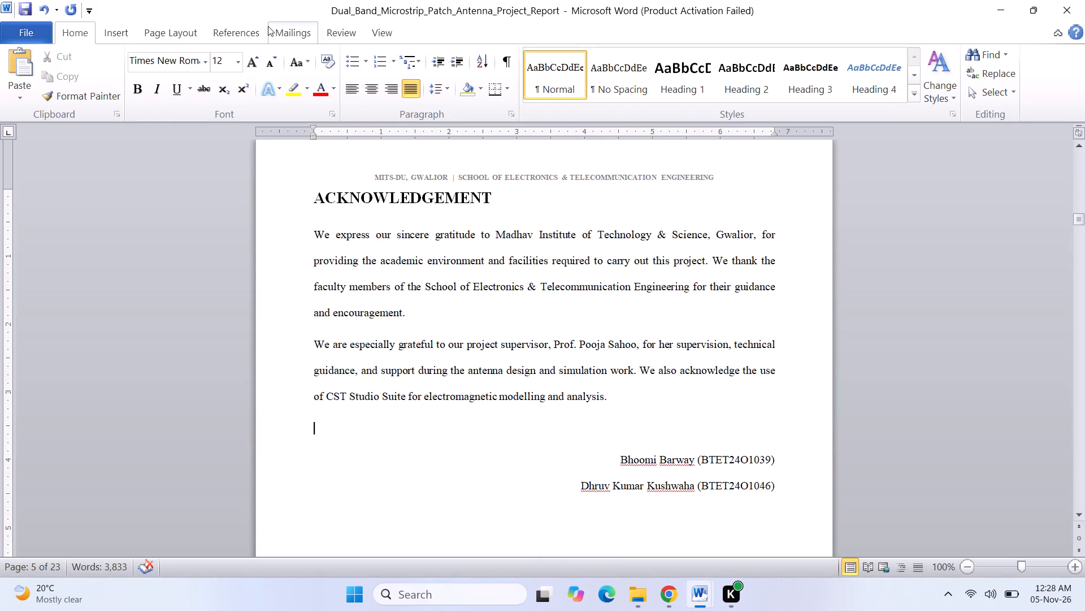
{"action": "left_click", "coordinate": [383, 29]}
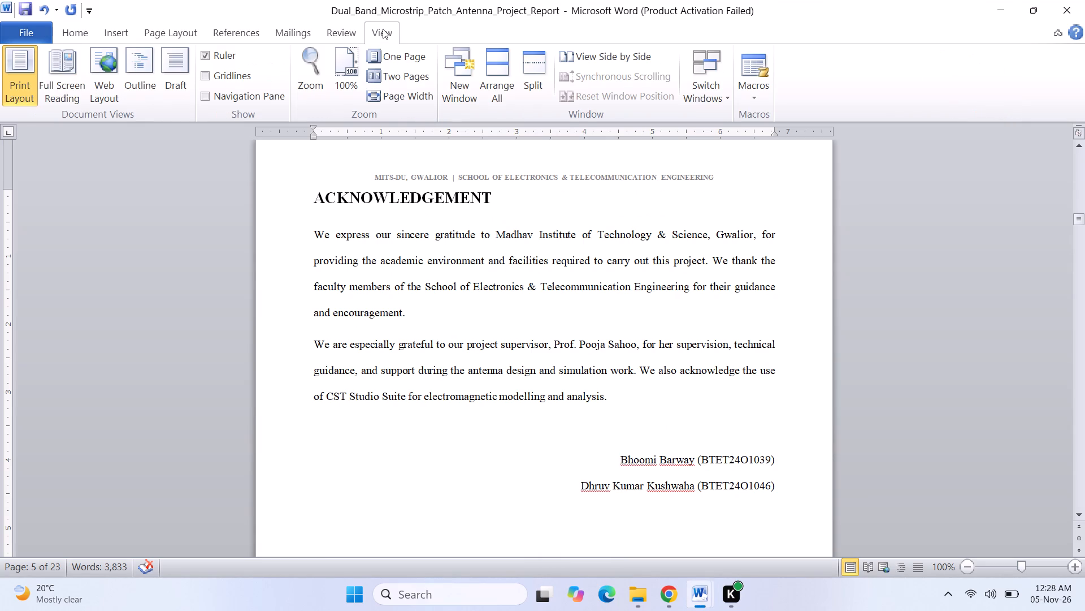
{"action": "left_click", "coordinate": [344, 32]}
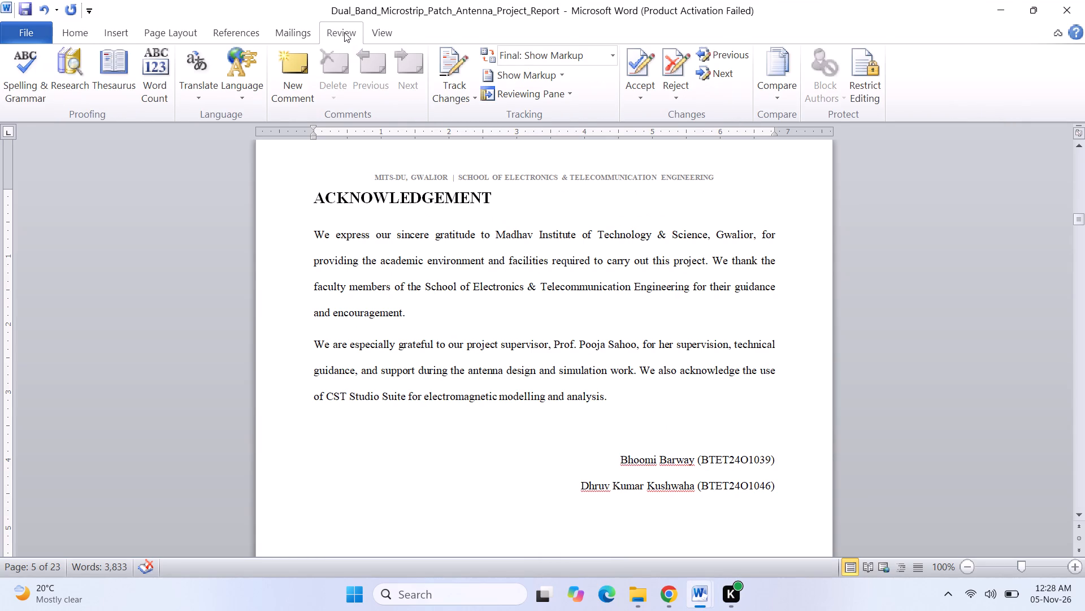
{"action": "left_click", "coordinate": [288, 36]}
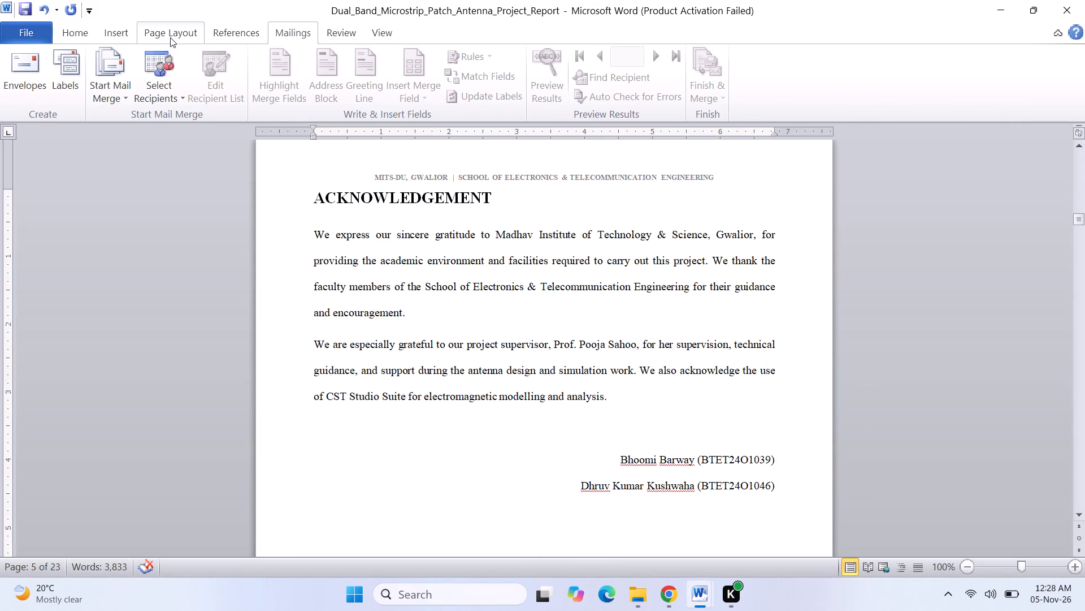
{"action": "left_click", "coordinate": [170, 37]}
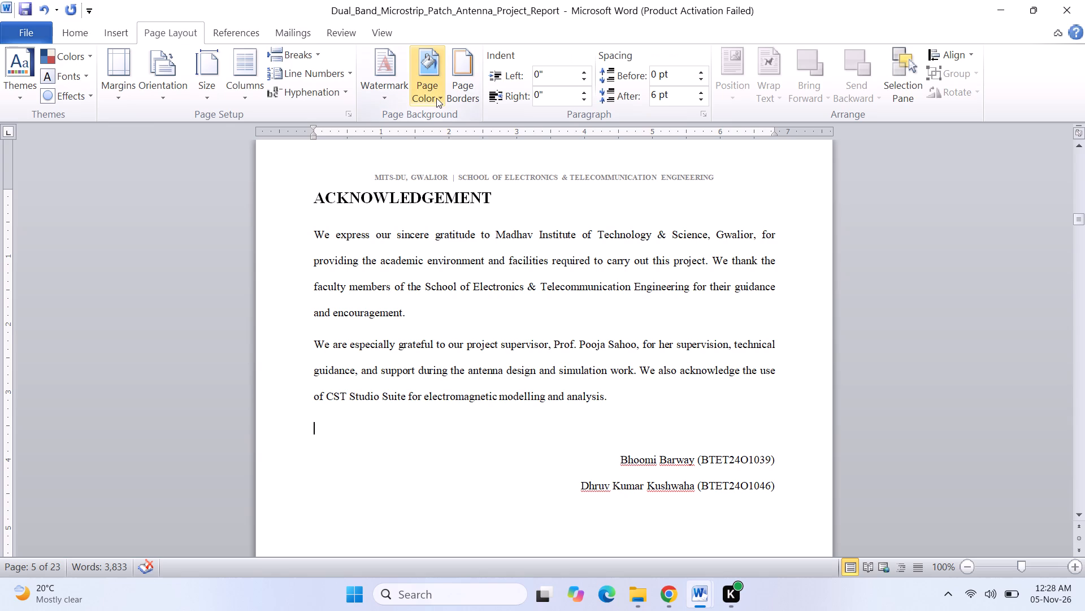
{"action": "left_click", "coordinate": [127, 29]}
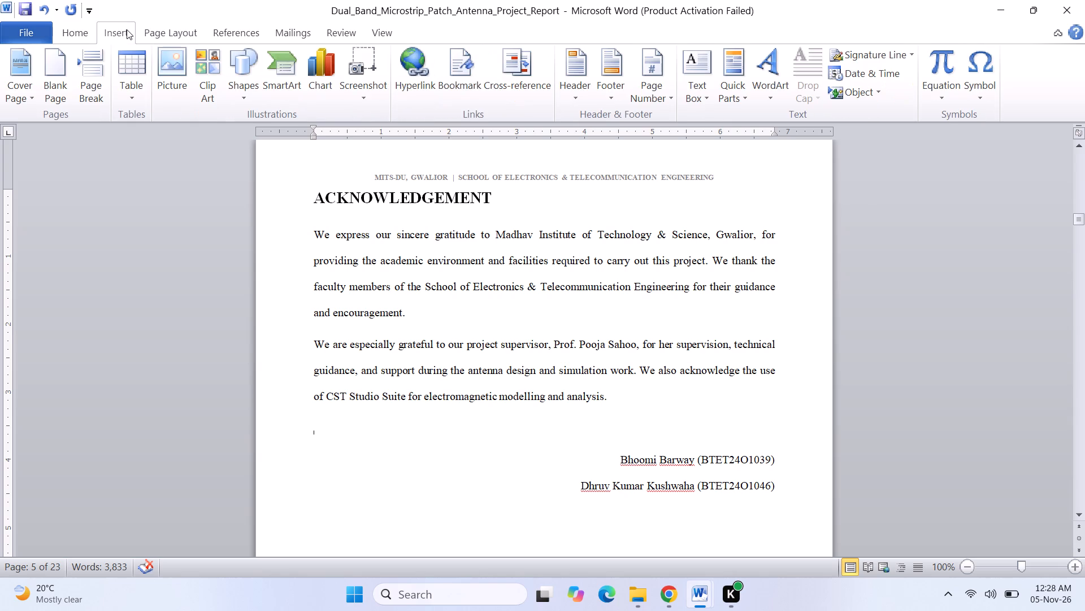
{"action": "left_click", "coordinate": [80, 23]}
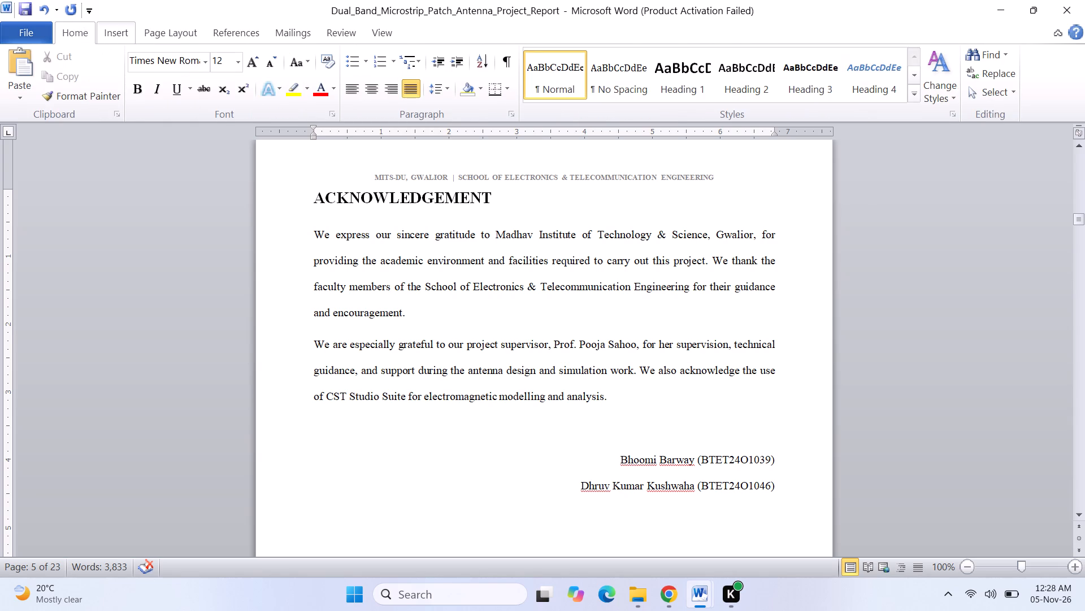
In Micro Proj Sem V Final, examine the signature line above the student names and its drawing format settings.
{"action": "left_click", "coordinate": [641, 550]}
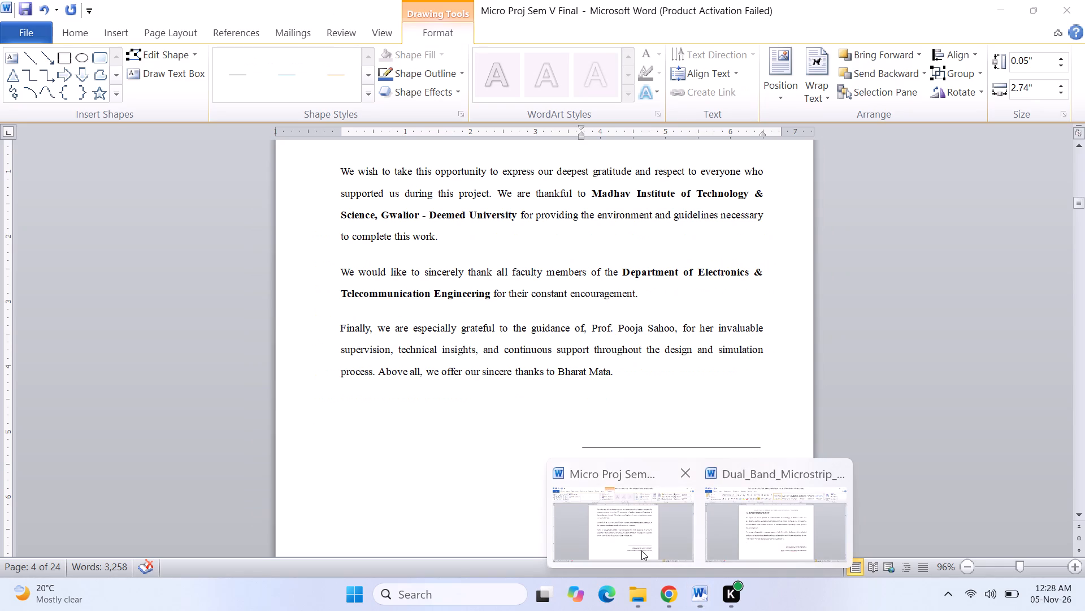
{"action": "left_click", "coordinate": [185, 223]}
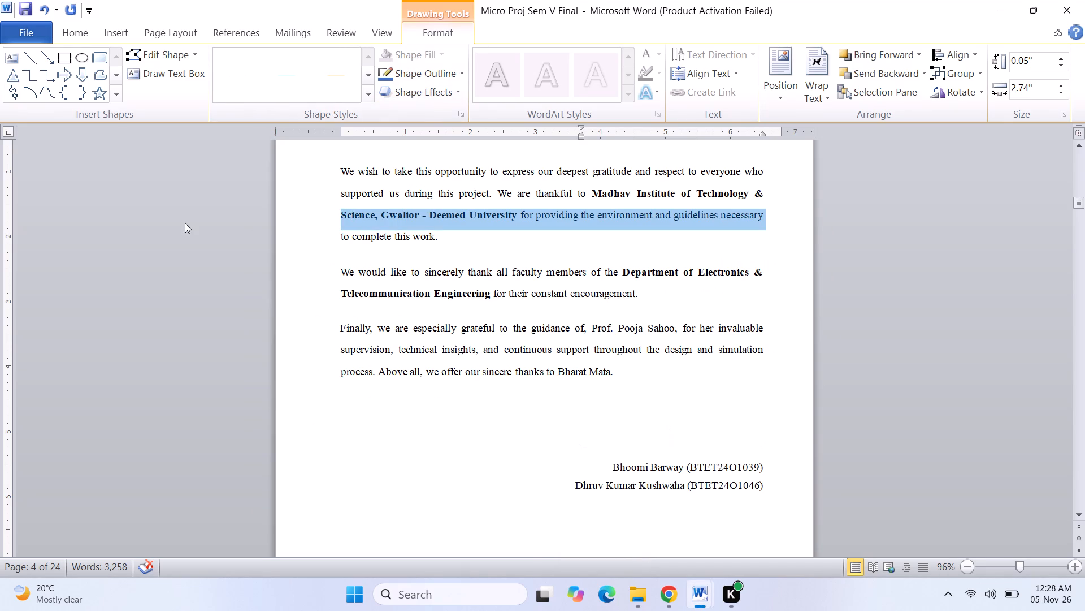
{"action": "left_click", "coordinate": [389, 28]}
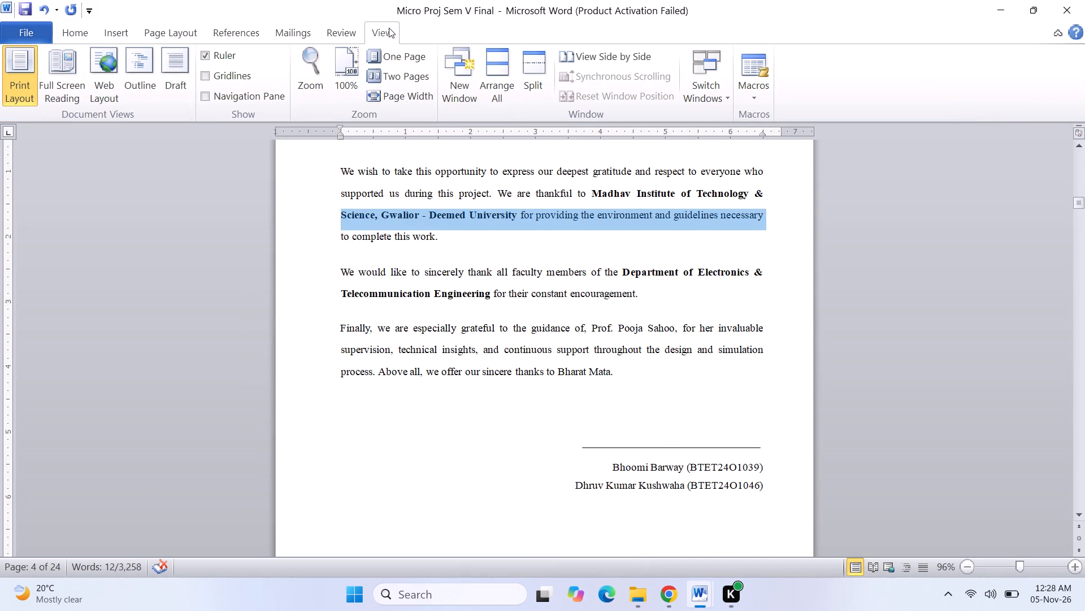
{"action": "left_click", "coordinate": [156, 295]}
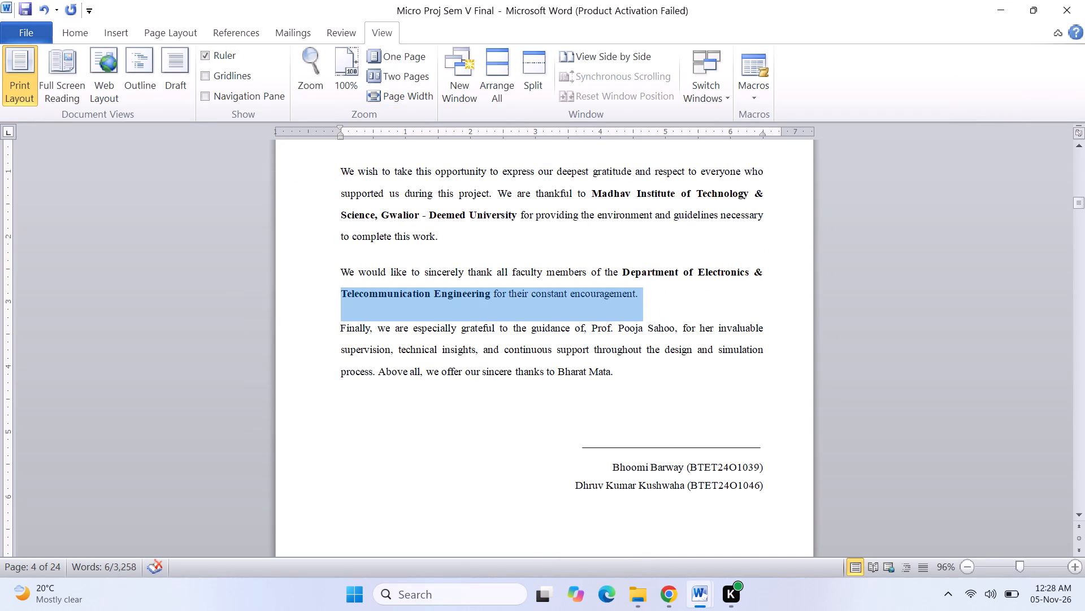
{"action": "left_click", "coordinate": [1019, 302]}
{"action": "left_click", "coordinate": [1019, 302]}
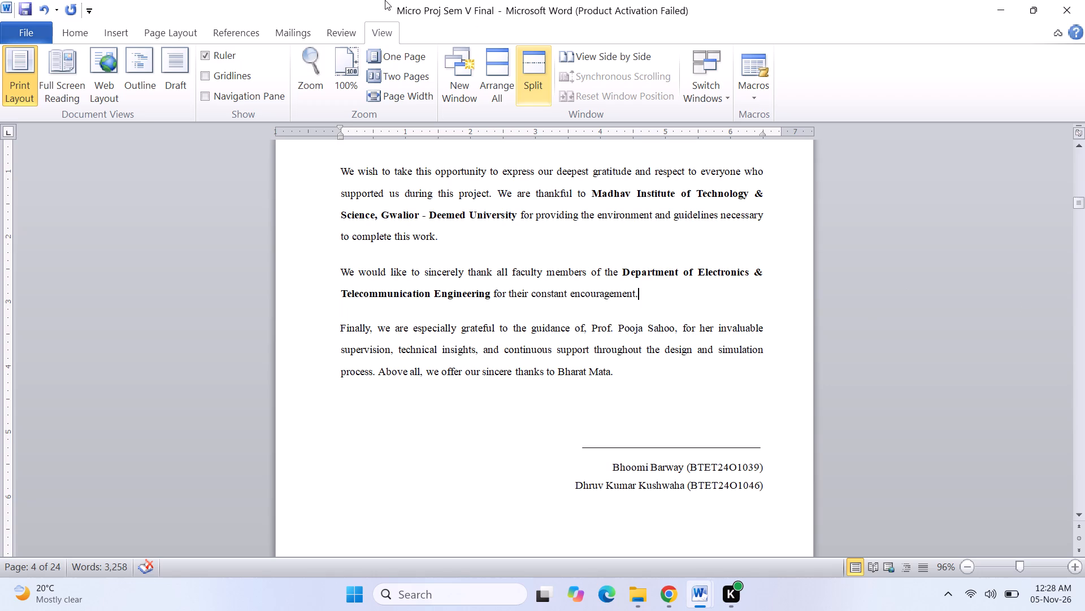
{"action": "left_click", "coordinate": [325, 35]}
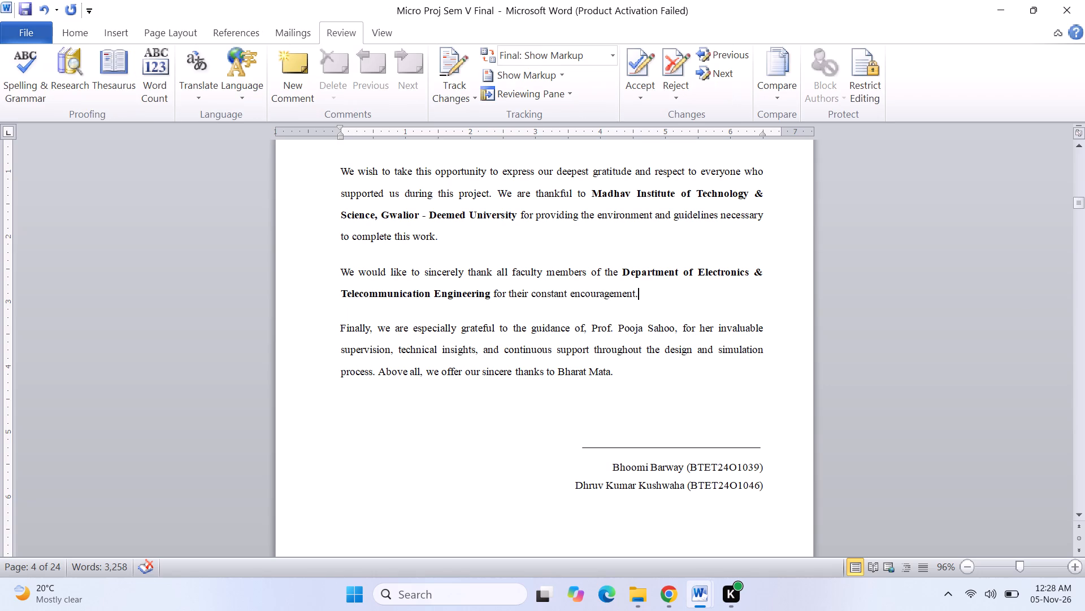
{"action": "left_click", "coordinate": [648, 448]}
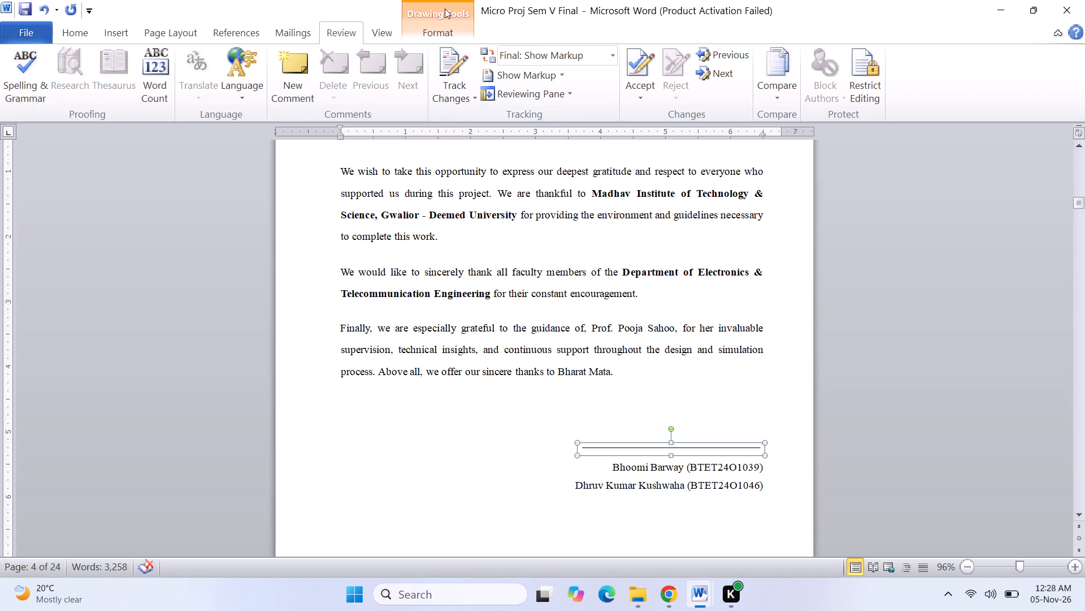
{"action": "left_click", "coordinate": [444, 25]}
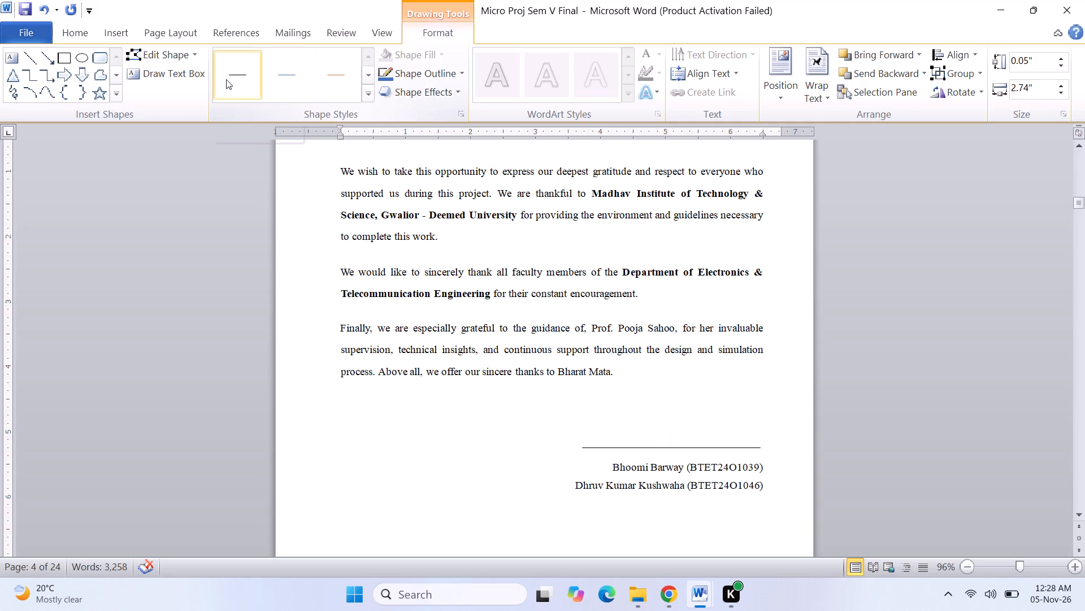
{"action": "left_click", "coordinate": [169, 320]}
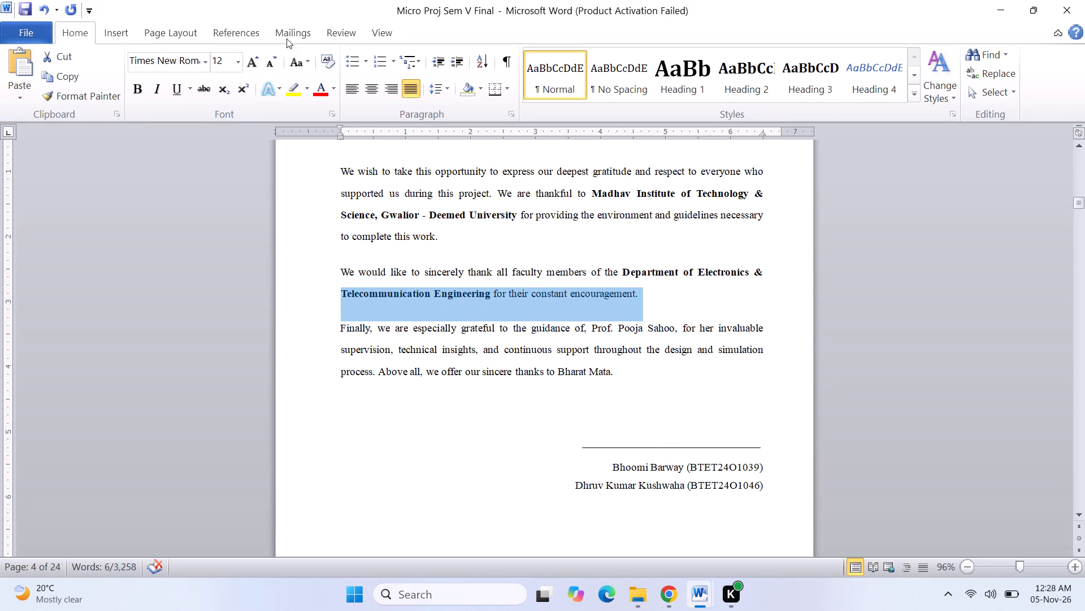
{"action": "left_click", "coordinate": [606, 443]}
{"action": "left_click", "coordinate": [605, 450]}
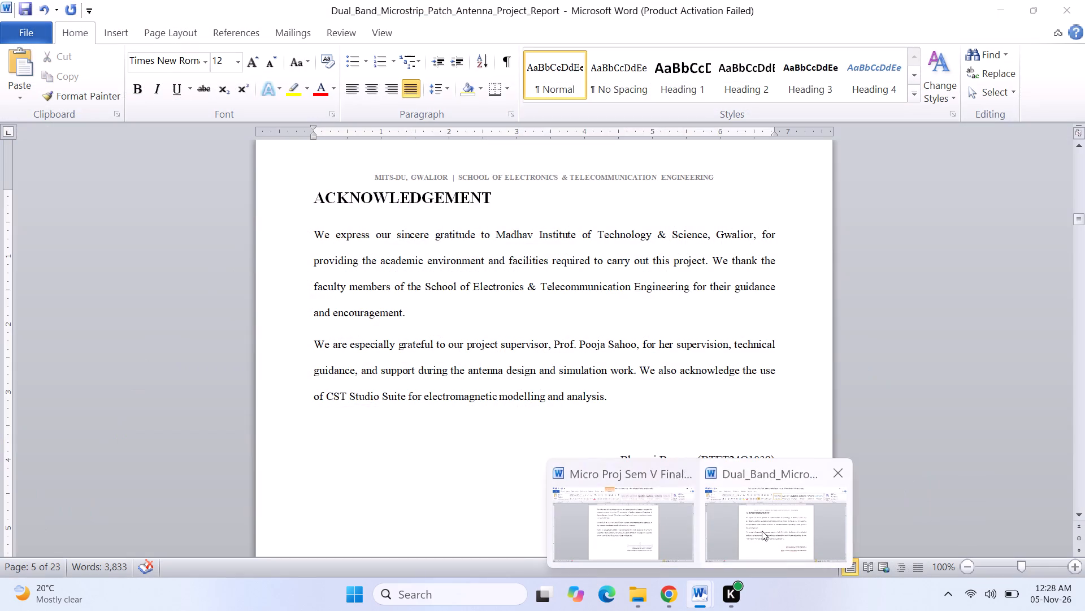
Back in the antenna report, bold "Madhav Institute of Technology & Science, Gwalior" in the first Acknowledgement paragraph.
{"action": "left_click", "coordinate": [762, 531]}
{"action": "scroll", "coordinate": [744, 427], "scroll_direction": "down", "scroll_amount": 3}
{"action": "scroll", "coordinate": [744, 427], "scroll_direction": "up", "scroll_amount": 3}
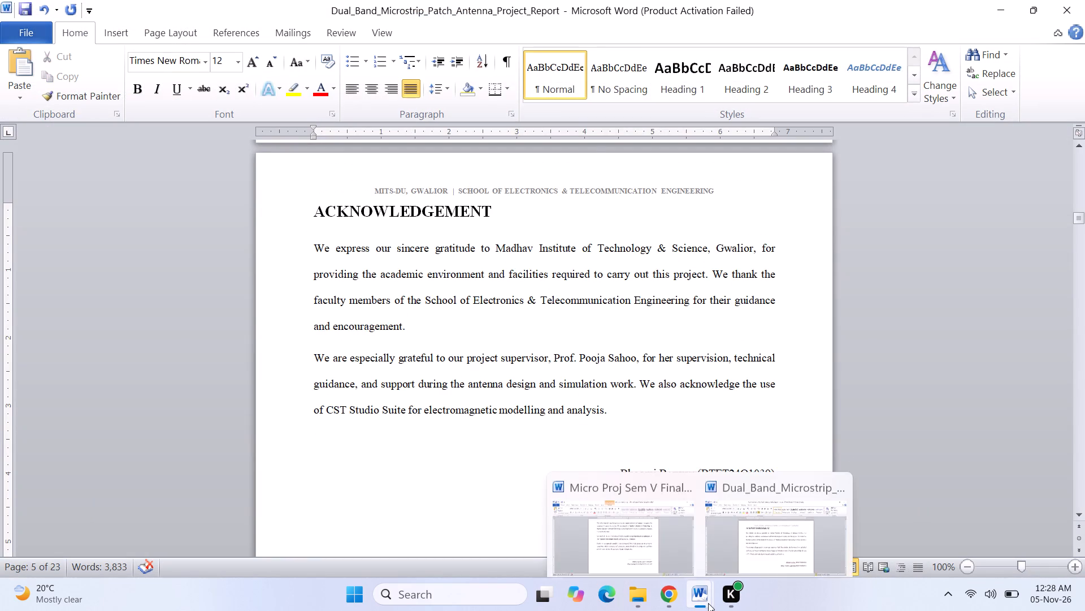
{"action": "left_click", "coordinate": [641, 537]}
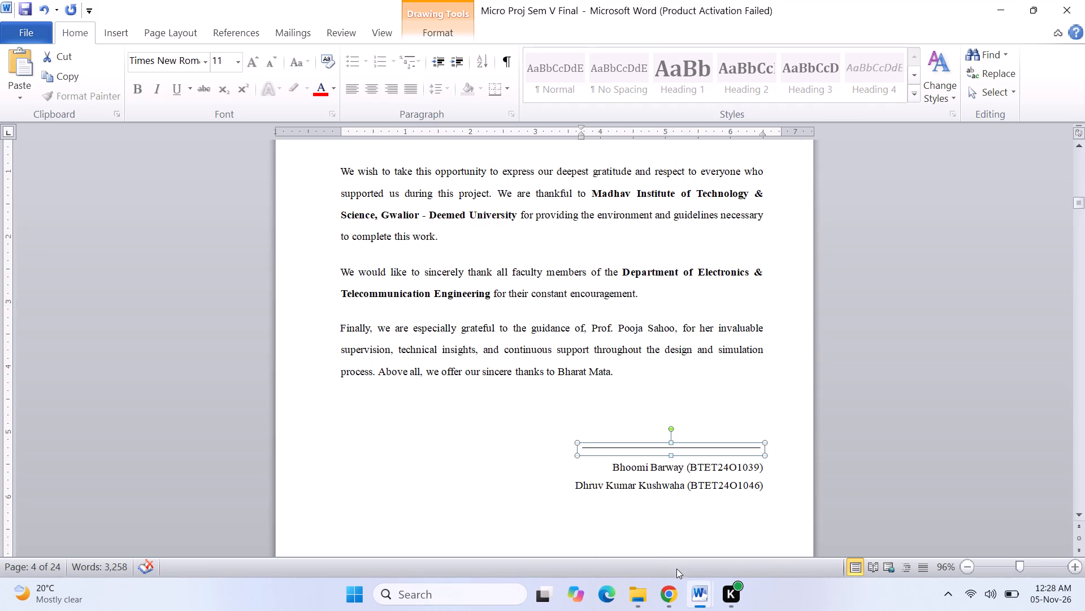
{"action": "left_click", "coordinate": [751, 526]}
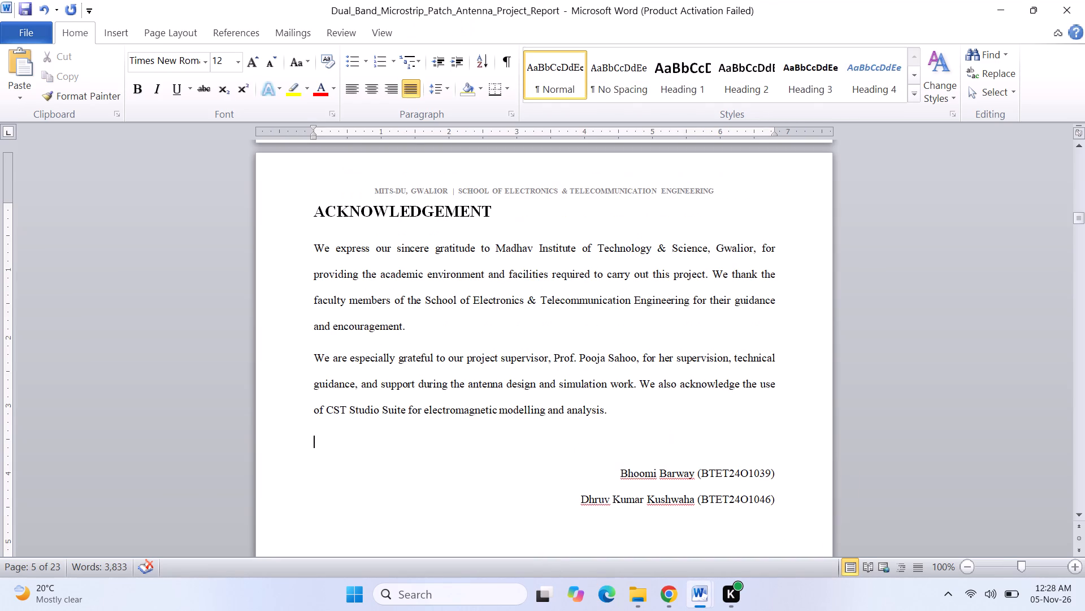
{"action": "left_click_drag", "start_coordinate": [494, 247], "coordinate": [628, 256]}
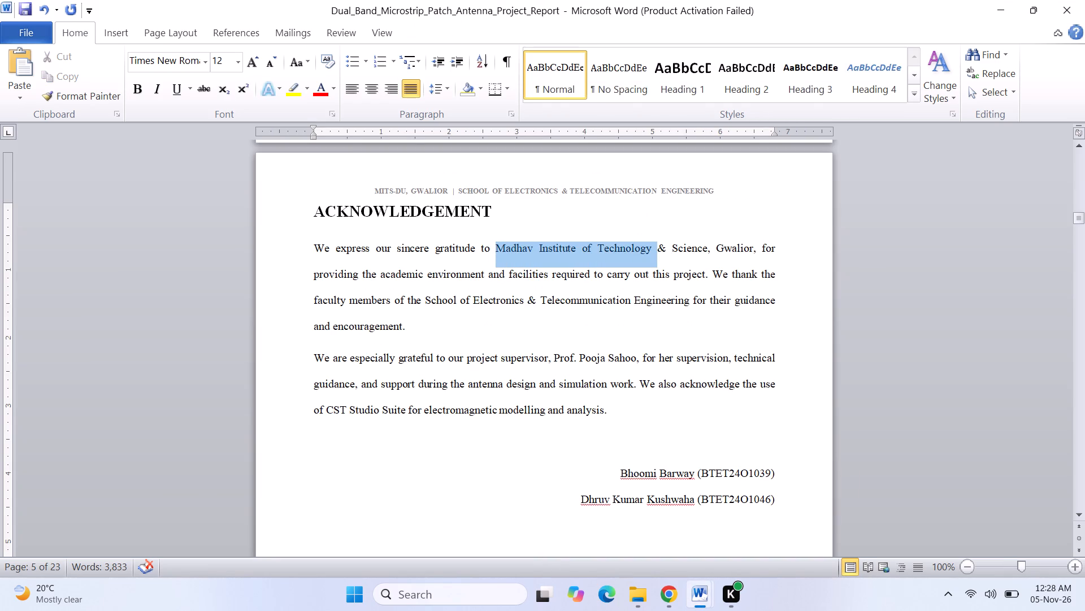
{"action": "left_click_drag", "start_coordinate": [628, 256], "coordinate": [749, 256]}
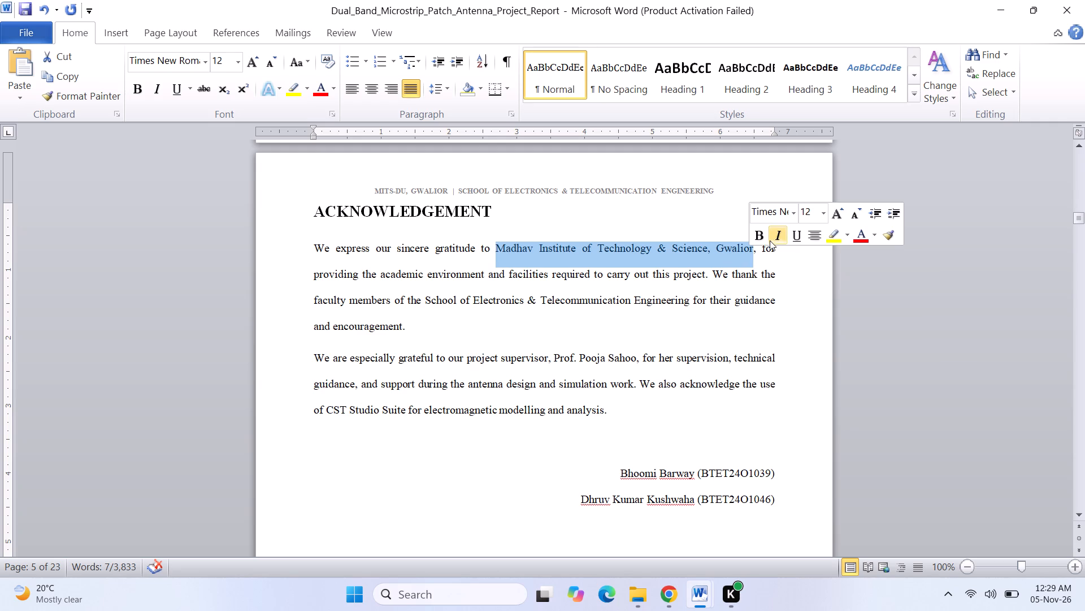
{"action": "left_click", "coordinate": [757, 240]}
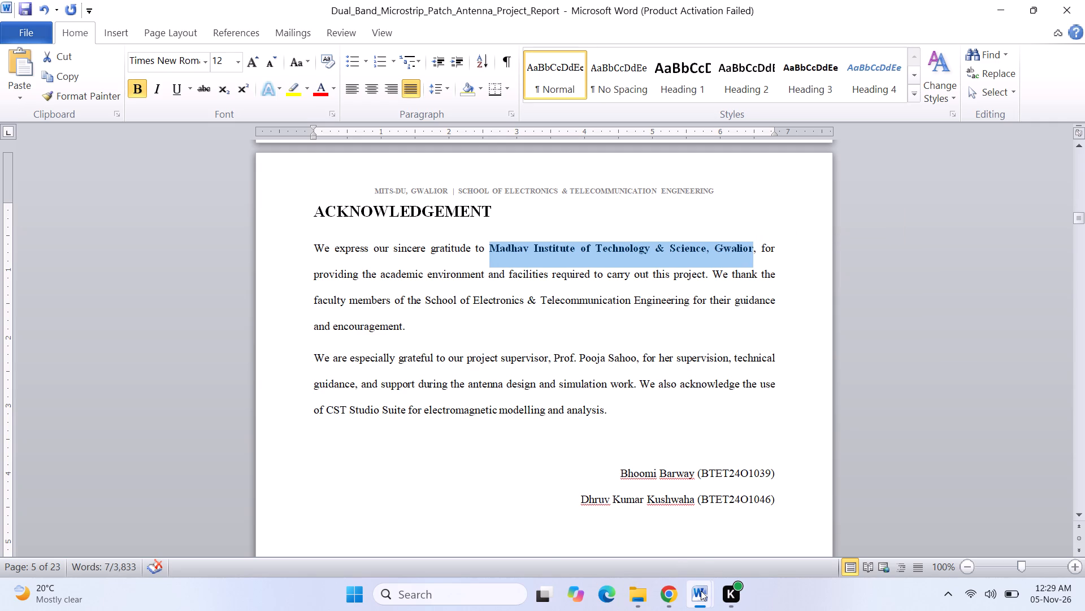
Check the reference wording, and insert "- Deemed University" after "Gwalior," in the report's first Acknowledgement paragraph.
{"action": "left_click", "coordinate": [657, 549]}
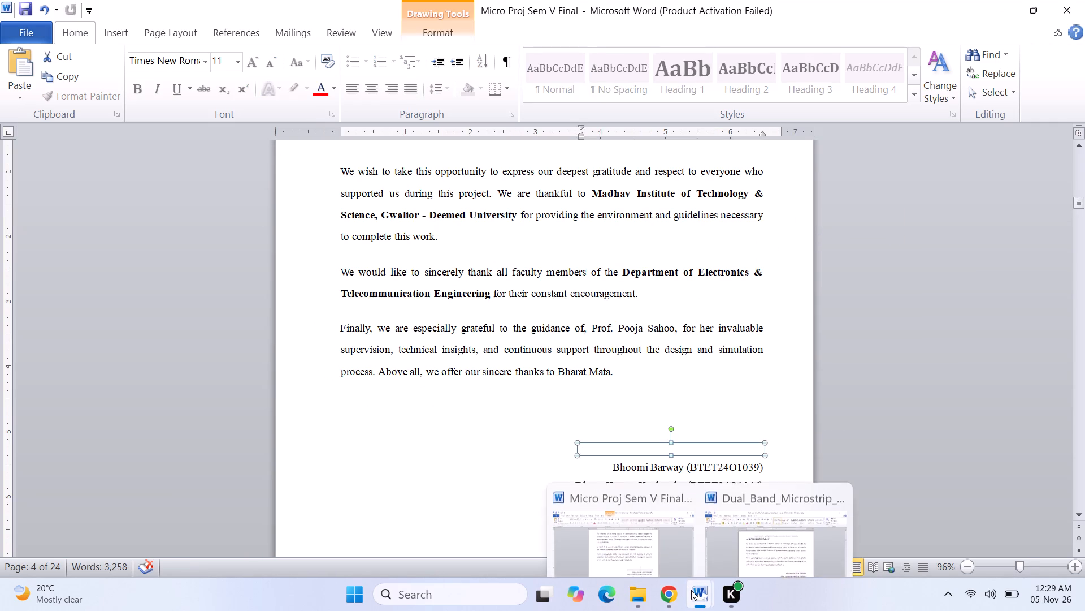
{"action": "left_click", "coordinate": [803, 527]}
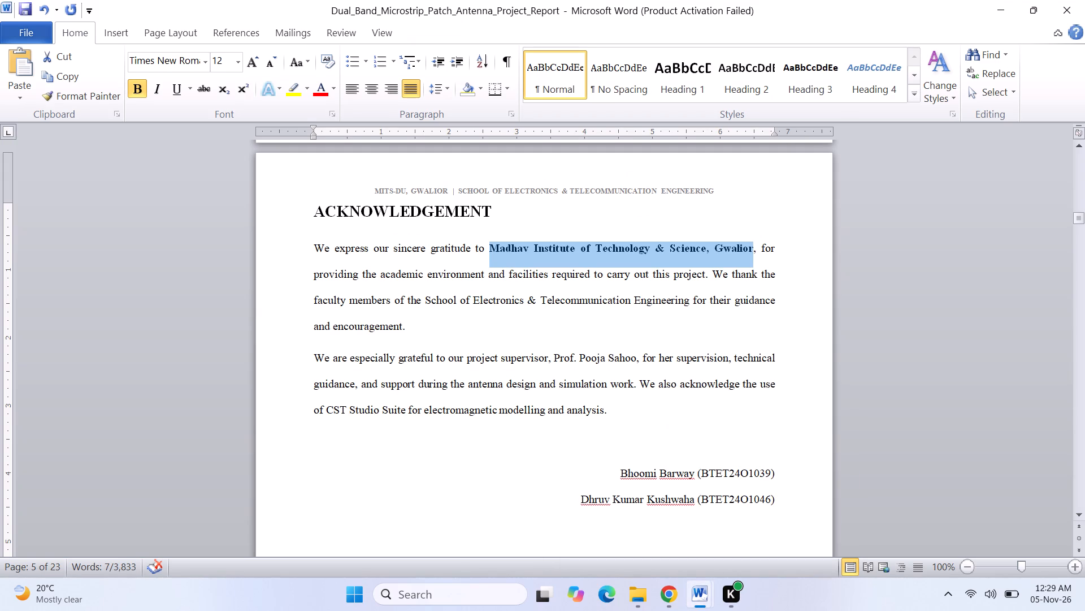
{"action": "left_click", "coordinate": [759, 252]}
{"action": "key", "text": "BackSpace"}
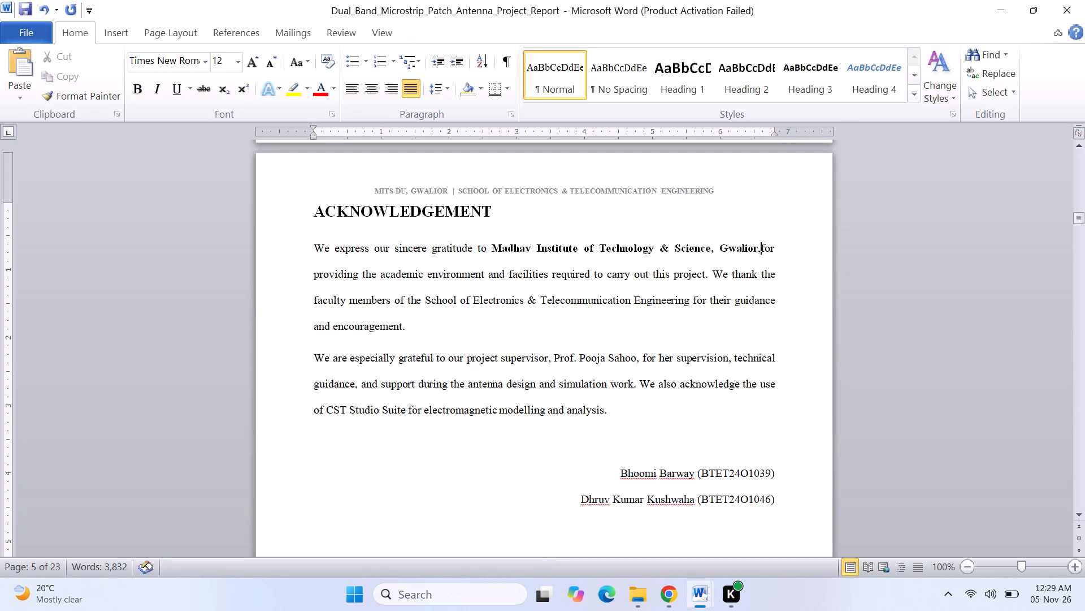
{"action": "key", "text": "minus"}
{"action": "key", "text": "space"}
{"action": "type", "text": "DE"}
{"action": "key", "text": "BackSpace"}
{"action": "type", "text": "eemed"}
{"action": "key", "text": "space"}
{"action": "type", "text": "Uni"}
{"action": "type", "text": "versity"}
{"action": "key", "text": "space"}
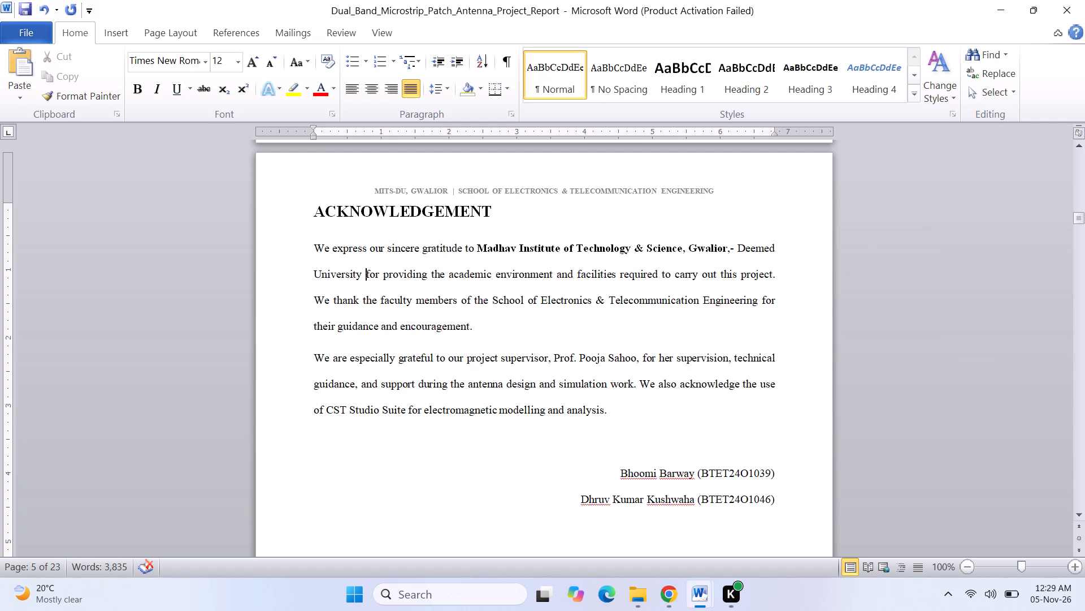
Bold the added "- Deemed University" text in the first Acknowledgement paragraph.
{"action": "left_click_drag", "start_coordinate": [725, 250], "coordinate": [761, 248]}
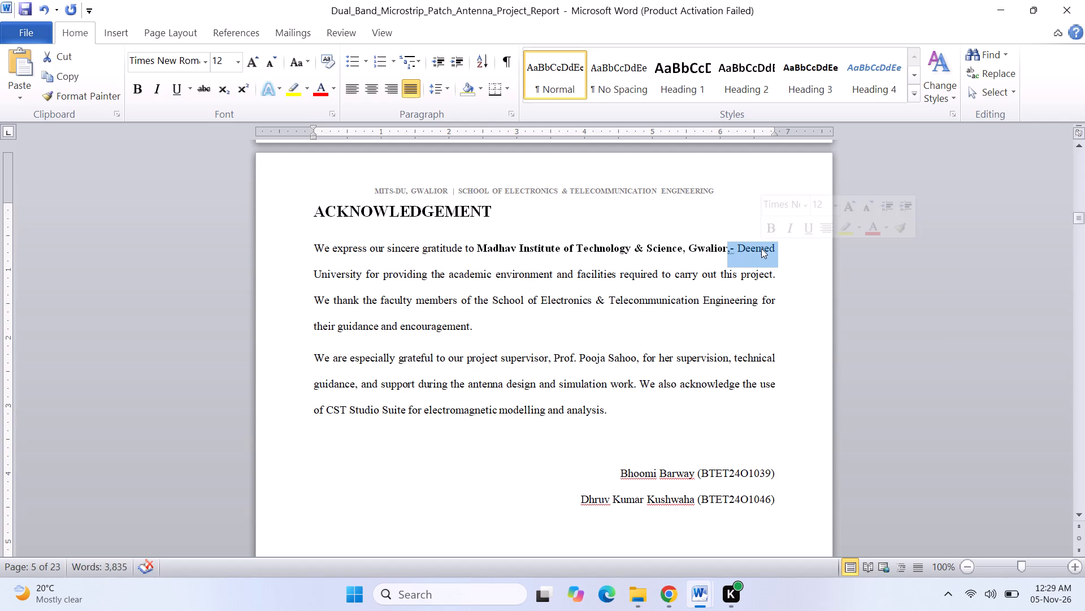
{"action": "left_click", "coordinate": [767, 231]}
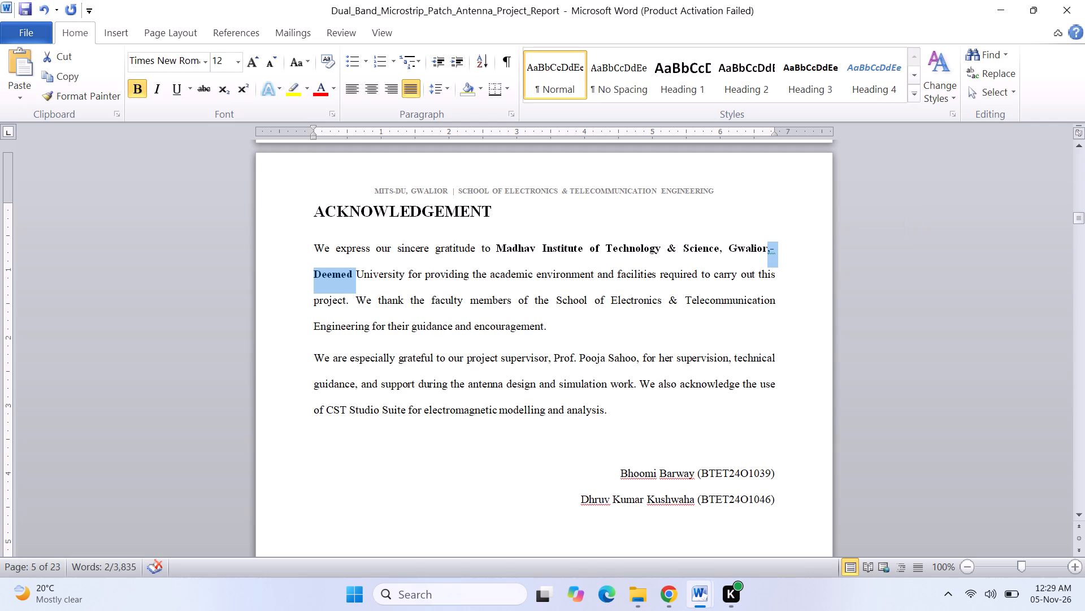
{"action": "left_click_drag", "start_coordinate": [357, 274], "coordinate": [405, 276]}
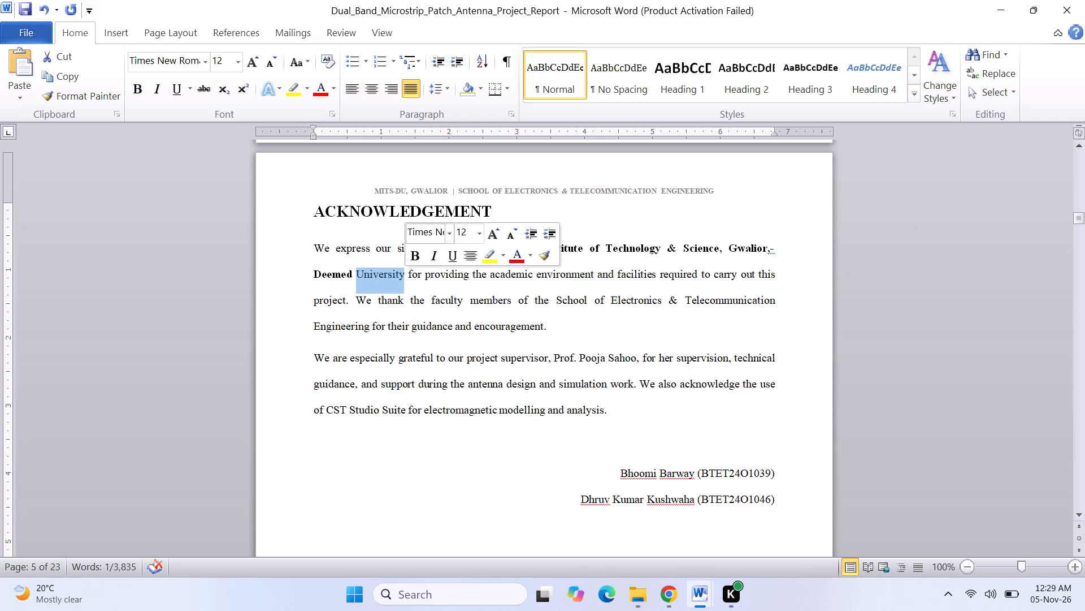
{"action": "left_click", "coordinate": [415, 258]}
{"action": "left_click", "coordinate": [958, 276]}
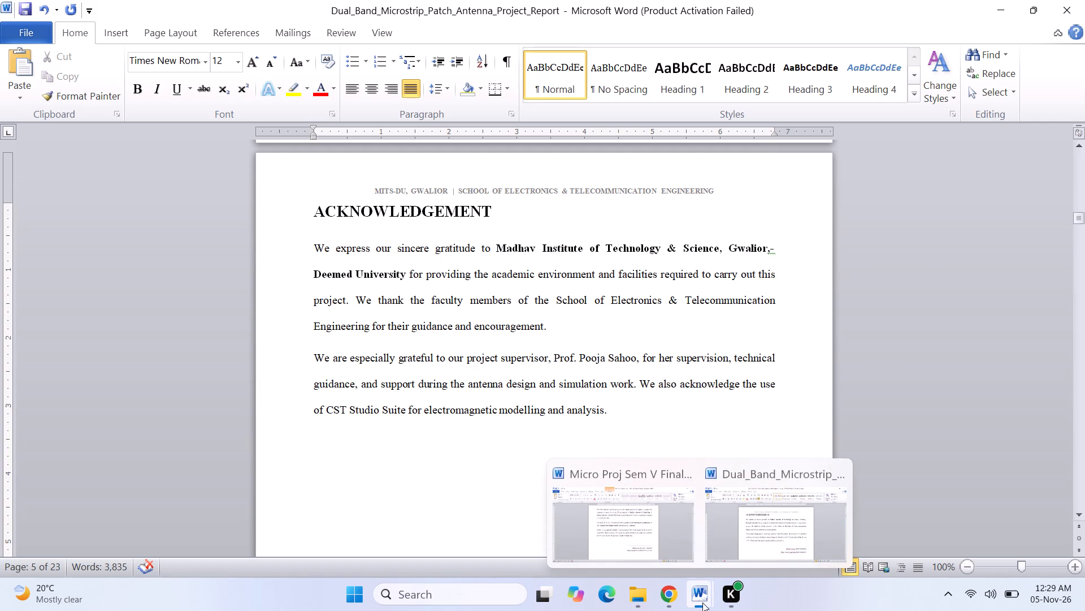
Check the reference Acknowledgement, and bold "School of Electronics & Telecommunication Engineering" in the report's first Acknowledgement paragraph.
{"action": "left_click", "coordinate": [606, 497]}
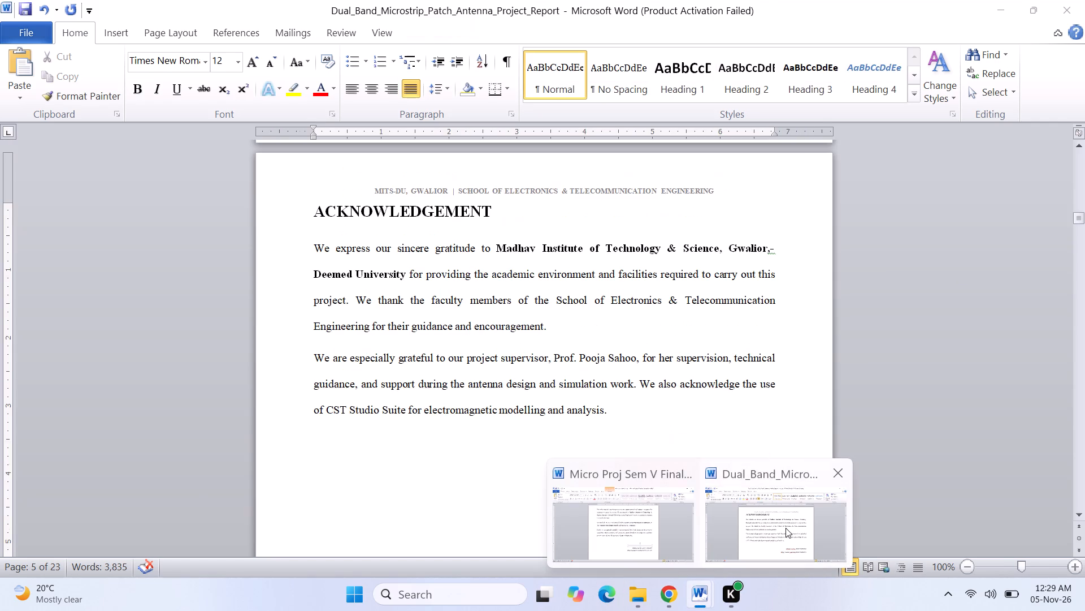
{"action": "left_click", "coordinate": [785, 528]}
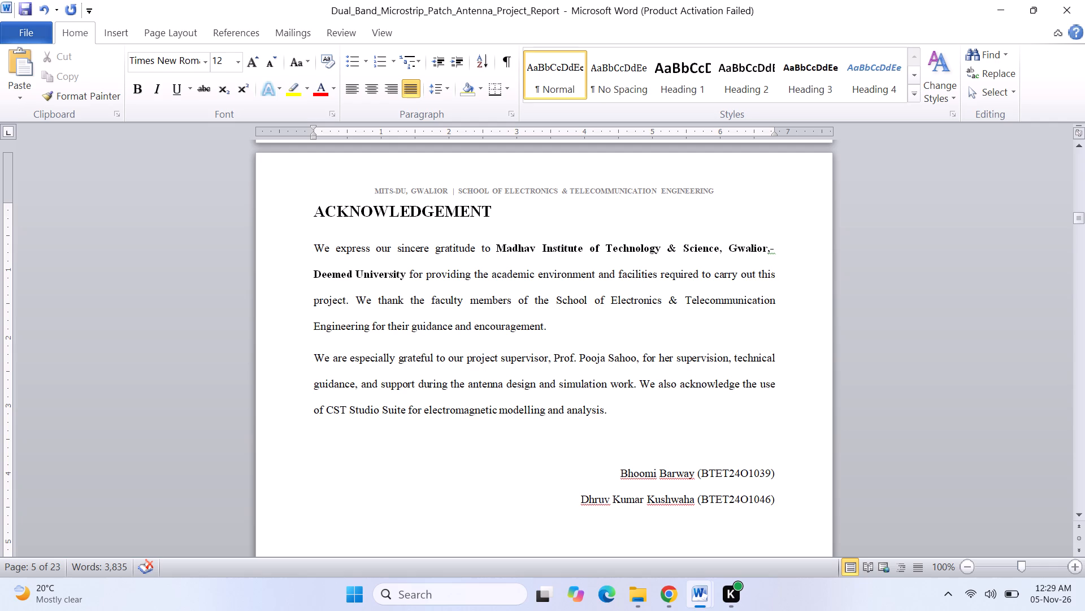
{"action": "left_click_drag", "start_coordinate": [563, 296], "coordinate": [556, 298]}
{"action": "left_click", "coordinate": [556, 298]}
{"action": "left_click_drag", "start_coordinate": [556, 298], "coordinate": [735, 308]}
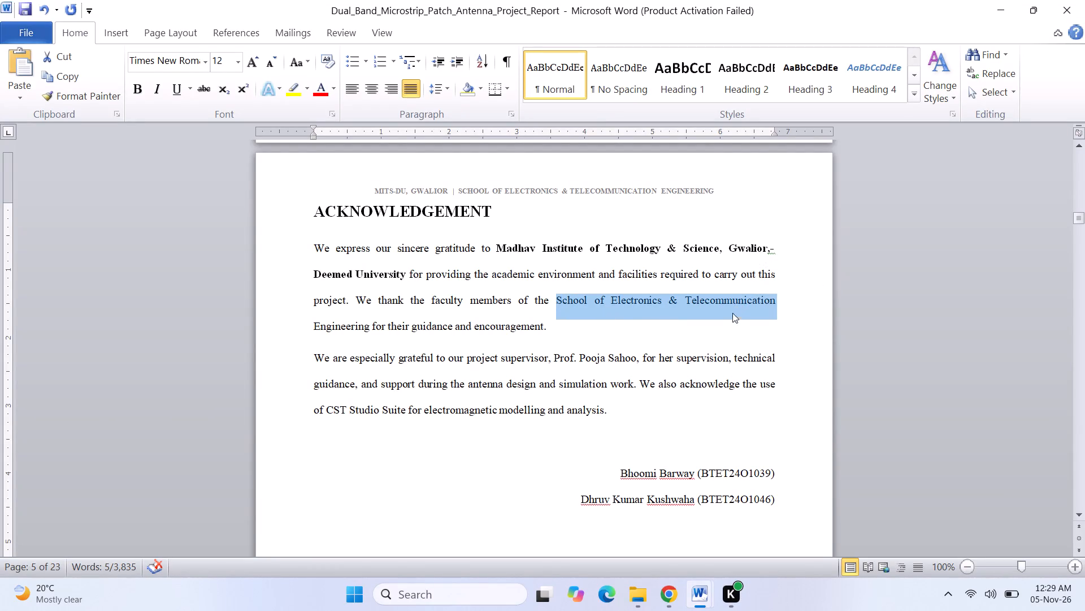
{"action": "left_click", "coordinate": [727, 320]}
{"action": "left_click_drag", "start_coordinate": [558, 298], "coordinate": [710, 309]}
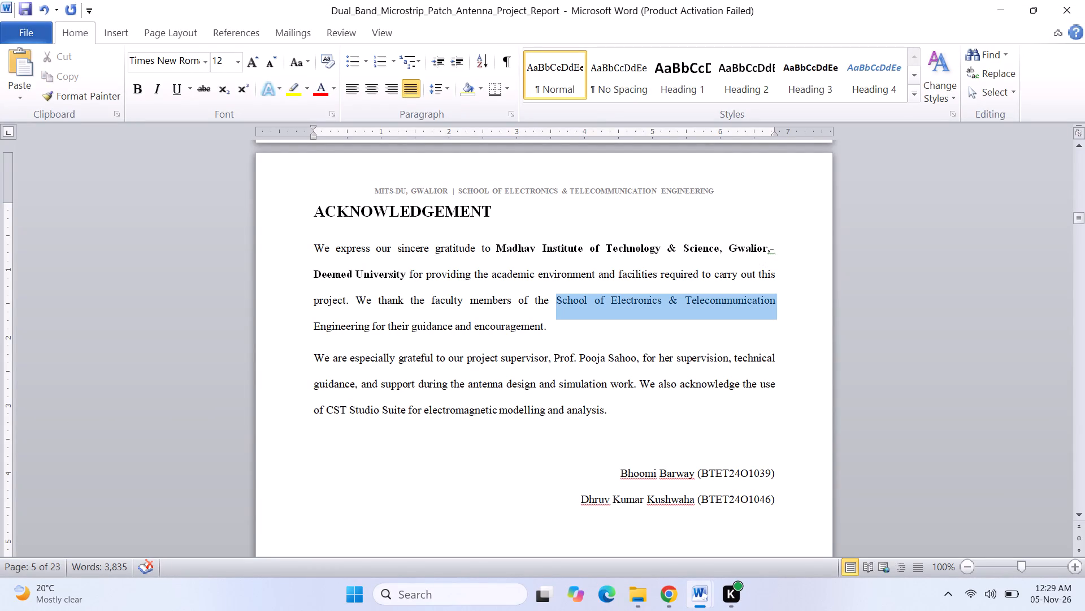
{"action": "left_click_drag", "start_coordinate": [710, 309], "coordinate": [763, 313]}
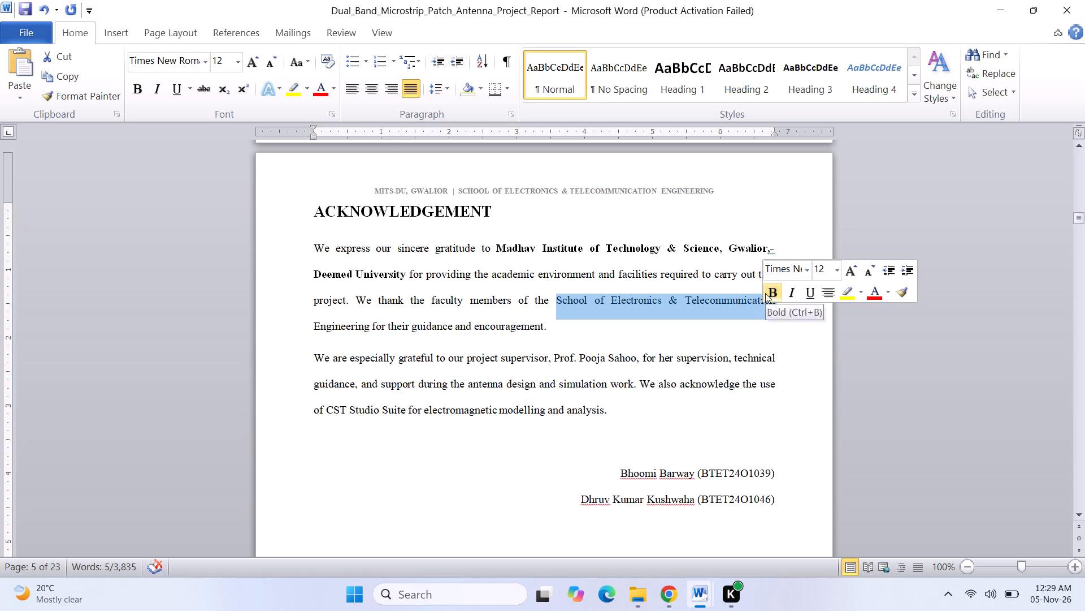
{"action": "left_click", "coordinate": [765, 293]}
{"action": "left_click_drag", "start_coordinate": [310, 325], "coordinate": [369, 337]}
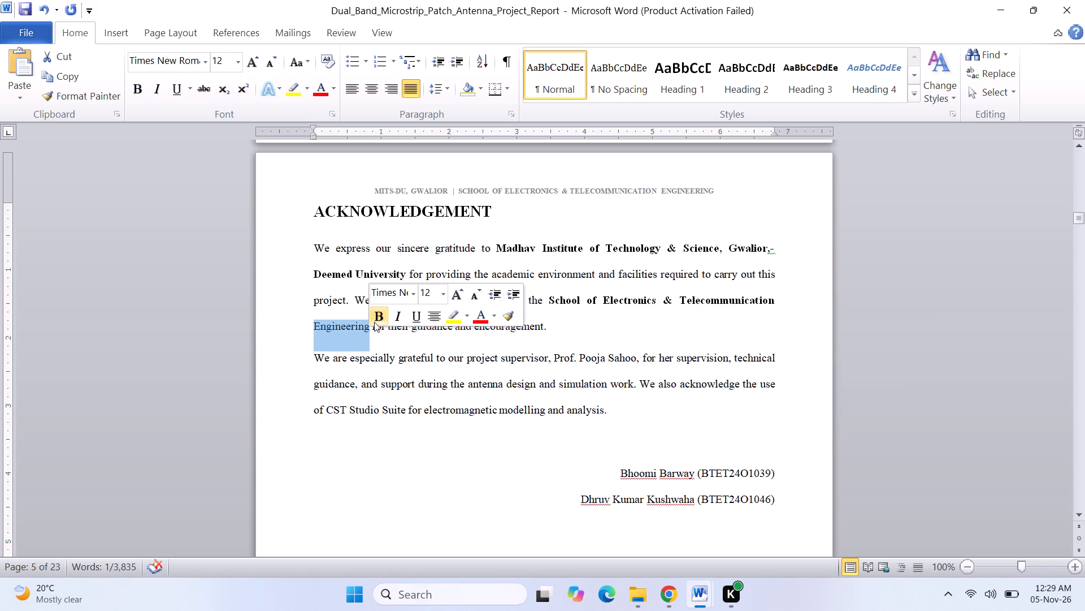
{"action": "left_click", "coordinate": [375, 321]}
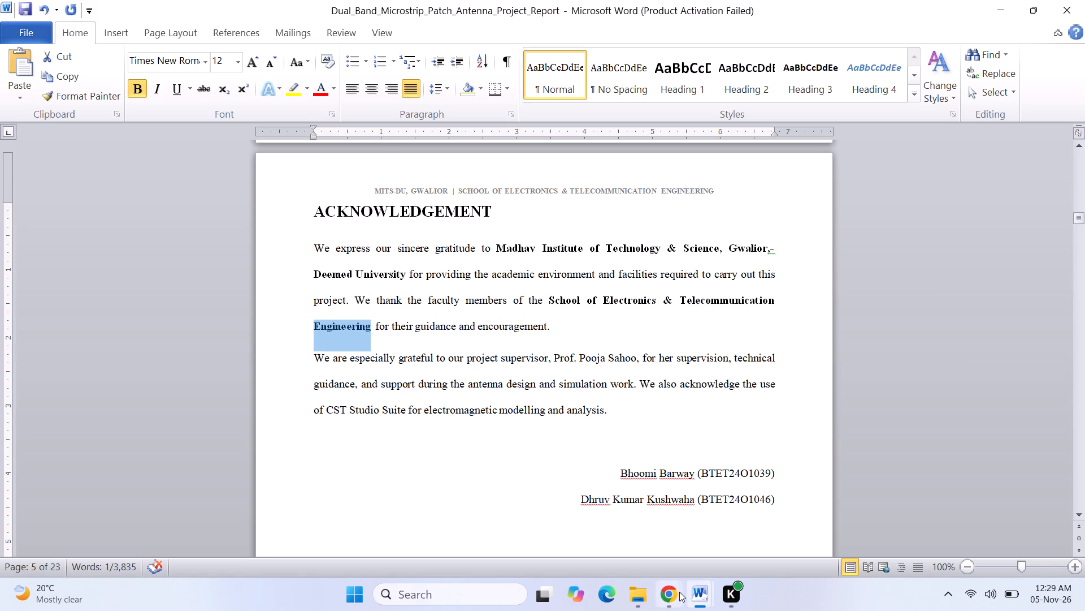
Recheck the reference document, and review the report's Contents, List of Figures and List of Tables pages after the Acknowledgement.
{"action": "left_click", "coordinate": [599, 523]}
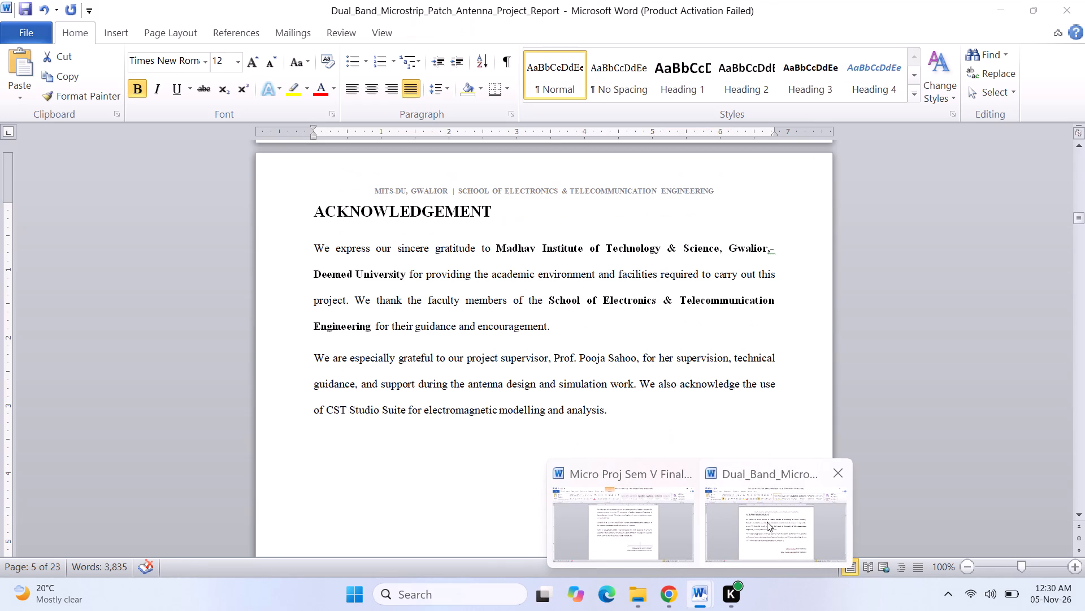
{"action": "left_click", "coordinate": [767, 522]}
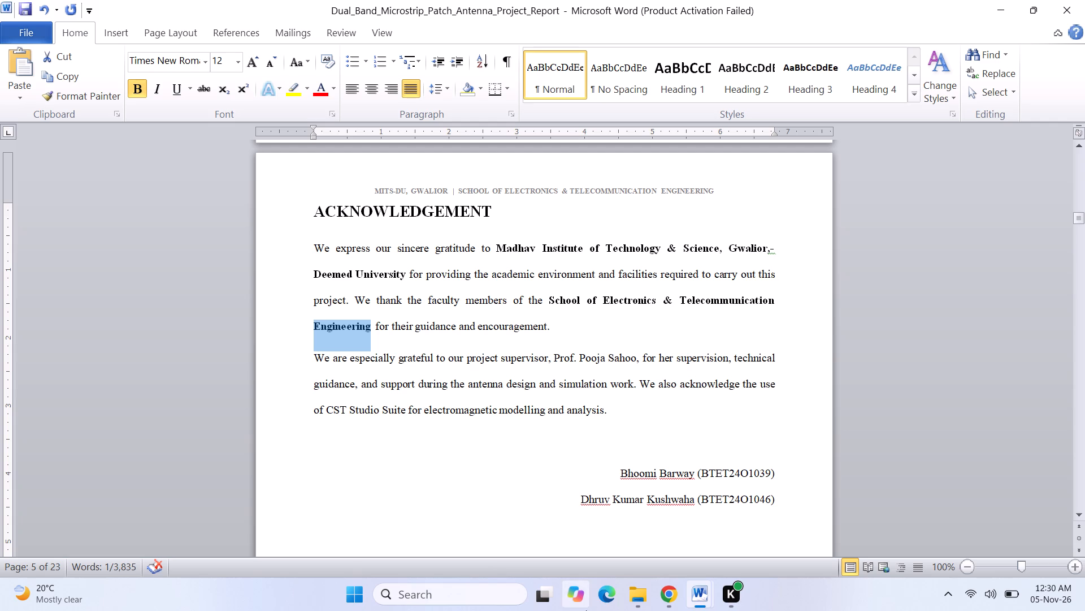
{"action": "left_click", "coordinate": [489, 517]}
{"action": "scroll", "coordinate": [489, 517], "scroll_direction": "down", "scroll_amount": 1}
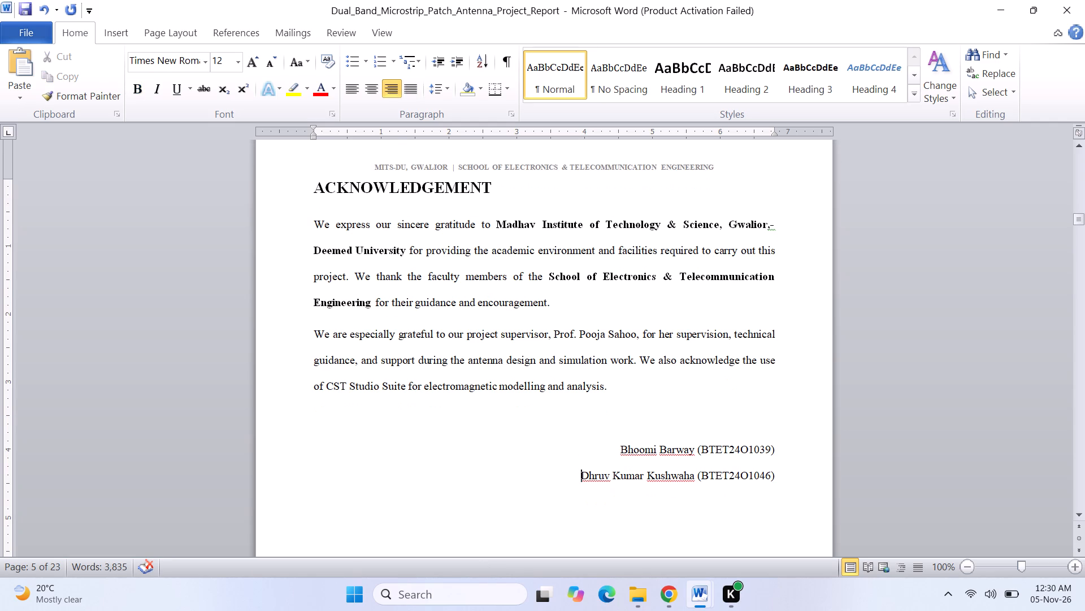
{"action": "scroll", "coordinate": [489, 517], "scroll_direction": "down", "scroll_amount": 16}
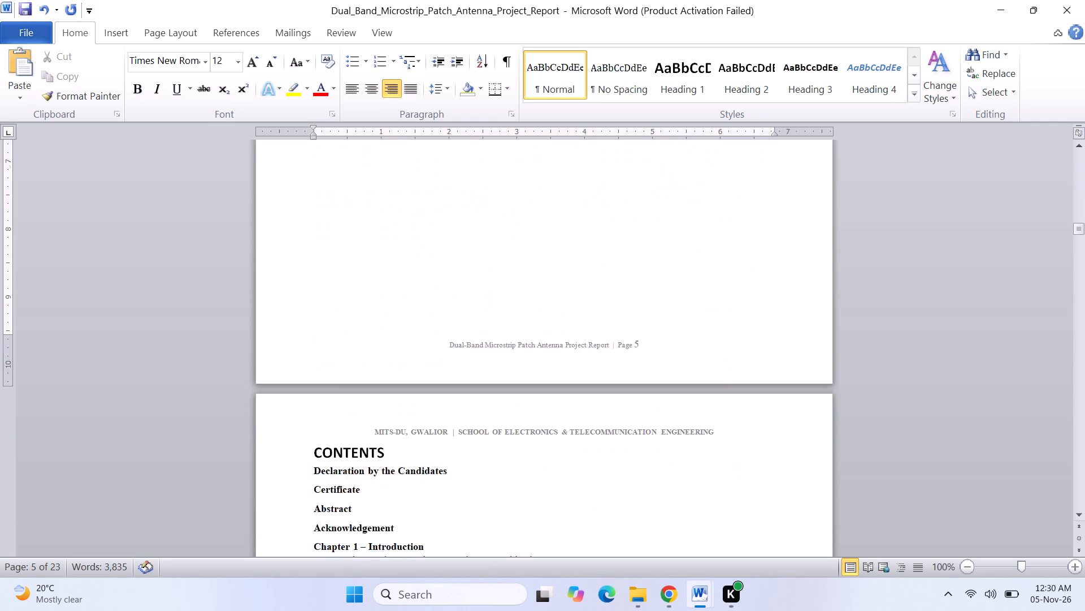
{"action": "scroll", "coordinate": [489, 517], "scroll_direction": "down", "scroll_amount": 7}
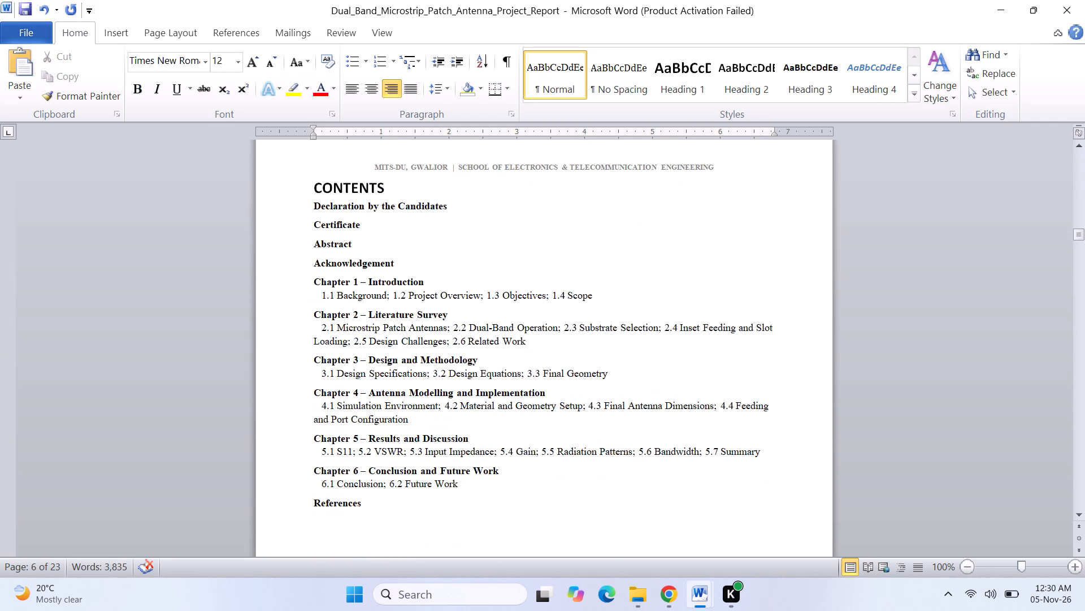
{"action": "scroll", "coordinate": [489, 517], "scroll_direction": "down", "scroll_amount": 5}
{"action": "scroll", "coordinate": [489, 517], "scroll_direction": "up", "scroll_amount": 8}
{"action": "scroll", "coordinate": [489, 517], "scroll_direction": "down", "scroll_amount": 10}
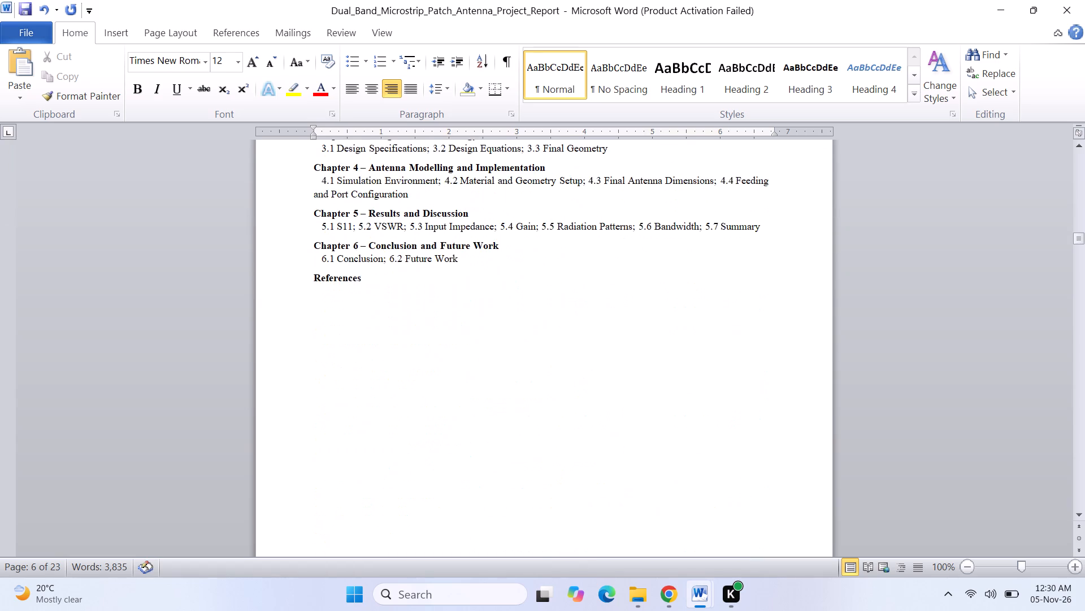
{"action": "scroll", "coordinate": [489, 517], "scroll_direction": "down", "scroll_amount": 14}
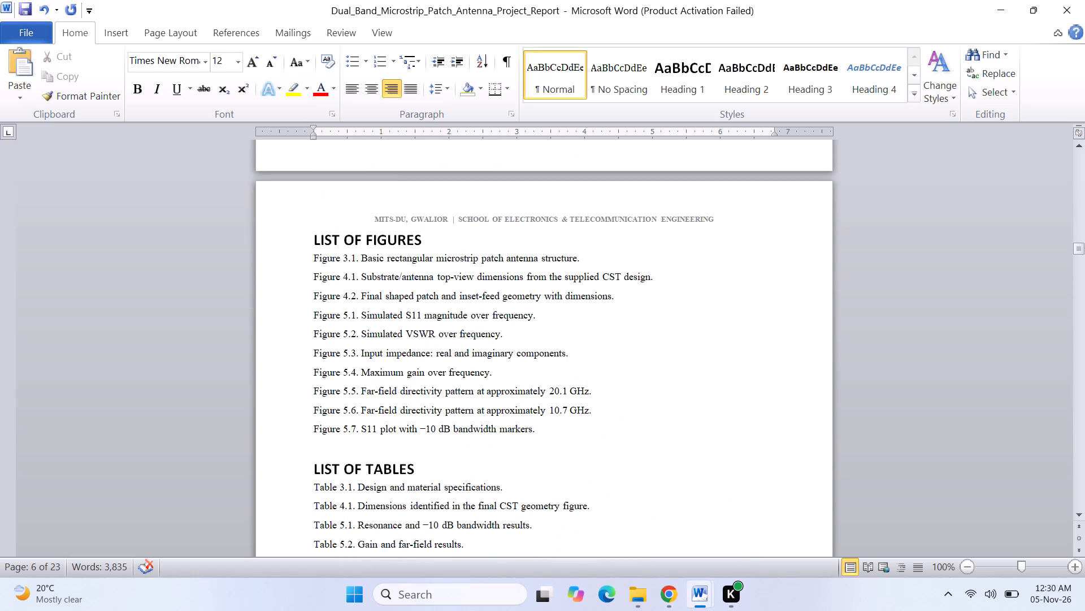
{"action": "scroll", "coordinate": [489, 517], "scroll_direction": "down", "scroll_amount": 10}
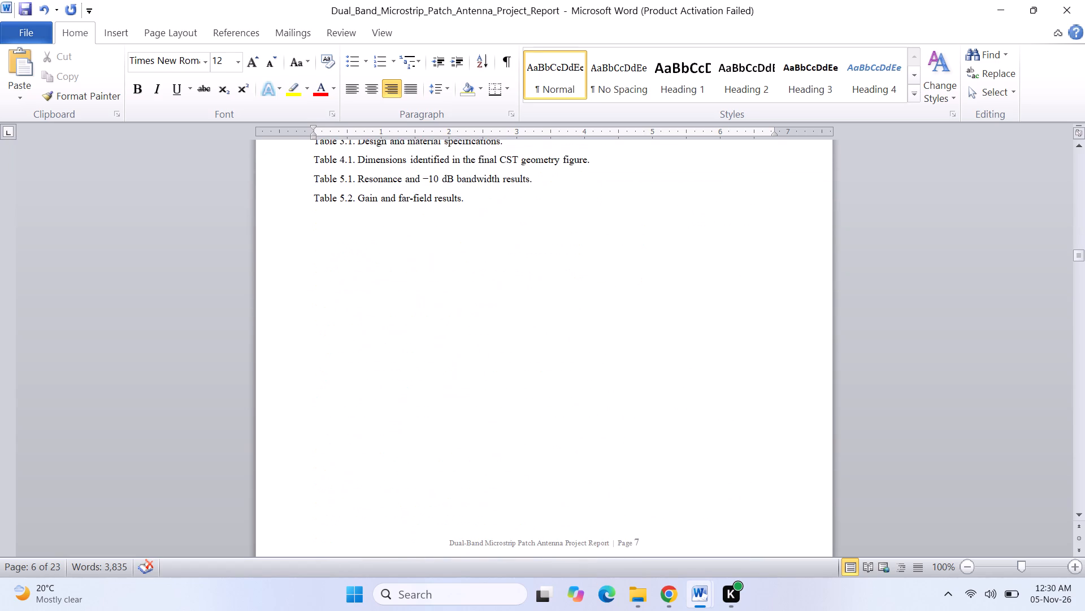
Set the CONTENTS heading to Times New Roman and insert a blank line below it.
{"action": "scroll", "coordinate": [489, 517], "scroll_direction": "up", "scroll_amount": 20}
{"action": "scroll", "coordinate": [489, 517], "scroll_direction": "up", "scroll_amount": 16}
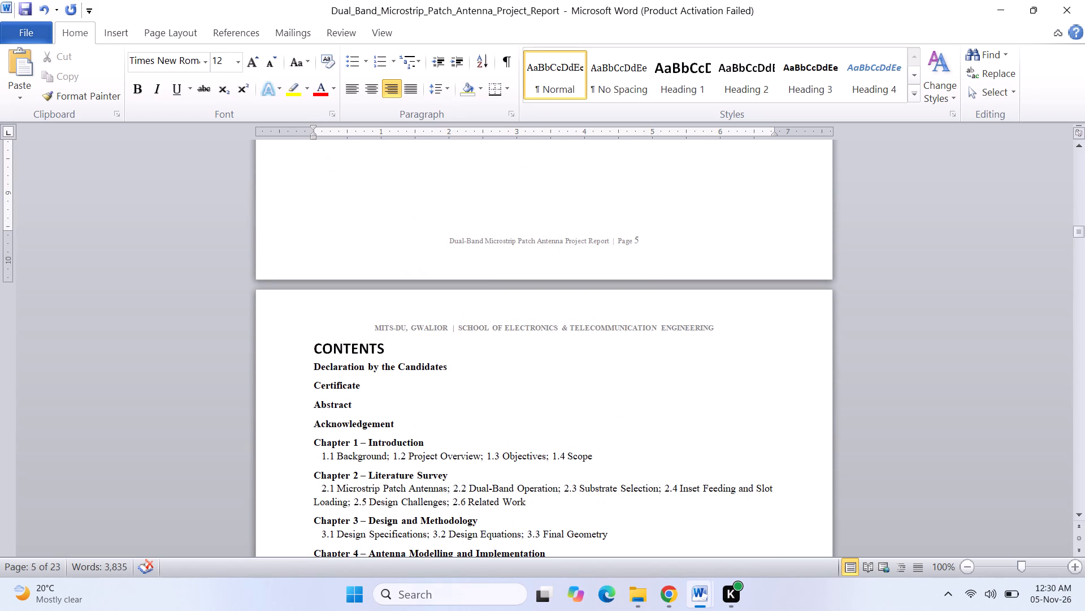
{"action": "left_click_drag", "start_coordinate": [310, 342], "coordinate": [421, 355]}
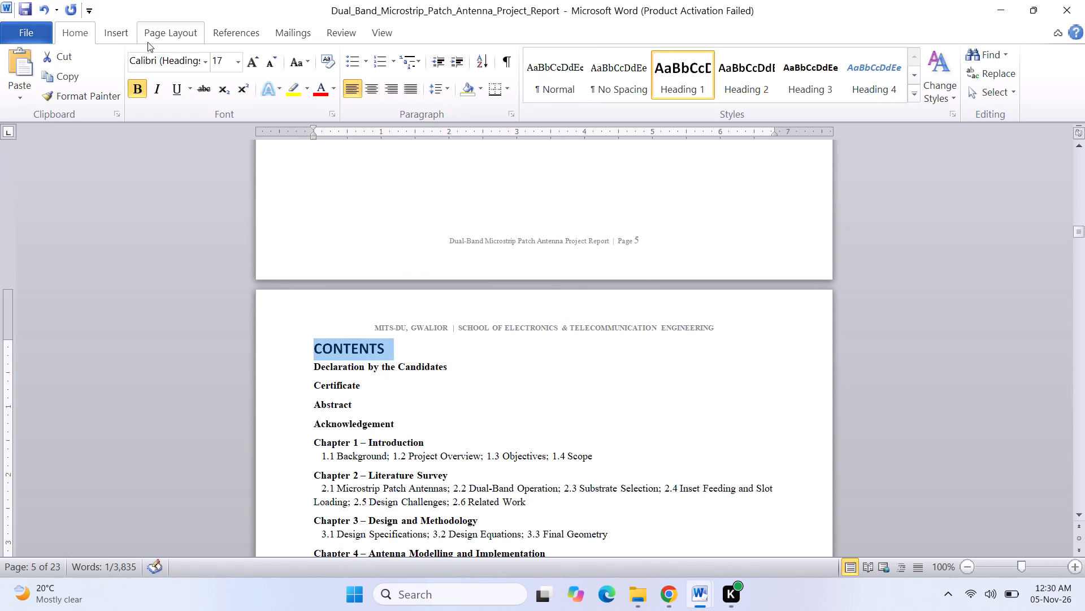
{"action": "left_click", "coordinate": [202, 65]}
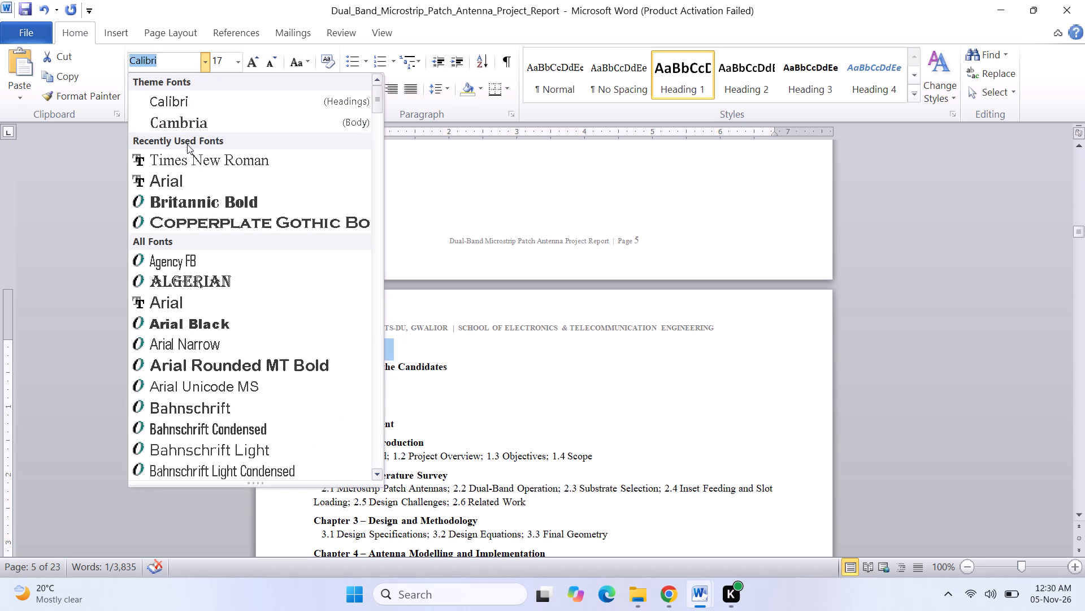
{"action": "left_click", "coordinate": [185, 158]}
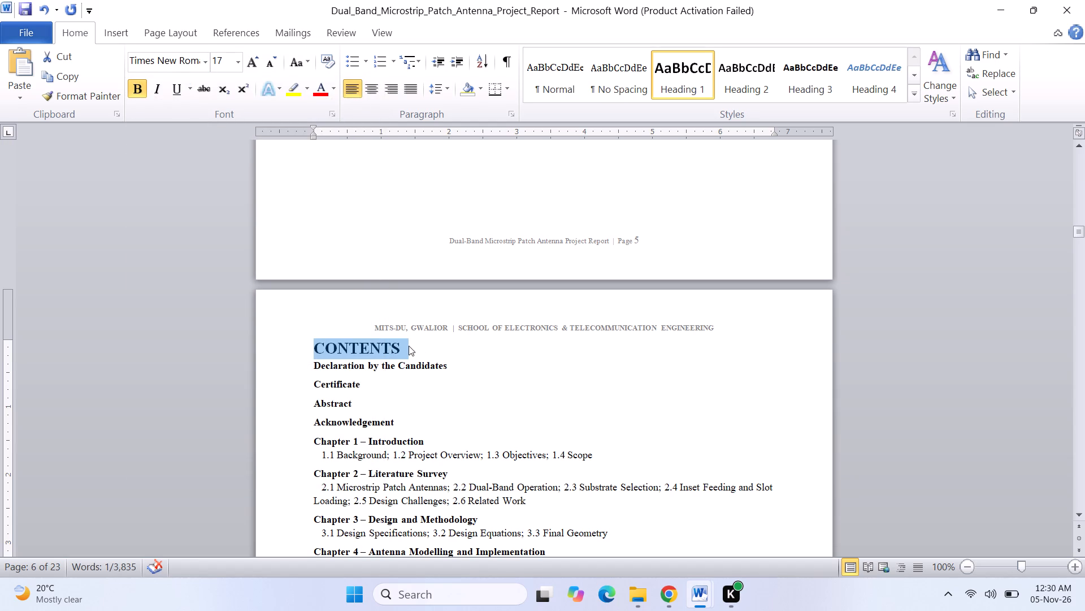
{"action": "left_click", "coordinate": [408, 345]}
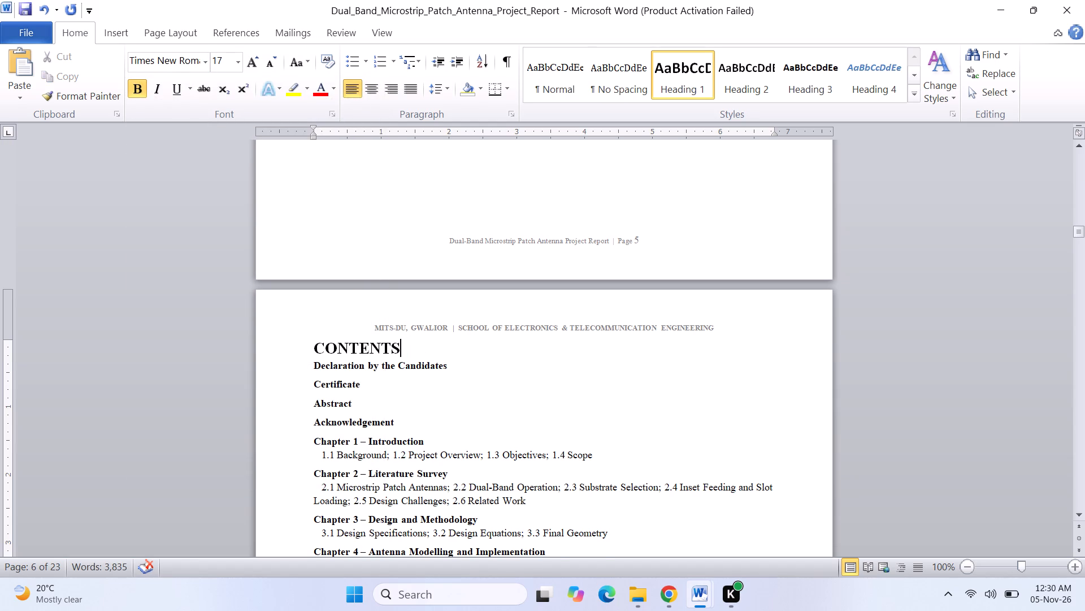
{"action": "key", "text": "Return"}
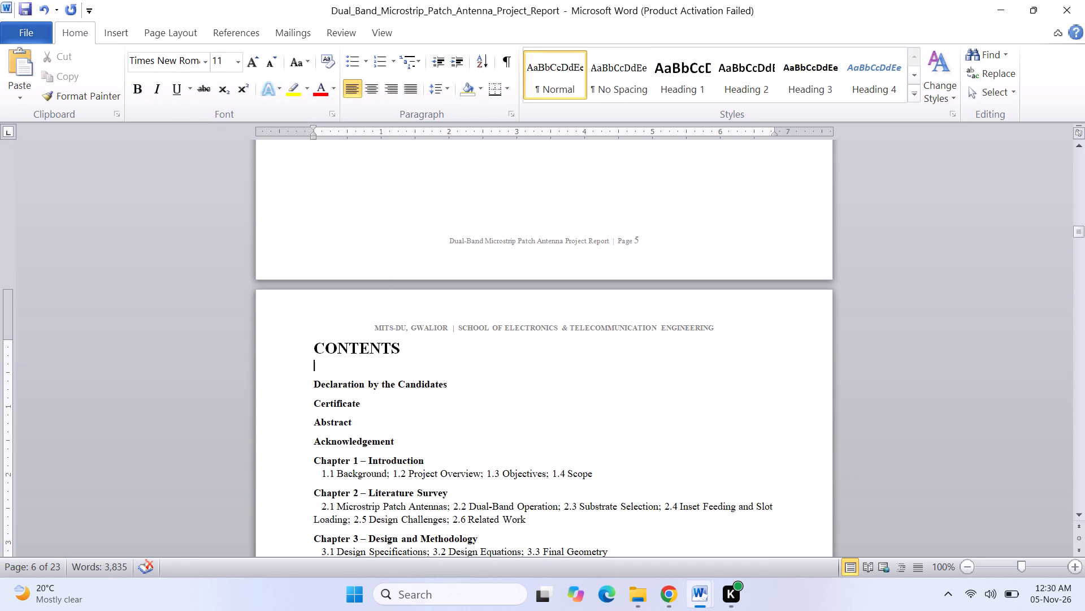
Format all Contents entries, from Declaration by the Candidates through References, as 12 pt, left-aligned text with 2.0 line spacing.
{"action": "left_click_drag", "start_coordinate": [313, 381], "coordinate": [484, 573]}
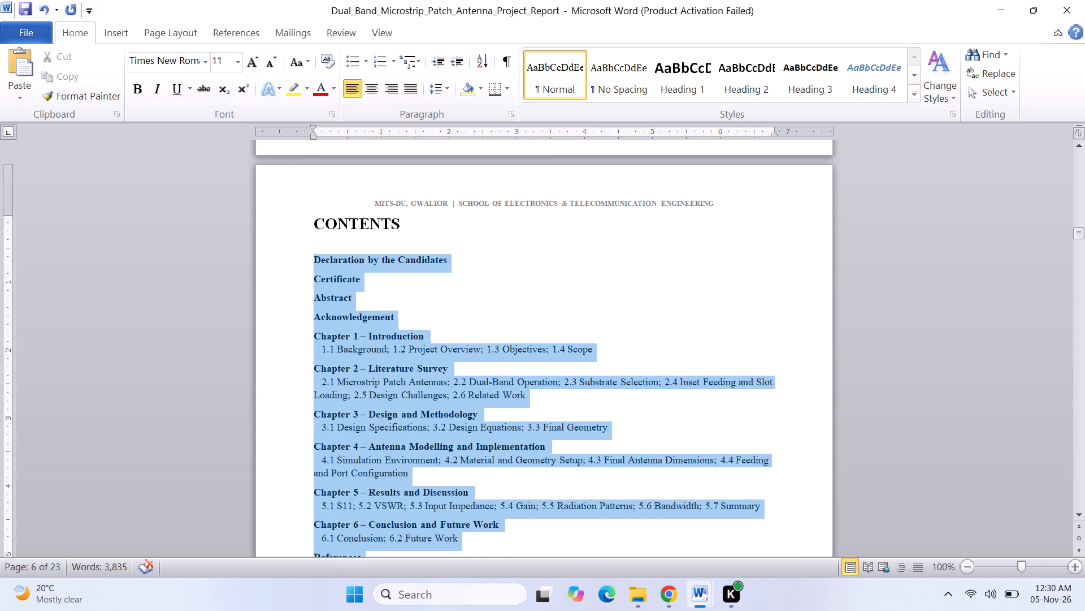
{"action": "left_click_drag", "start_coordinate": [484, 573], "coordinate": [507, 539]}
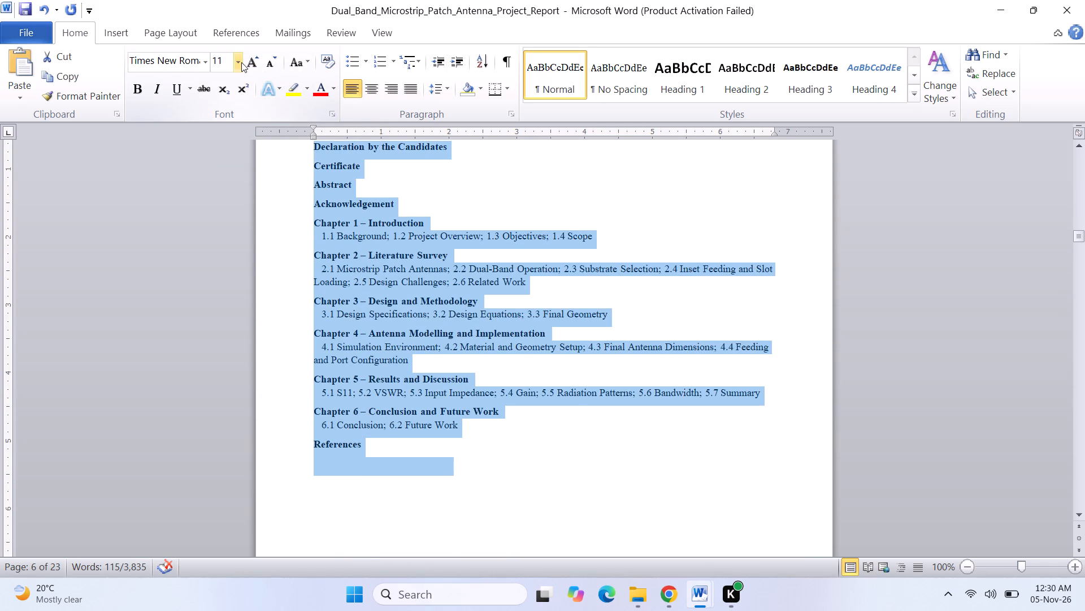
{"action": "left_click", "coordinate": [241, 62]}
{"action": "left_click", "coordinate": [218, 147]}
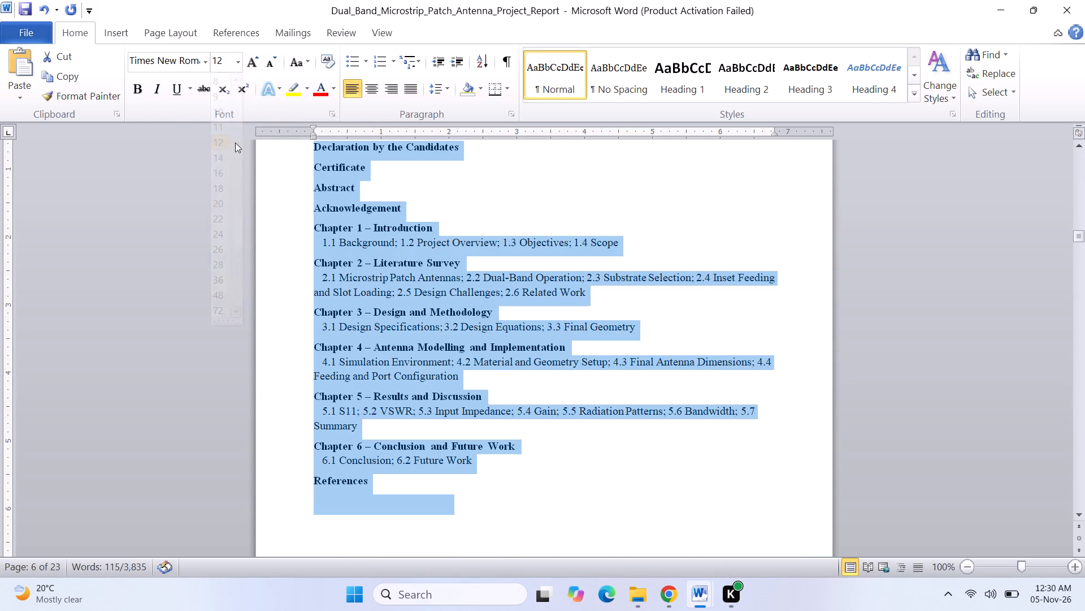
{"action": "left_click", "coordinate": [409, 92]}
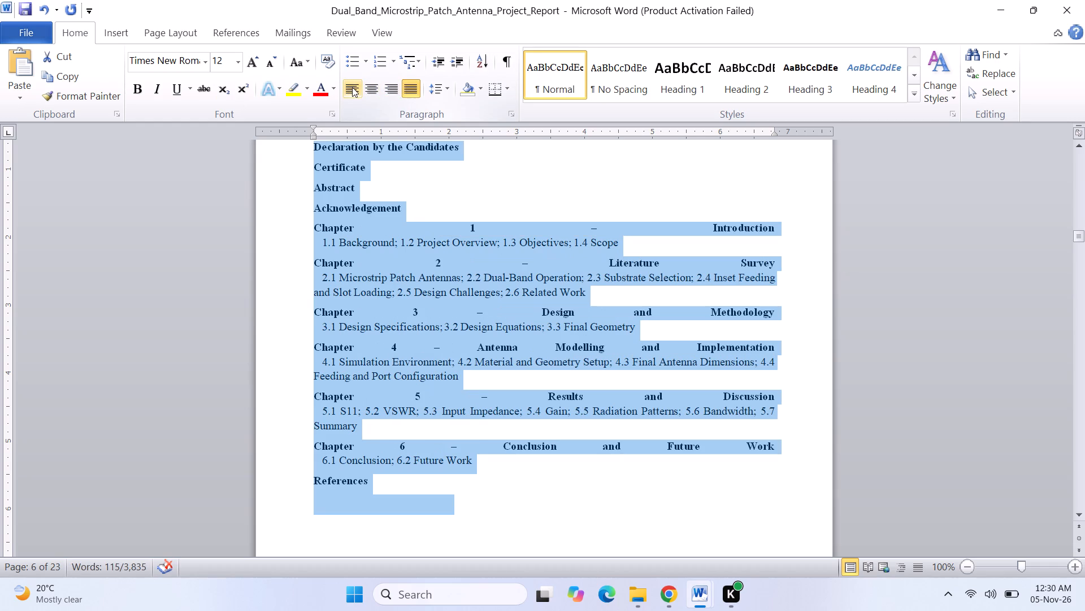
{"action": "left_click", "coordinate": [352, 87]}
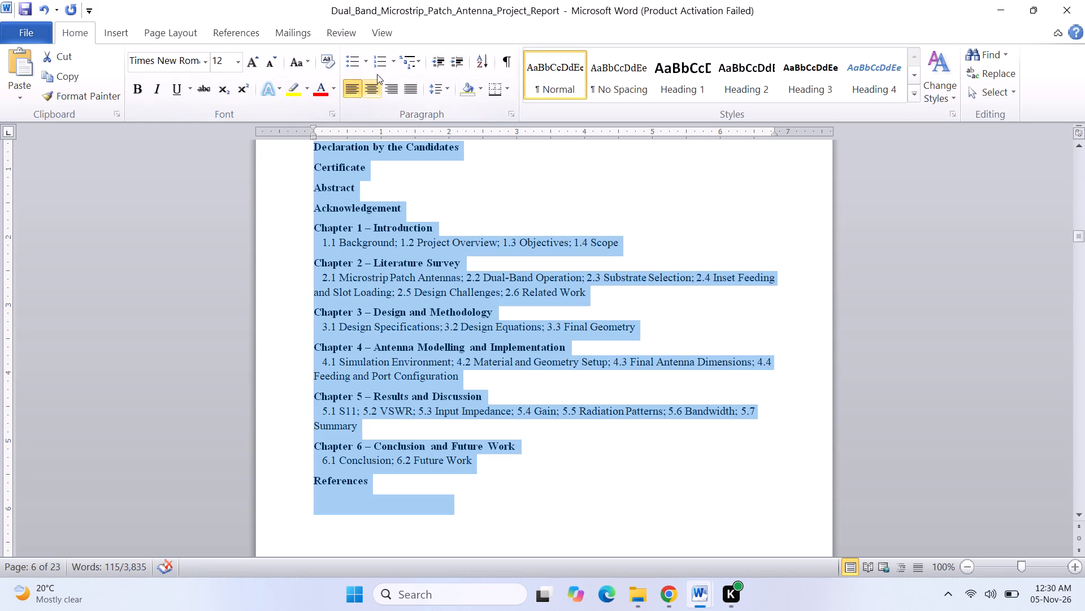
{"action": "left_click", "coordinate": [452, 91]}
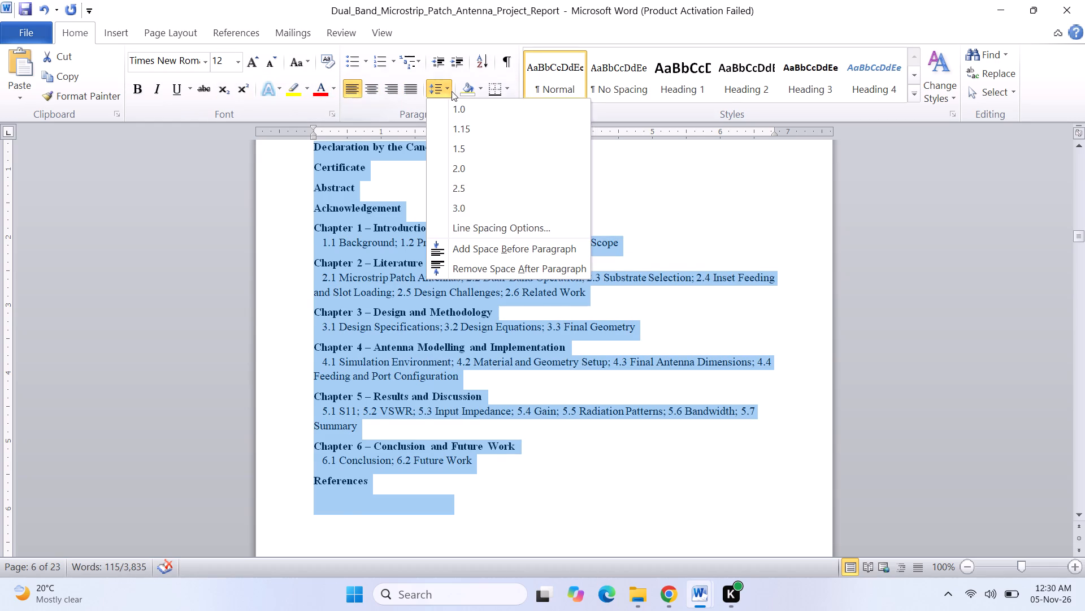
{"action": "left_click", "coordinate": [461, 173]}
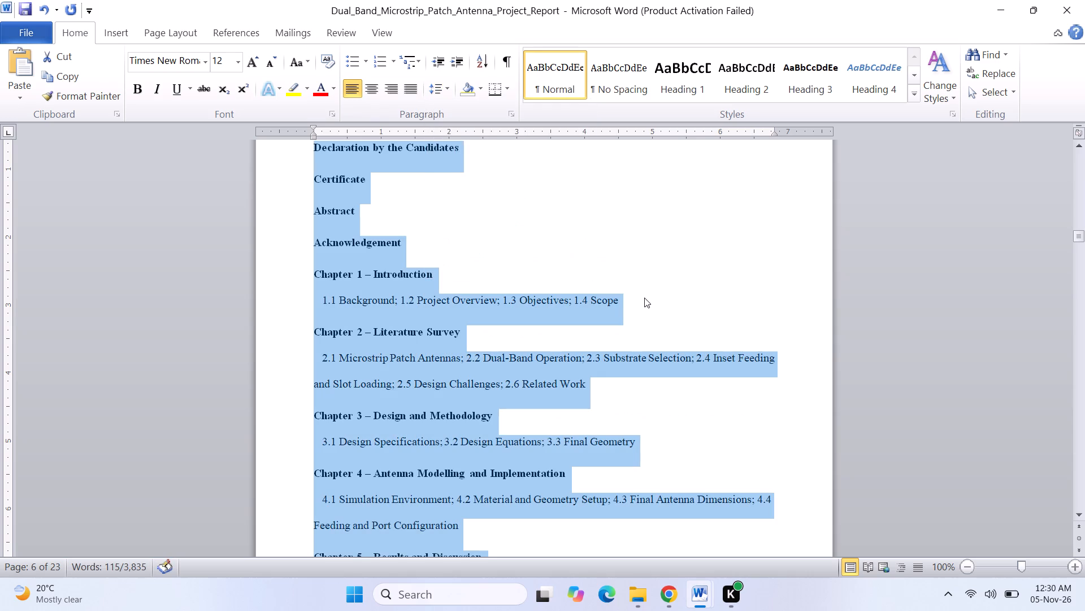
{"action": "left_click", "coordinate": [644, 298]}
Set the LIST OF FIGURES heading to Times New Roman and insert a blank line below it.
{"action": "scroll", "coordinate": [644, 298], "scroll_direction": "up", "scroll_amount": 11}
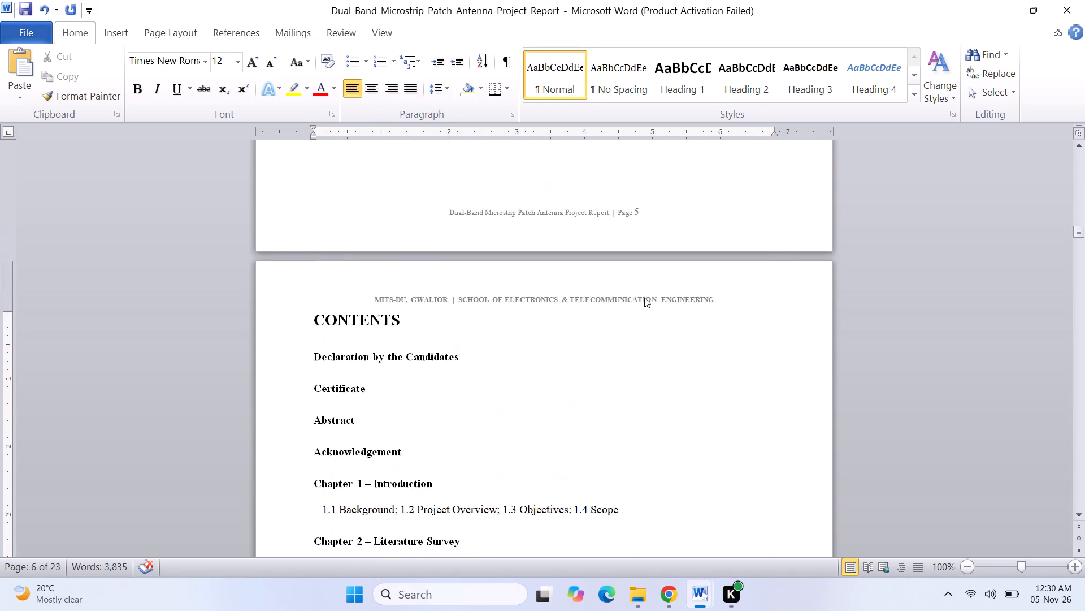
{"action": "scroll", "coordinate": [644, 298], "scroll_direction": "up", "scroll_amount": 18}
{"action": "scroll", "coordinate": [644, 298], "scroll_direction": "down", "scroll_amount": 14}
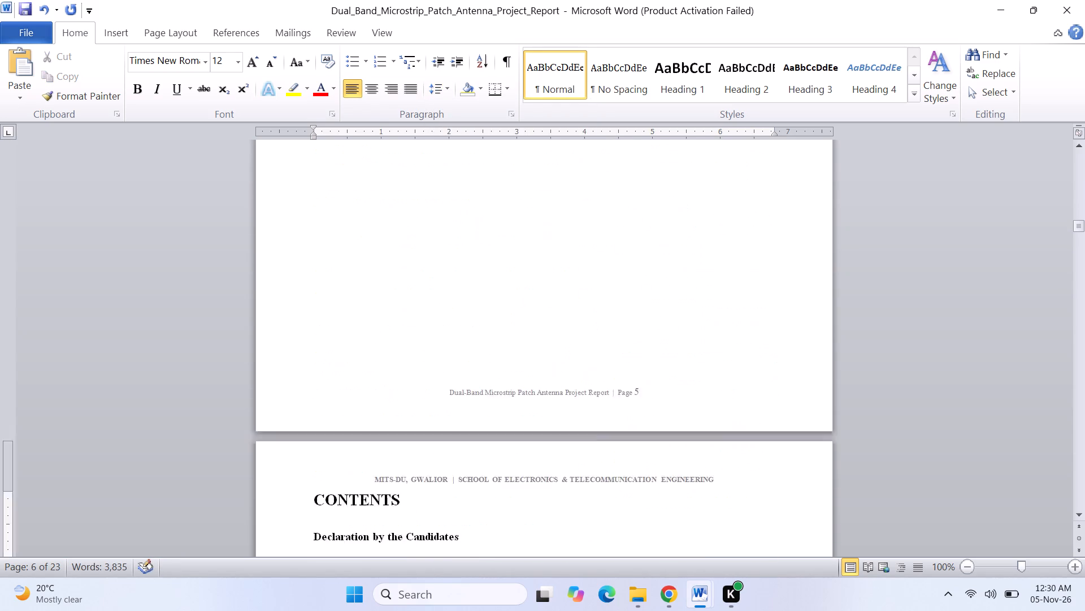
{"action": "scroll", "coordinate": [644, 298], "scroll_direction": "down", "scroll_amount": 16}
{"action": "scroll", "coordinate": [644, 298], "scroll_direction": "down", "scroll_amount": 20}
{"action": "scroll", "coordinate": [644, 298], "scroll_direction": "up", "scroll_amount": 5}
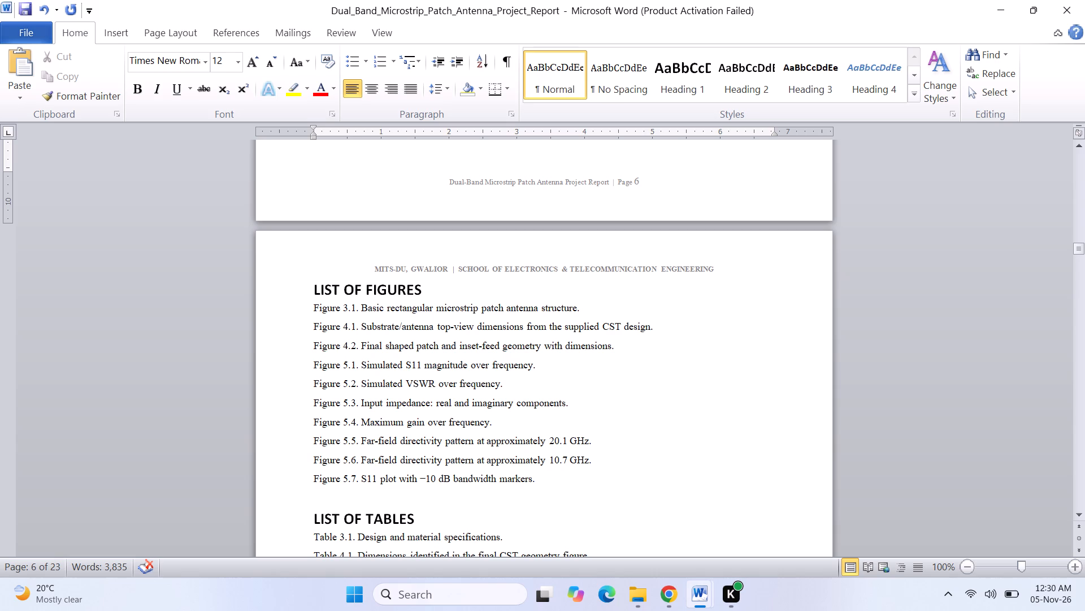
{"action": "left_click_drag", "start_coordinate": [314, 287], "coordinate": [423, 291]}
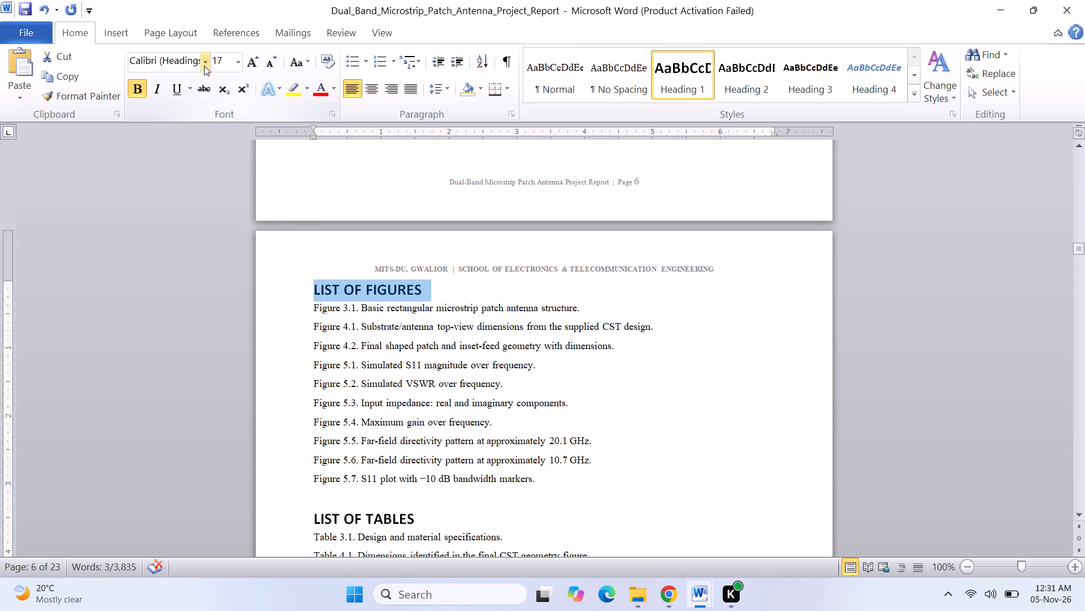
{"action": "left_click", "coordinate": [204, 66]}
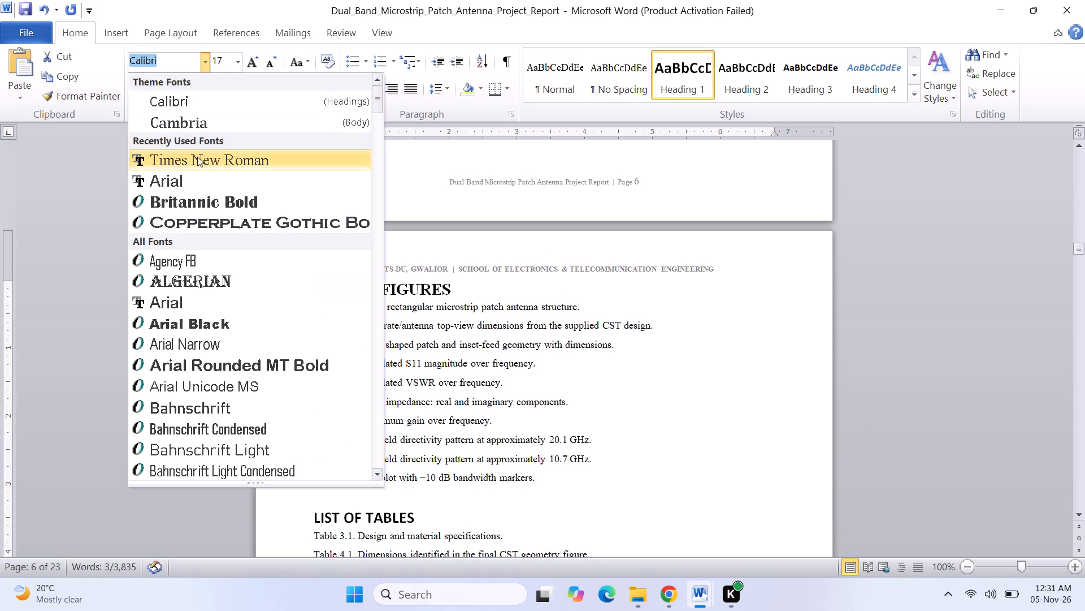
{"action": "left_click", "coordinate": [197, 157]}
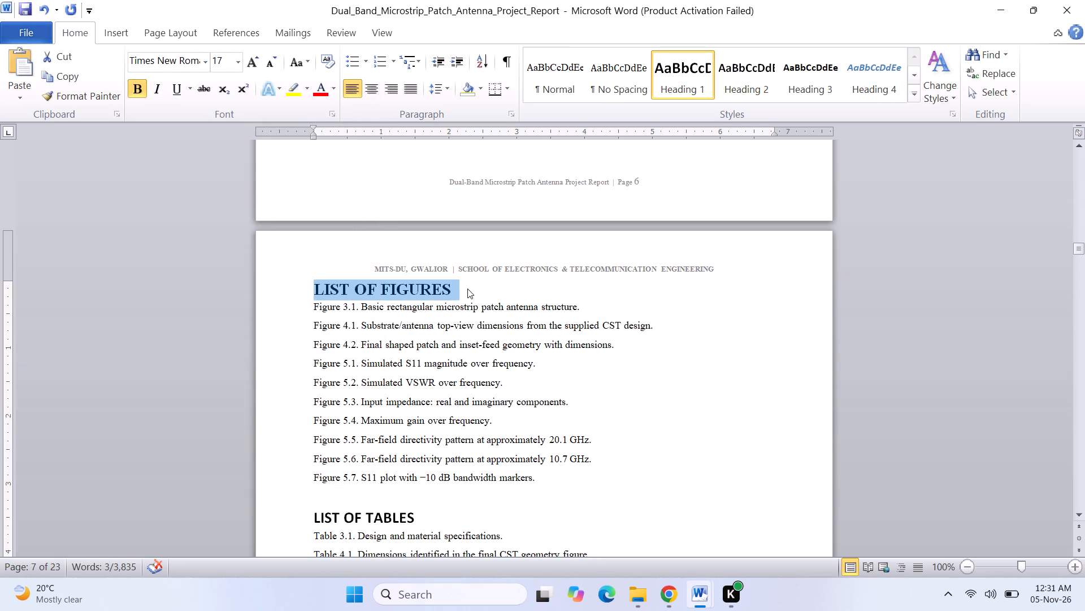
{"action": "left_click", "coordinate": [467, 289]}
{"action": "key", "text": "Return"}
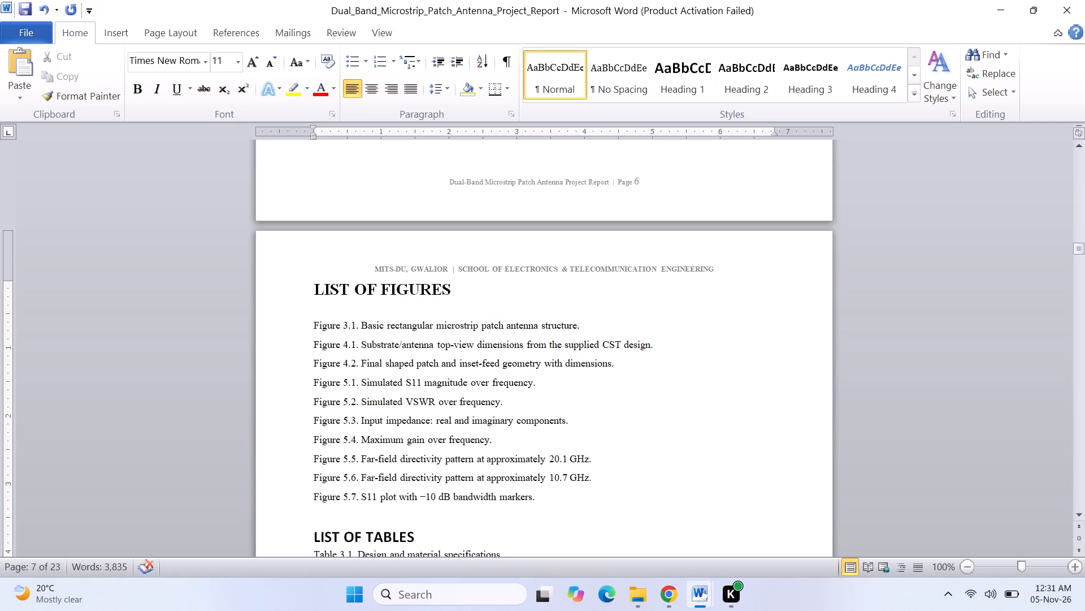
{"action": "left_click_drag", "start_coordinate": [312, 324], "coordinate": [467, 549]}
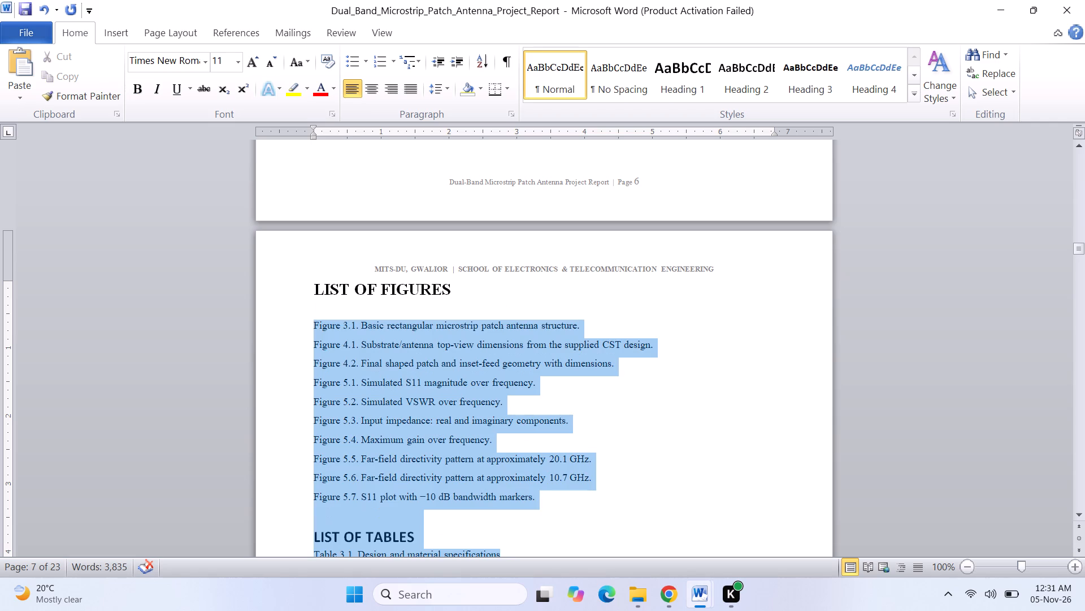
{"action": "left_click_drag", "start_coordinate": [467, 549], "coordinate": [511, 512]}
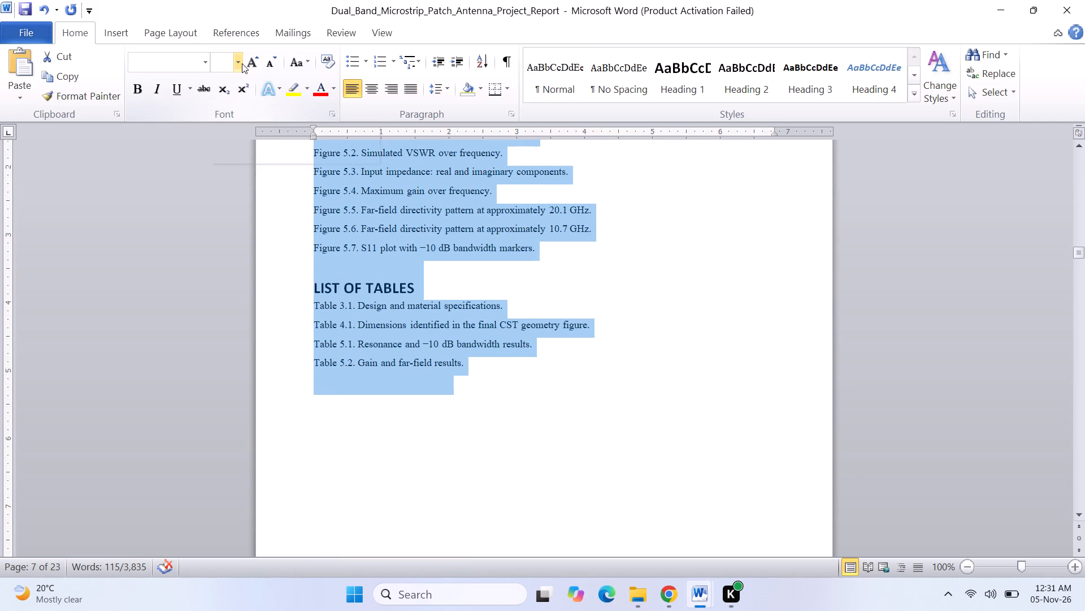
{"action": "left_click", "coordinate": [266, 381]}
Set the LIST OF TABLES heading to Times New Roman and insert a blank line below it.
{"action": "scroll", "coordinate": [337, 294], "scroll_direction": "up", "scroll_amount": 3}
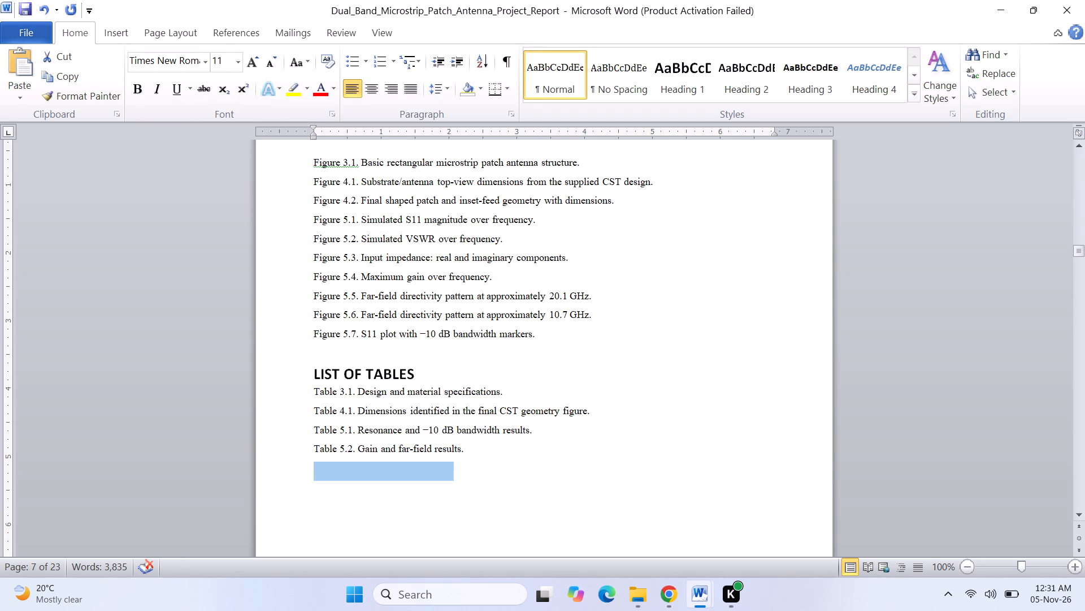
{"action": "left_click_drag", "start_coordinate": [312, 374], "coordinate": [403, 360]}
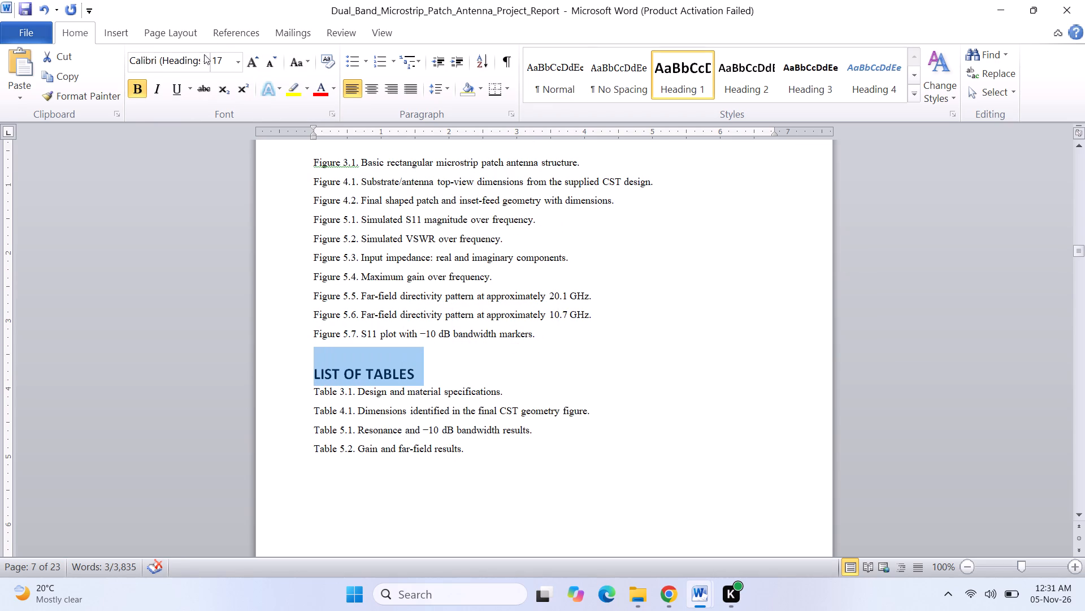
{"action": "left_click", "coordinate": [204, 58]}
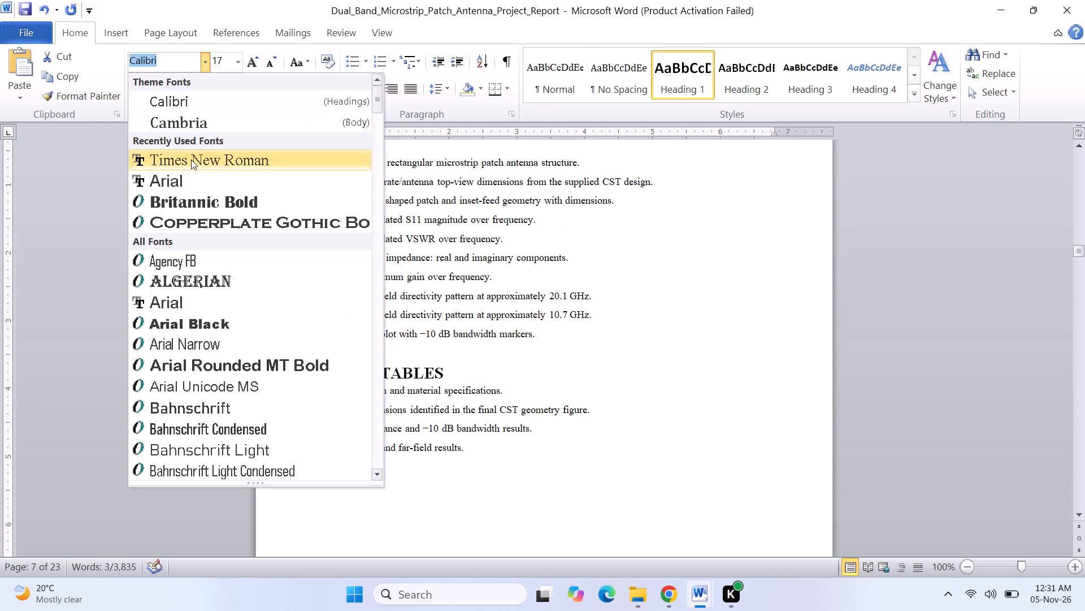
{"action": "left_click", "coordinate": [191, 160]}
{"action": "scroll", "coordinate": [204, 343], "scroll_direction": "up", "scroll_amount": 3}
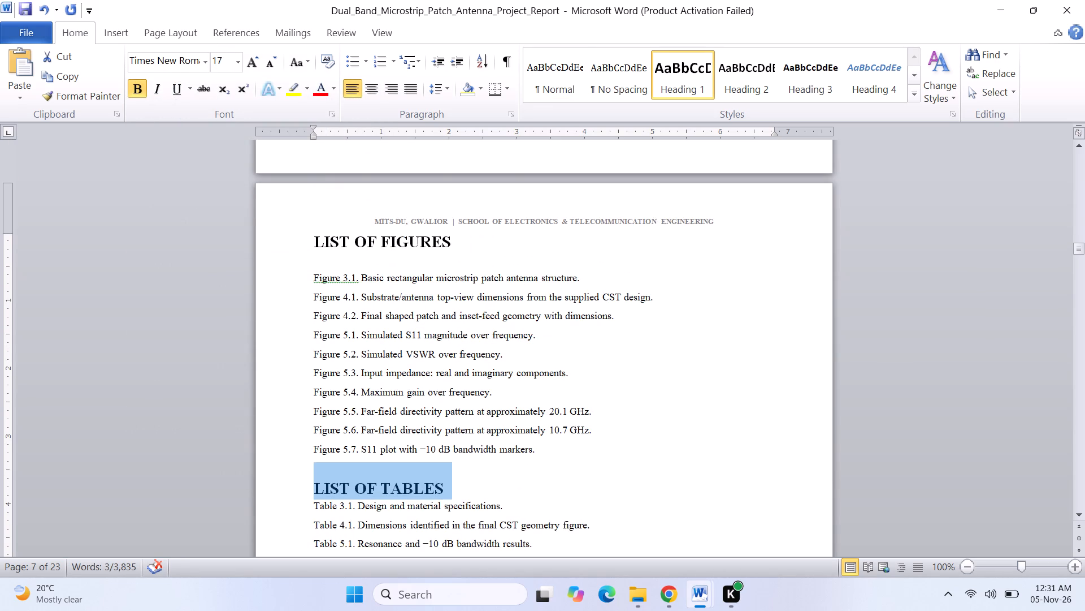
{"action": "left_click", "coordinate": [449, 487]}
{"action": "key", "text": "Return"}
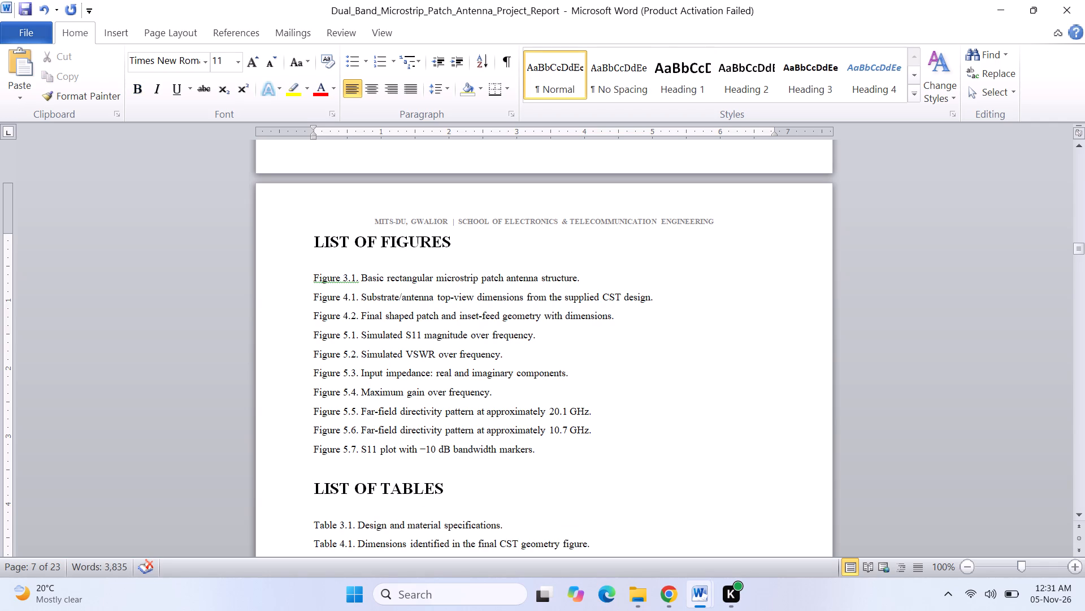
Format the List of Figures entries, Figure 3.1 through Figure 5.7, as 12 pt text with 2.0 line spacing.
{"action": "left_click_drag", "start_coordinate": [310, 283], "coordinate": [545, 458]}
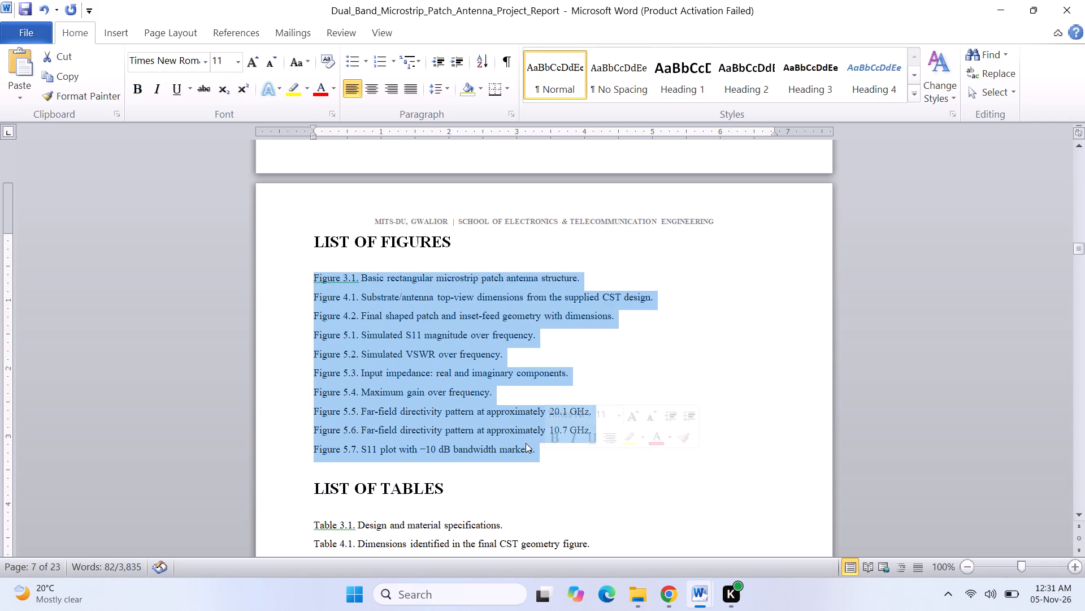
{"action": "left_click", "coordinate": [240, 66]}
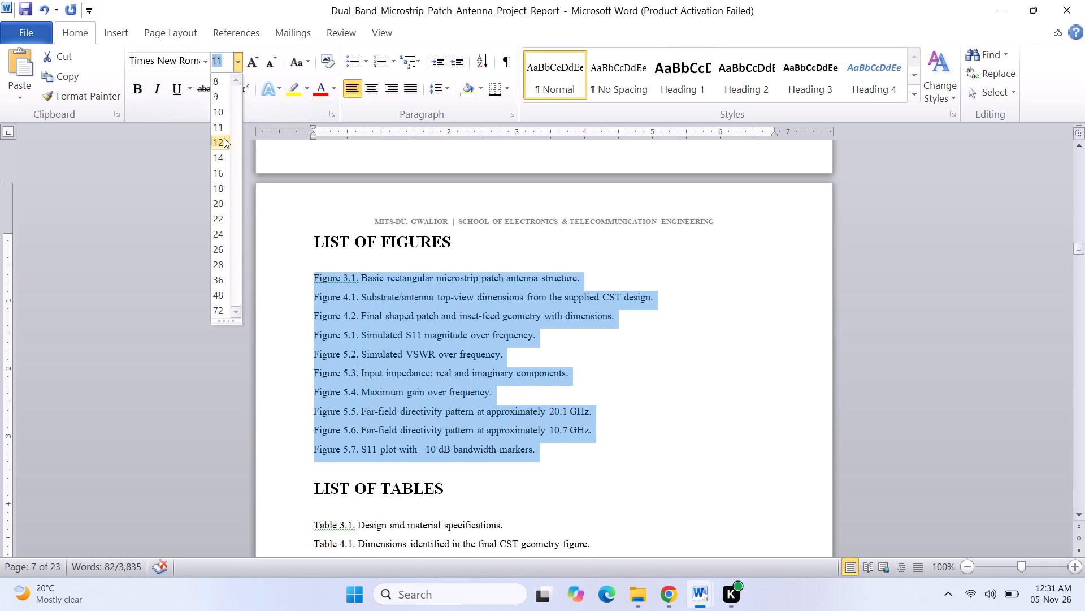
{"action": "left_click", "coordinate": [223, 139]}
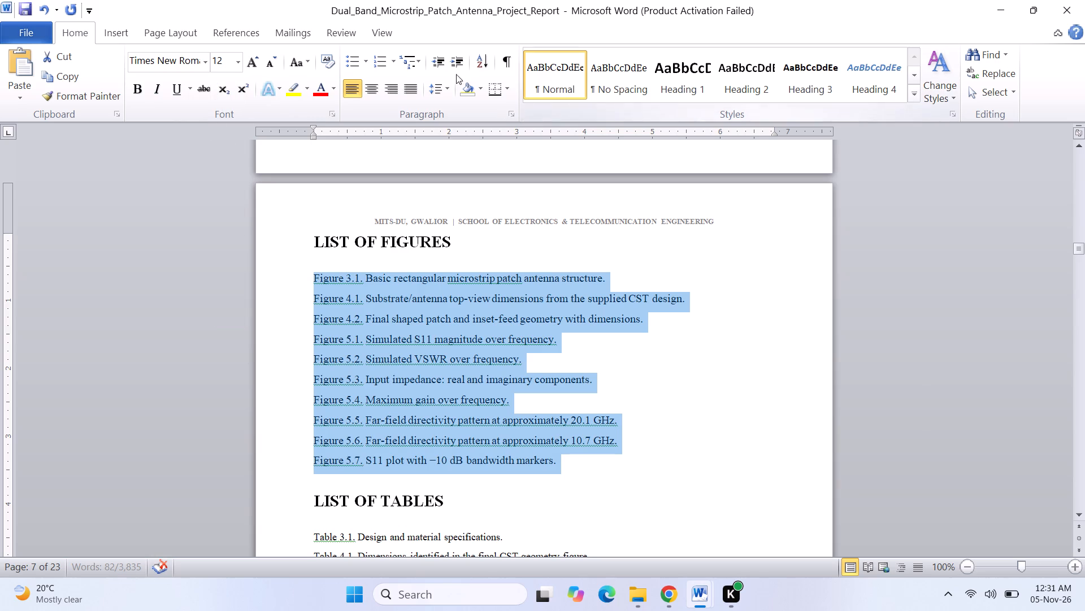
{"action": "left_click", "coordinate": [448, 85]}
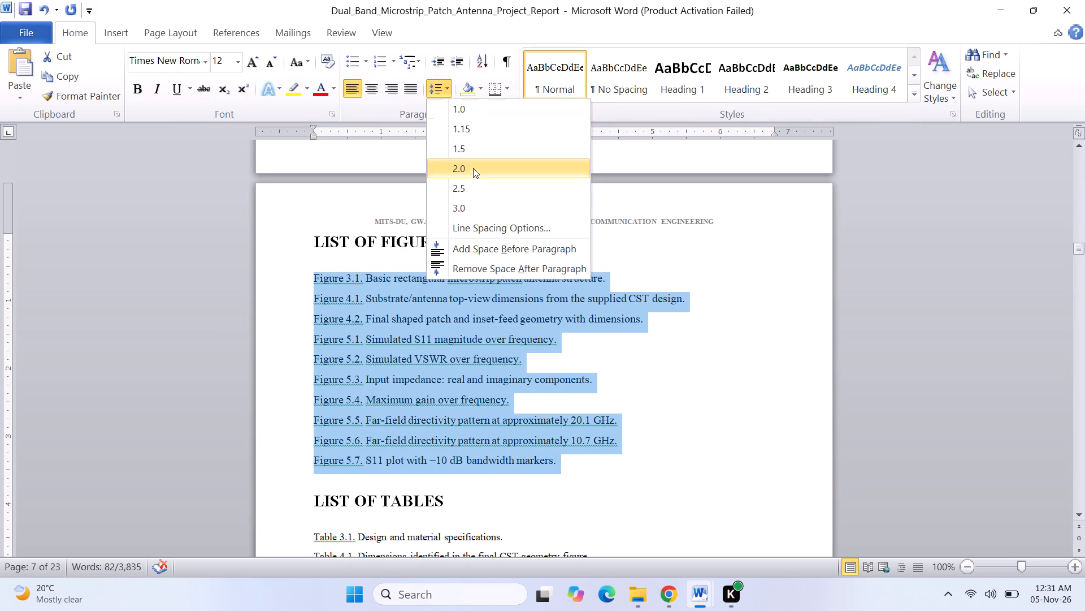
{"action": "left_click", "coordinate": [473, 172]}
Format the List of Tables entries, Table 3.1 through Table 5.2, as 12 pt text with 2.0 line spacing.
{"action": "scroll", "coordinate": [493, 277], "scroll_direction": "down", "scroll_amount": 13}
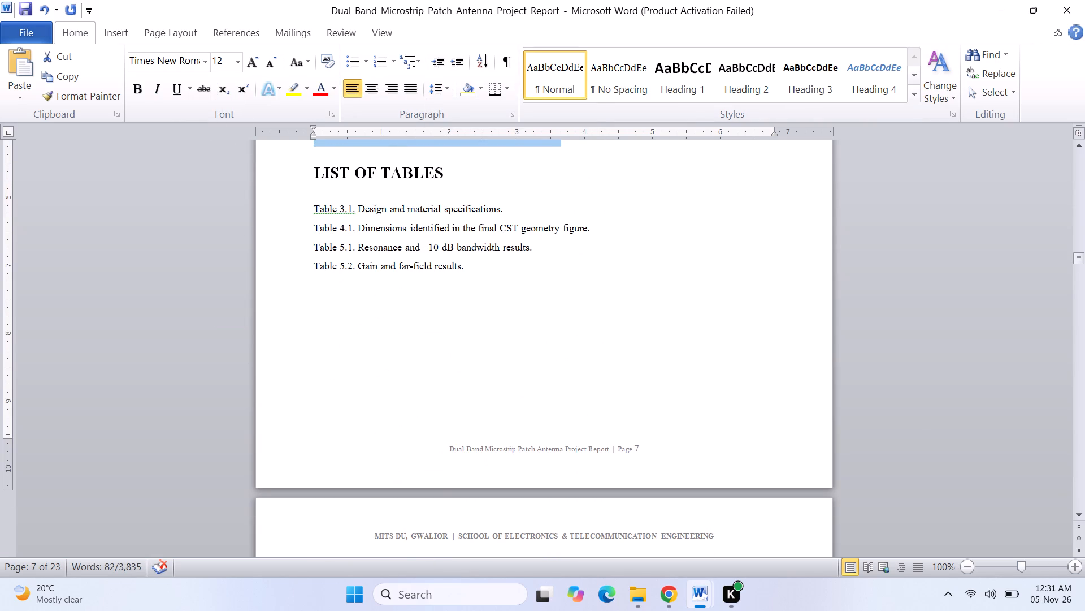
{"action": "left_click_drag", "start_coordinate": [311, 208], "coordinate": [459, 269]}
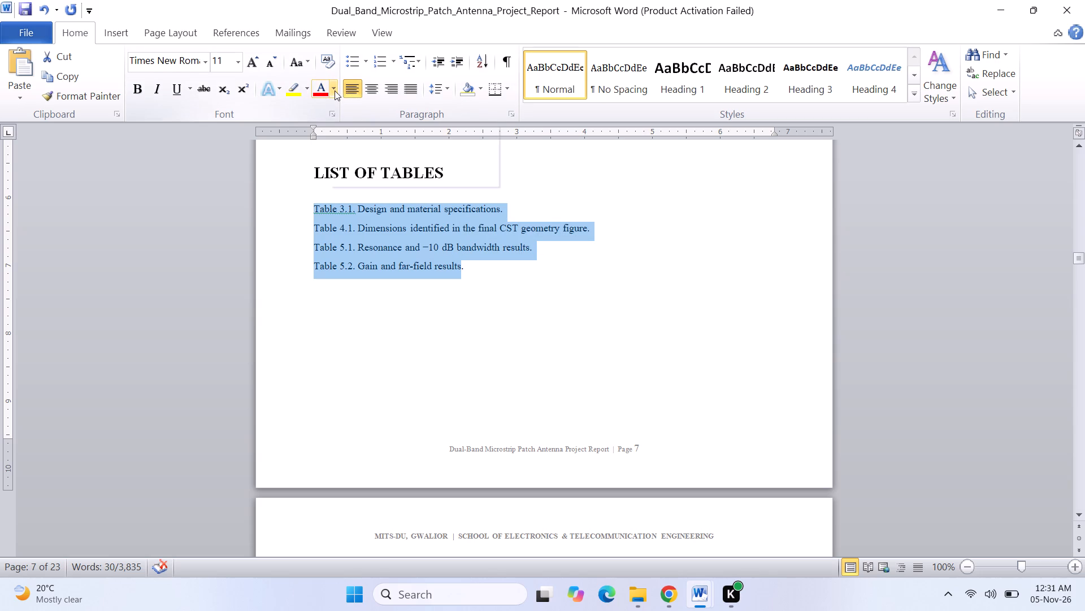
{"action": "left_click", "coordinate": [238, 59]}
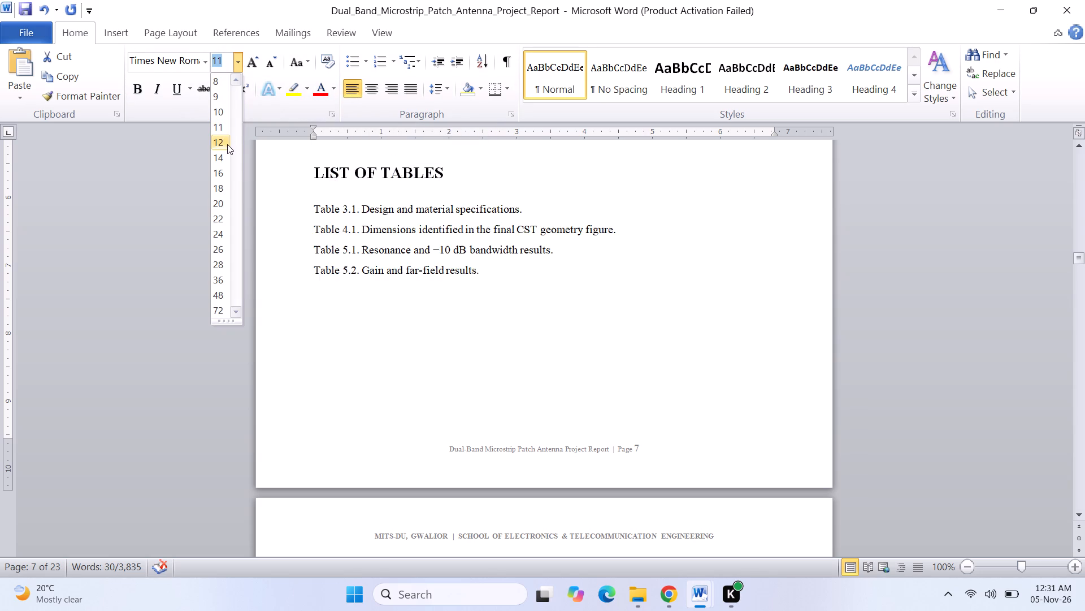
{"action": "left_click", "coordinate": [227, 144]}
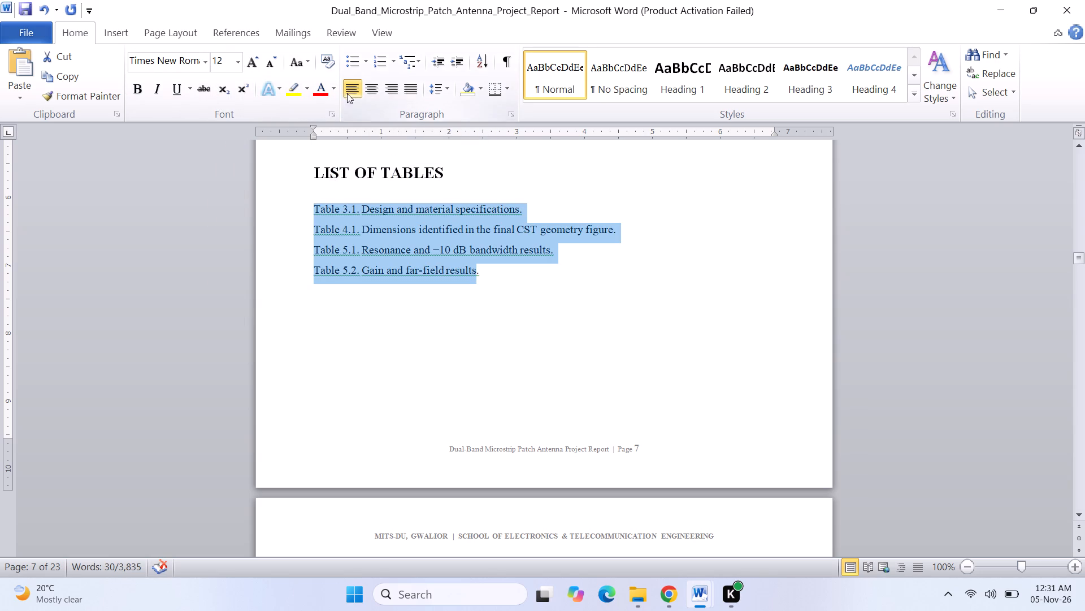
{"action": "left_click", "coordinate": [449, 87]}
{"action": "left_click", "coordinate": [449, 167]}
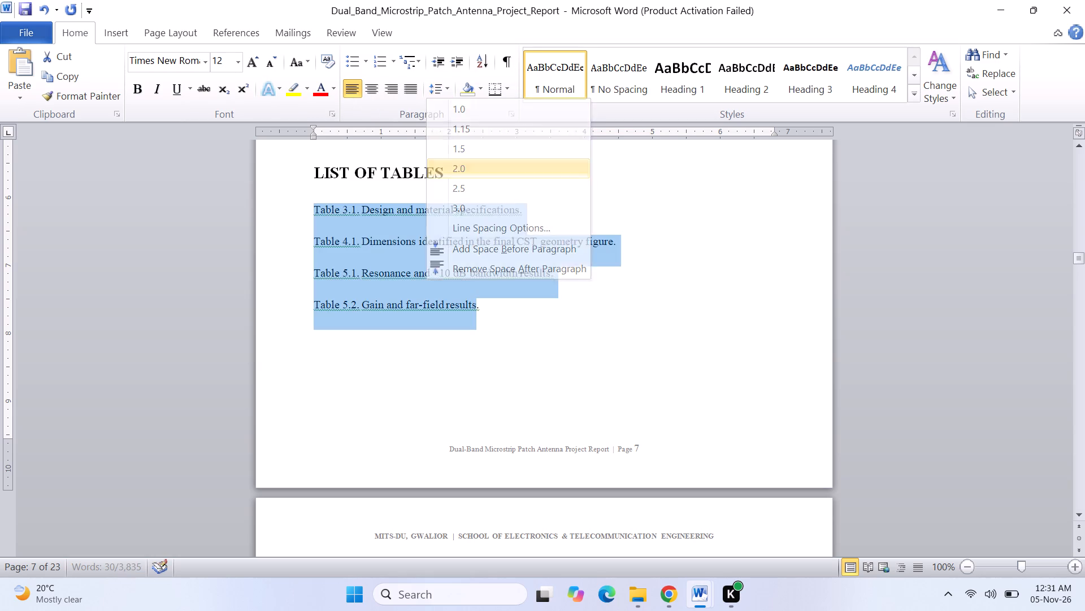
Review the restyled List of Figures and List of Tables and the pages that follow, up to Chapter 1.
{"action": "scroll", "coordinate": [591, 296], "scroll_direction": "up", "scroll_amount": 17}
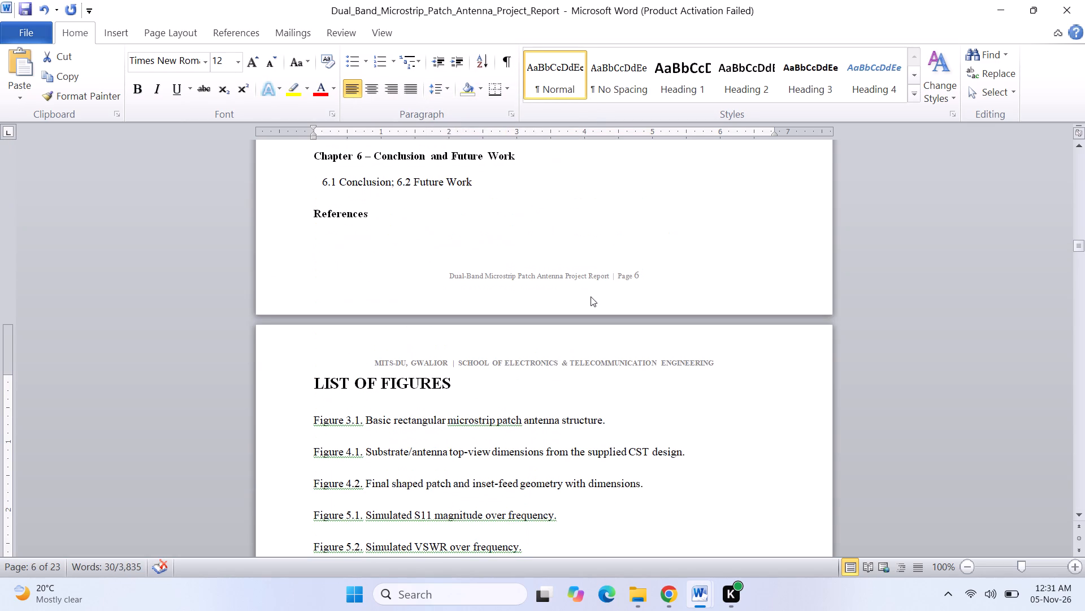
{"action": "scroll", "coordinate": [591, 296], "scroll_direction": "up", "scroll_amount": 1}
{"action": "scroll", "coordinate": [591, 296], "scroll_direction": "down", "scroll_amount": 7}
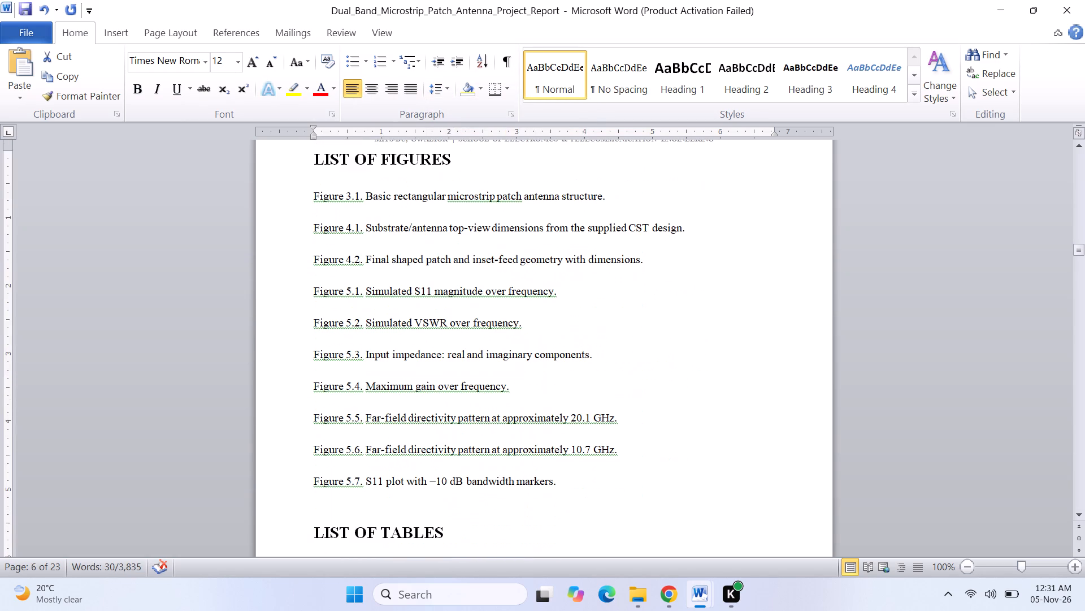
{"action": "left_click", "coordinate": [641, 334]}
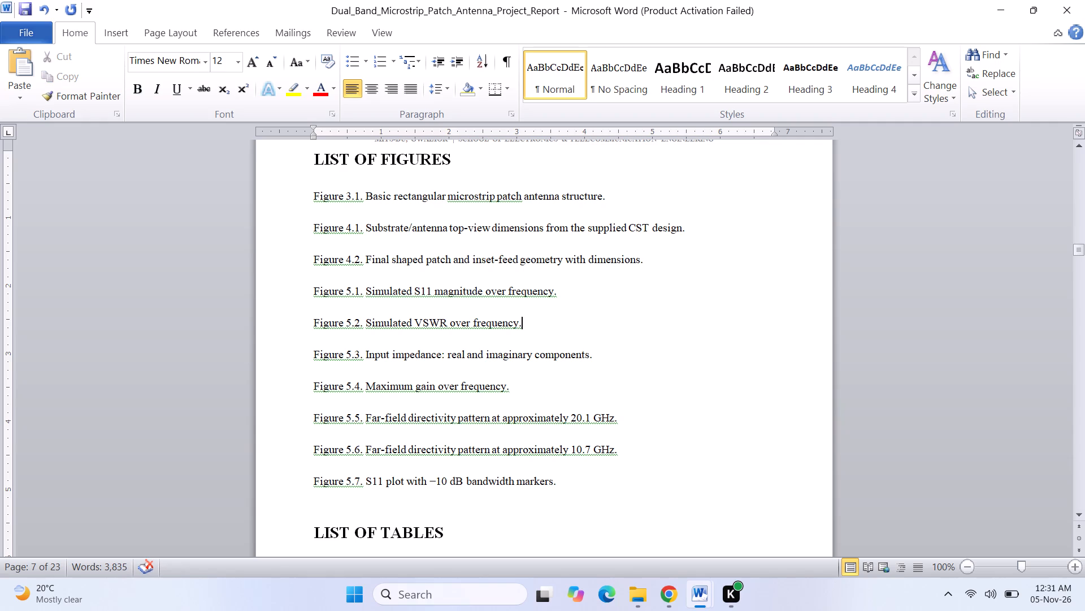
{"action": "left_click", "coordinate": [772, 313]}
{"action": "scroll", "coordinate": [772, 313], "scroll_direction": "down", "scroll_amount": 18}
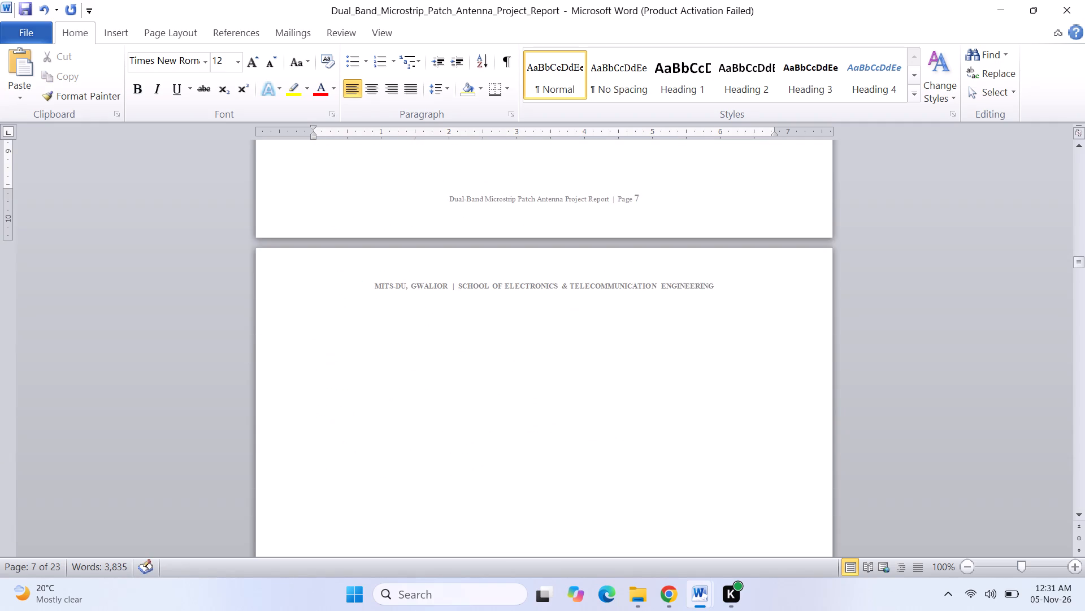
{"action": "scroll", "coordinate": [772, 313], "scroll_direction": "down", "scroll_amount": 20}
{"action": "scroll", "coordinate": [772, 313], "scroll_direction": "up", "scroll_amount": 15}
{"action": "scroll", "coordinate": [772, 313], "scroll_direction": "up", "scroll_amount": 14}
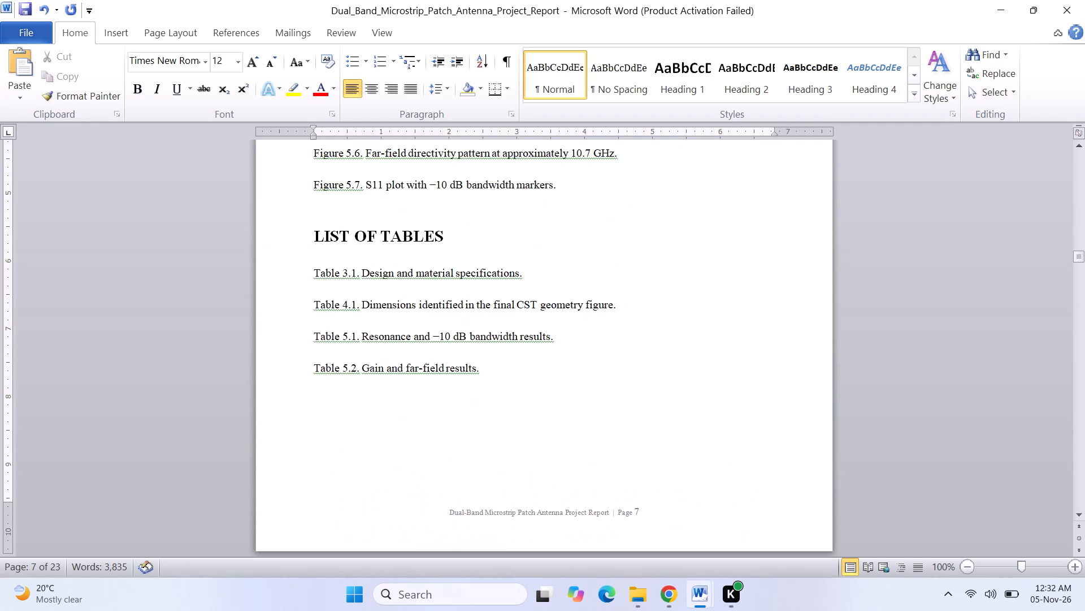
{"action": "scroll", "coordinate": [772, 313], "scroll_direction": "down", "scroll_amount": 18}
{"action": "scroll", "coordinate": [772, 313], "scroll_direction": "down", "scroll_amount": 17}
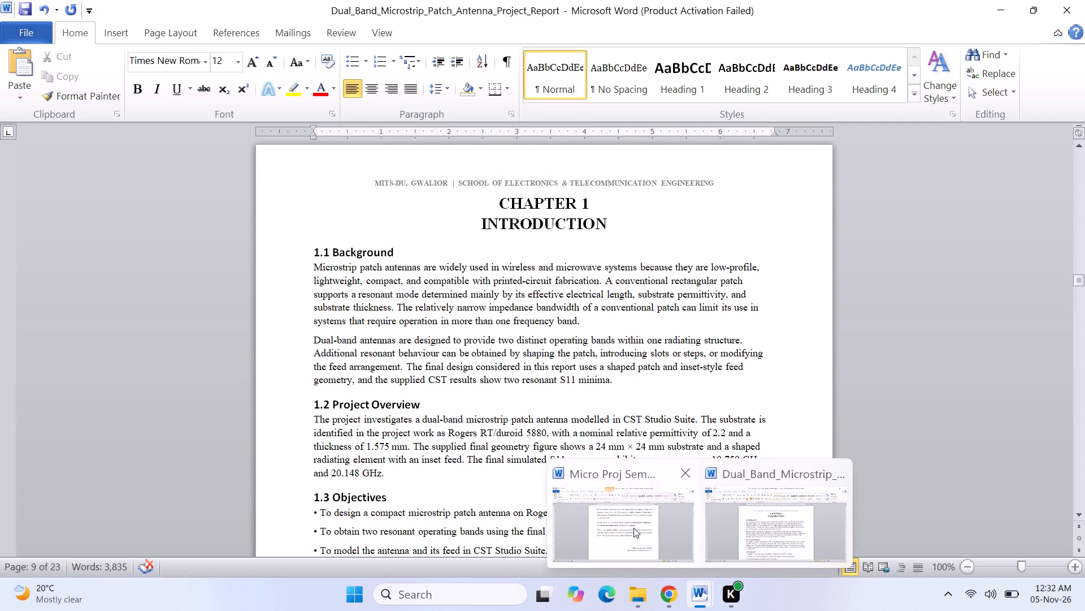
Switch to Micro Proj Sem V Final and examine its Contents, List of Figures and Chapter 1 formatting through section 1.3 Objectives.
{"action": "left_click", "coordinate": [633, 528]}
{"action": "scroll", "coordinate": [633, 528], "scroll_direction": "up", "scroll_amount": 4}
{"action": "scroll", "coordinate": [633, 528], "scroll_direction": "down", "scroll_amount": 20}
{"action": "scroll", "coordinate": [633, 528], "scroll_direction": "down", "scroll_amount": 8}
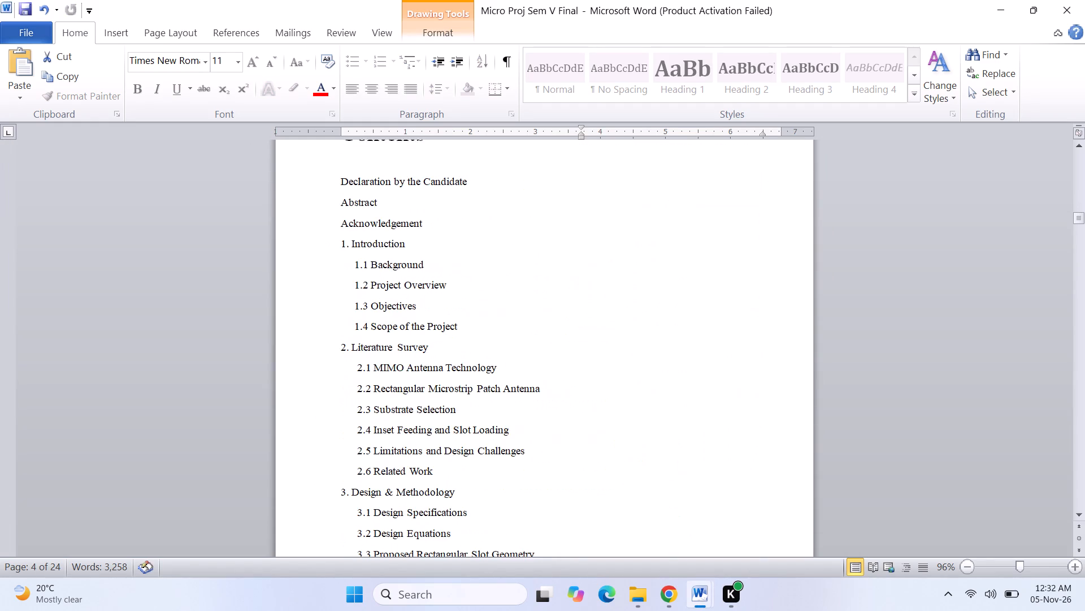
{"action": "scroll", "coordinate": [633, 528], "scroll_direction": "down", "scroll_amount": 19}
{"action": "scroll", "coordinate": [633, 528], "scroll_direction": "down", "scroll_amount": 8}
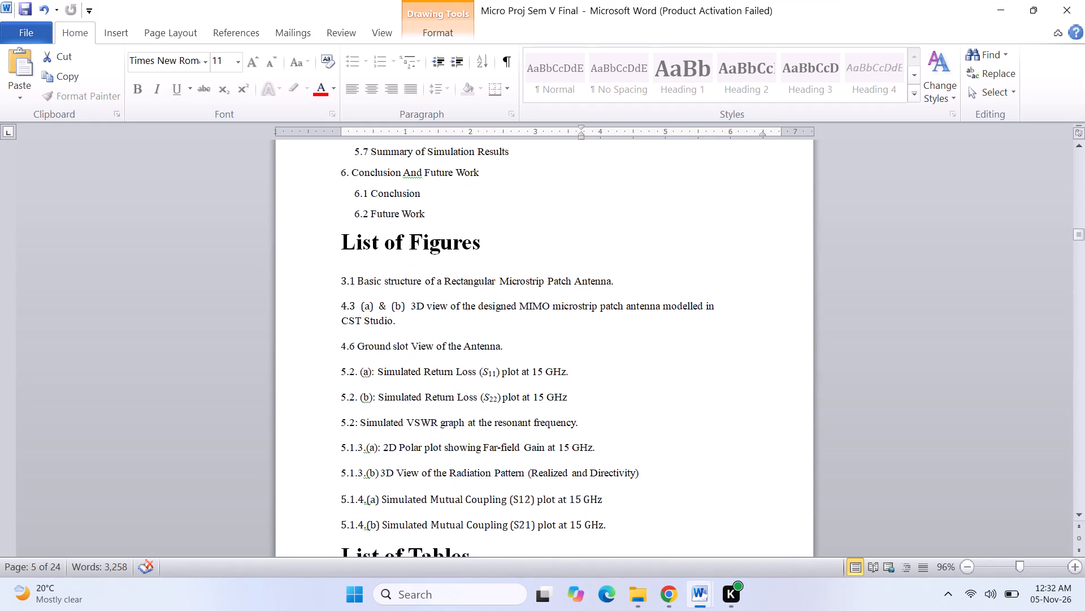
{"action": "scroll", "coordinate": [633, 528], "scroll_direction": "down", "scroll_amount": 18}
{"action": "scroll", "coordinate": [633, 528], "scroll_direction": "down", "scroll_amount": 4}
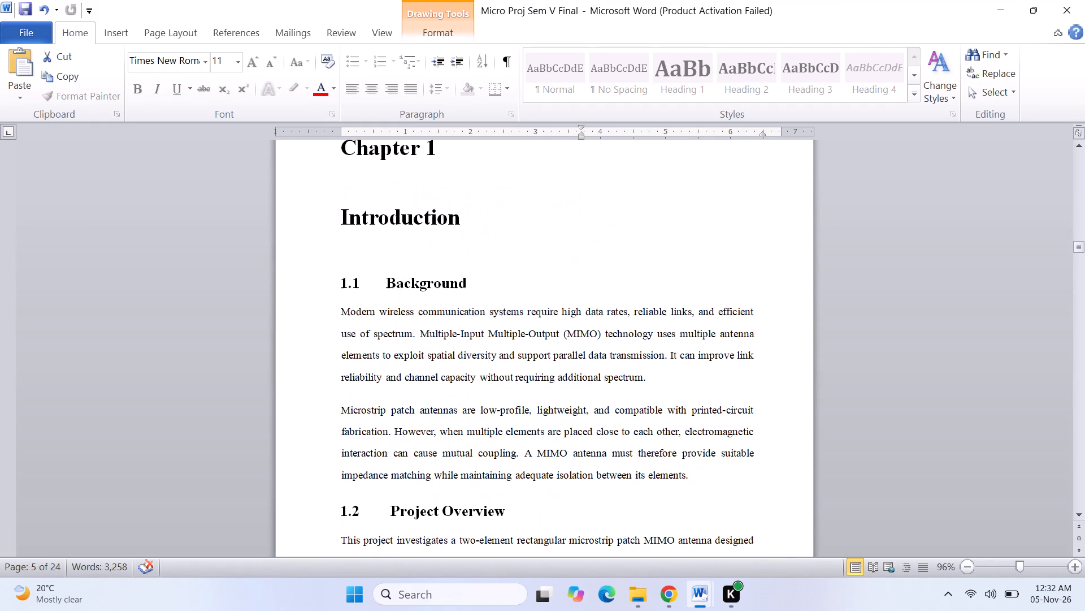
{"action": "scroll", "coordinate": [633, 528], "scroll_direction": "down", "scroll_amount": 9}
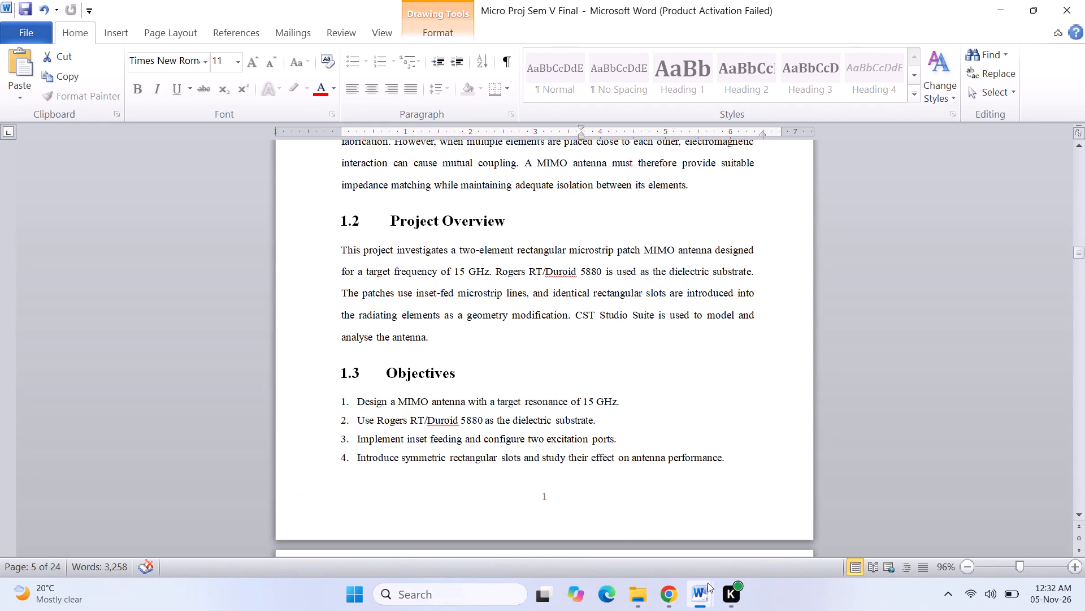
Review the report from Contents through Chapter 1, and recheck the Chapter 1 title and 1.1 Background heading in Micro Proj Sem V Final.
{"action": "left_click", "coordinate": [785, 520]}
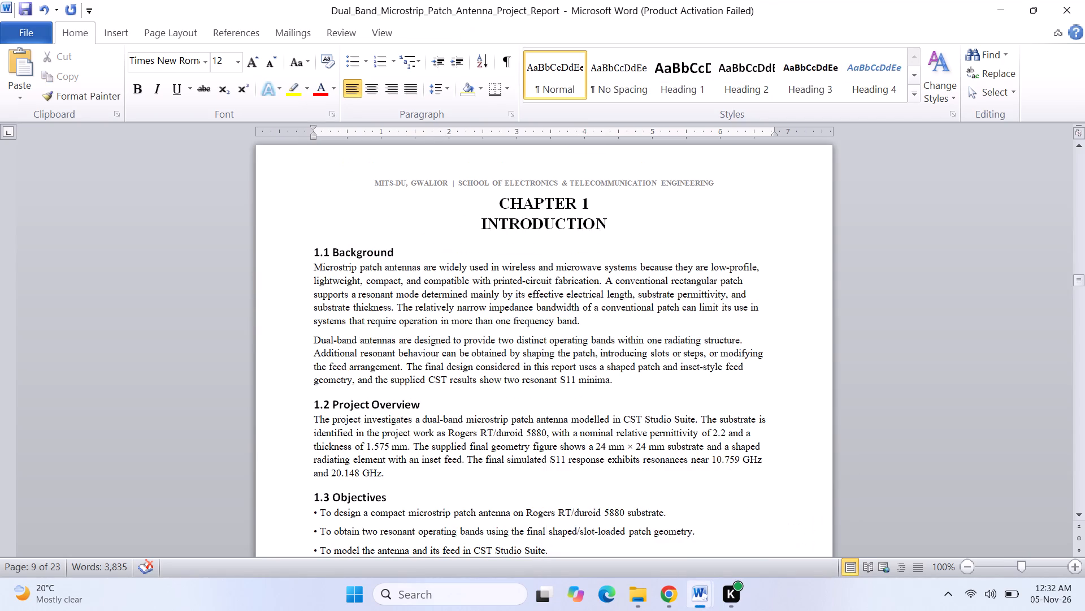
{"action": "scroll", "coordinate": [631, 380], "scroll_direction": "up", "scroll_amount": 20}
{"action": "scroll", "coordinate": [631, 380], "scroll_direction": "up", "scroll_amount": 17}
{"action": "scroll", "coordinate": [631, 380], "scroll_direction": "up", "scroll_amount": 14}
{"action": "scroll", "coordinate": [631, 380], "scroll_direction": "down", "scroll_amount": 11}
{"action": "scroll", "coordinate": [631, 380], "scroll_direction": "up", "scroll_amount": 14}
{"action": "scroll", "coordinate": [631, 380], "scroll_direction": "up", "scroll_amount": 13}
{"action": "scroll", "coordinate": [631, 380], "scroll_direction": "down", "scroll_amount": 3}
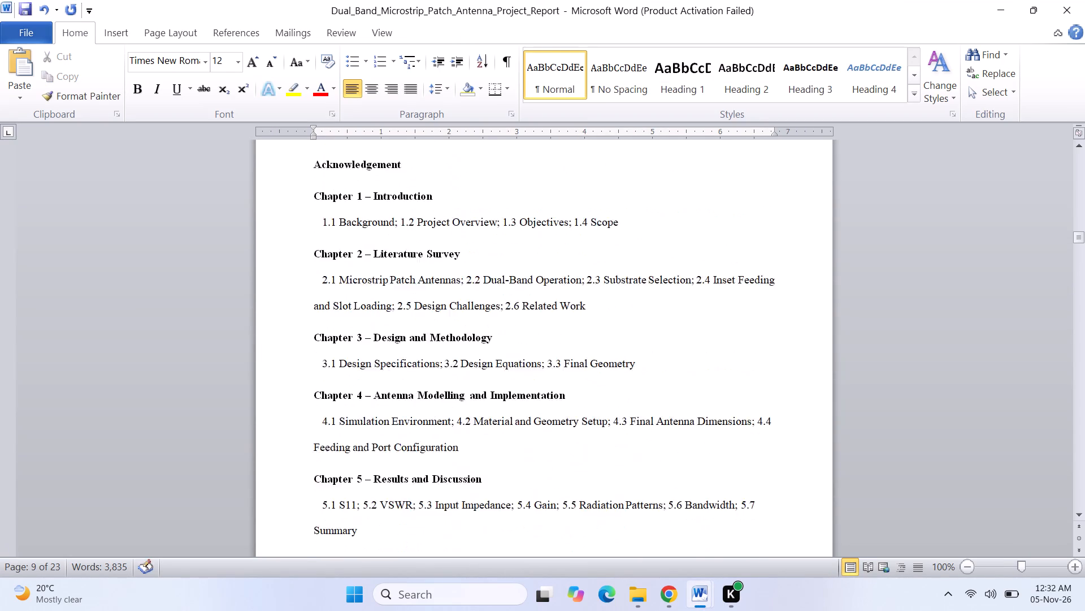
{"action": "scroll", "coordinate": [631, 380], "scroll_direction": "down", "scroll_amount": 13}
{"action": "scroll", "coordinate": [631, 380], "scroll_direction": "down", "scroll_amount": 11}
{"action": "scroll", "coordinate": [631, 380], "scroll_direction": "down", "scroll_amount": 20}
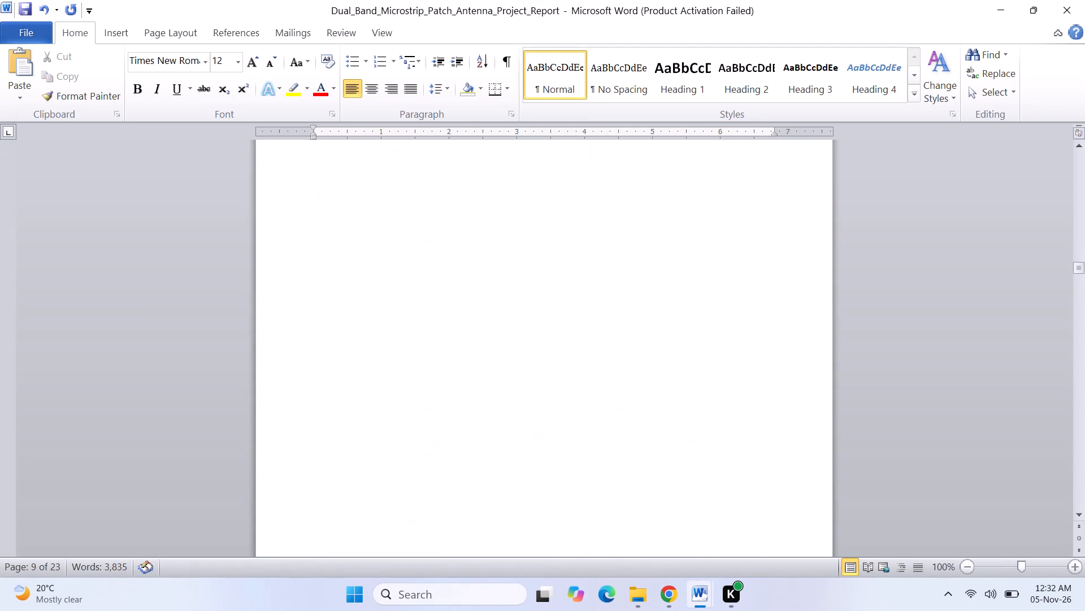
{"action": "scroll", "coordinate": [631, 380], "scroll_direction": "down", "scroll_amount": 16}
{"action": "scroll", "coordinate": [631, 380], "scroll_direction": "down", "scroll_amount": 5}
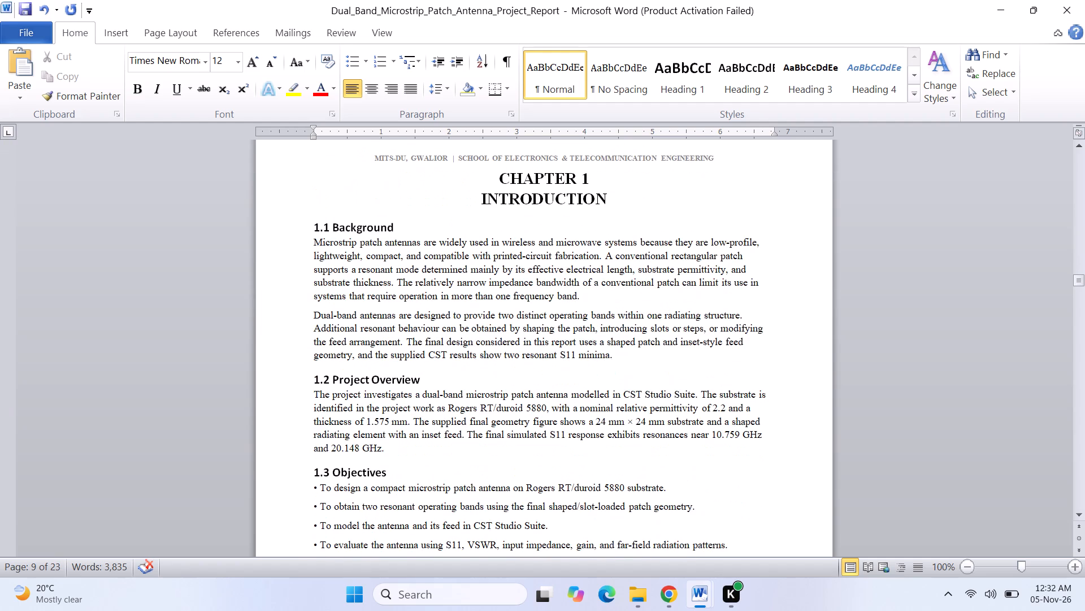
{"action": "scroll", "coordinate": [631, 380], "scroll_direction": "down", "scroll_amount": 3}
{"action": "scroll", "coordinate": [631, 380], "scroll_direction": "up", "scroll_amount": 4}
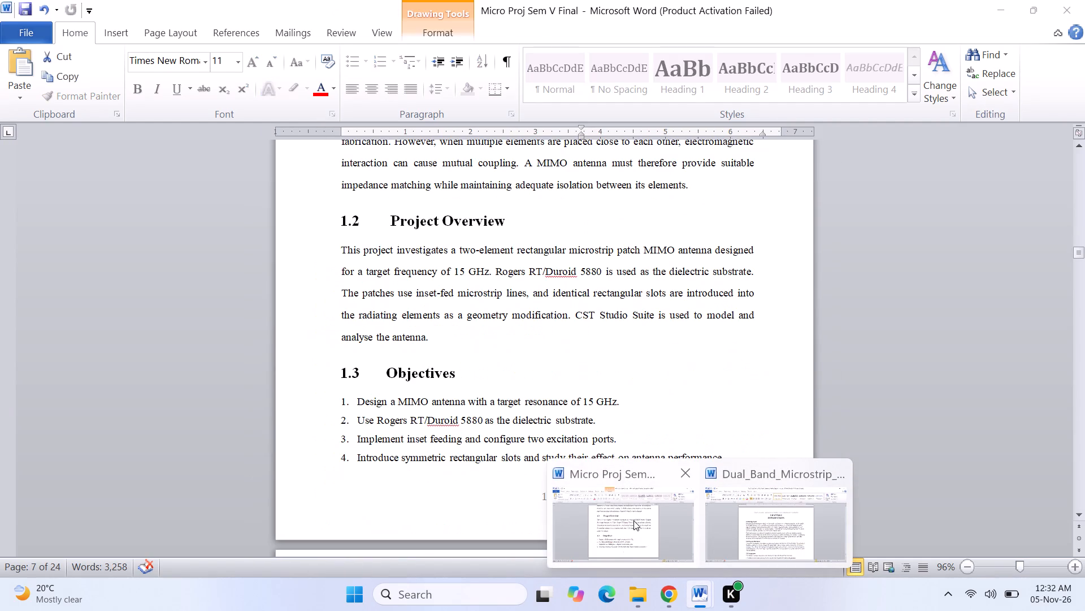
{"action": "left_click", "coordinate": [633, 520]}
{"action": "scroll", "coordinate": [633, 520], "scroll_direction": "up", "scroll_amount": 12}
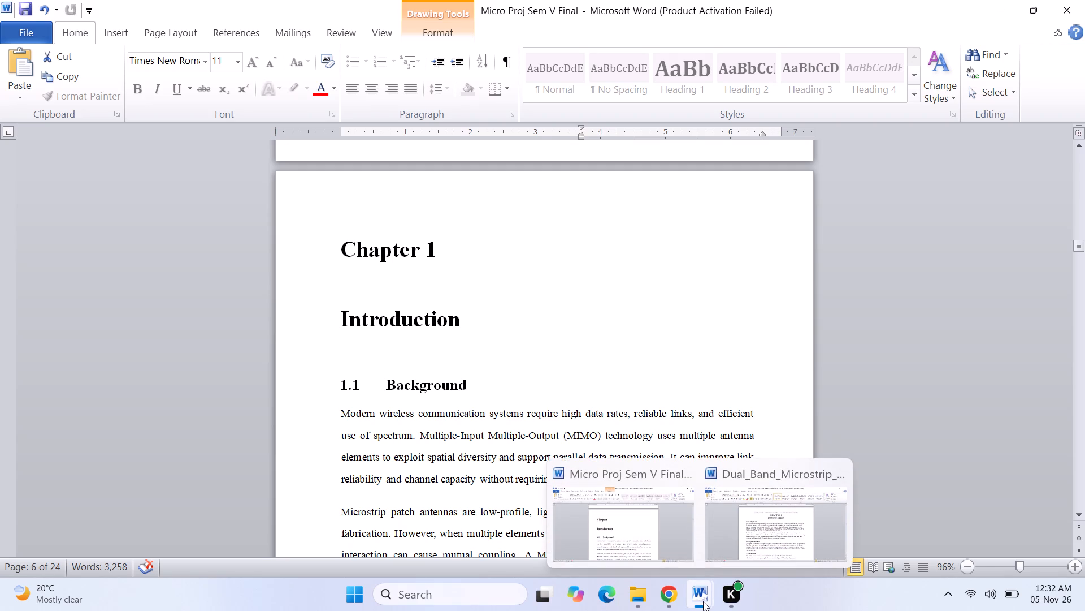
Switch to the antenna project report and set the 1.1 Background heading's font to Times New Roman.
{"action": "left_click", "coordinate": [789, 531]}
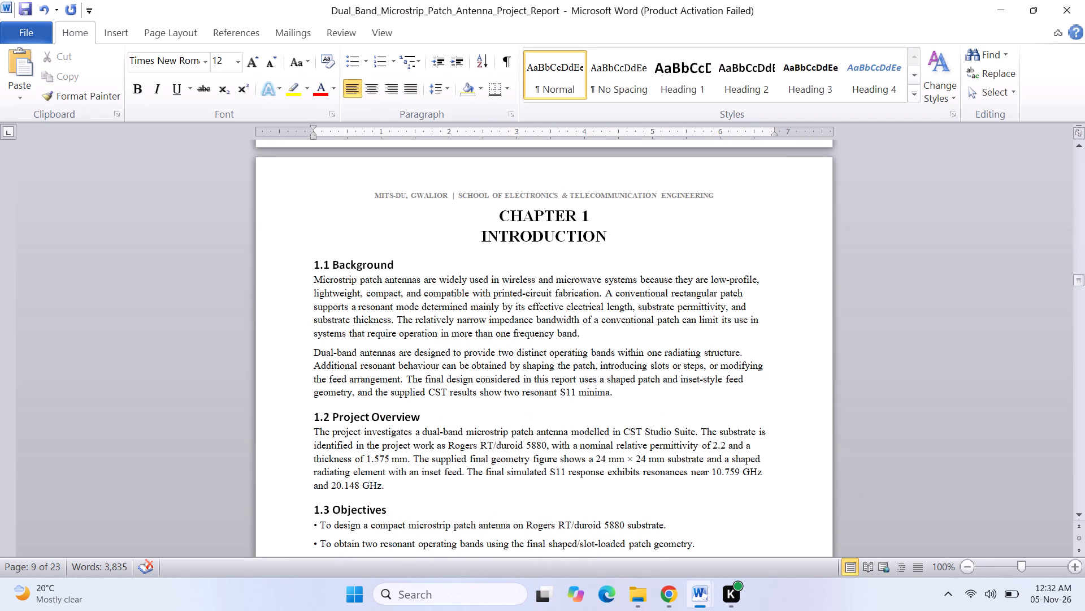
{"action": "left_click_drag", "start_coordinate": [310, 265], "coordinate": [323, 263]}
{"action": "left_click_drag", "start_coordinate": [323, 263], "coordinate": [379, 260]}
{"action": "left_click", "coordinate": [202, 54]}
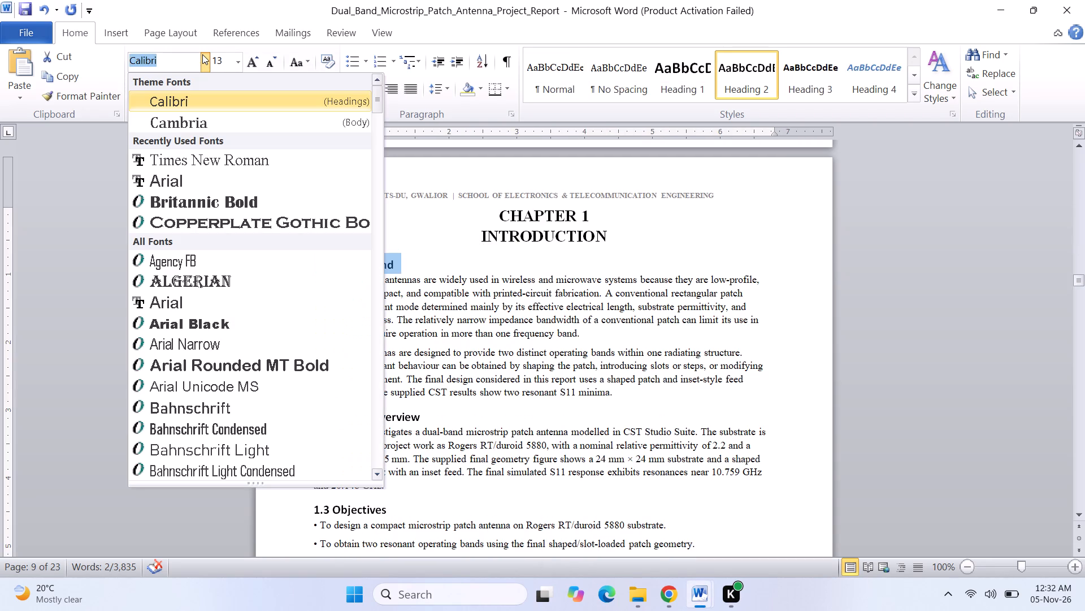
{"action": "left_click", "coordinate": [197, 158]}
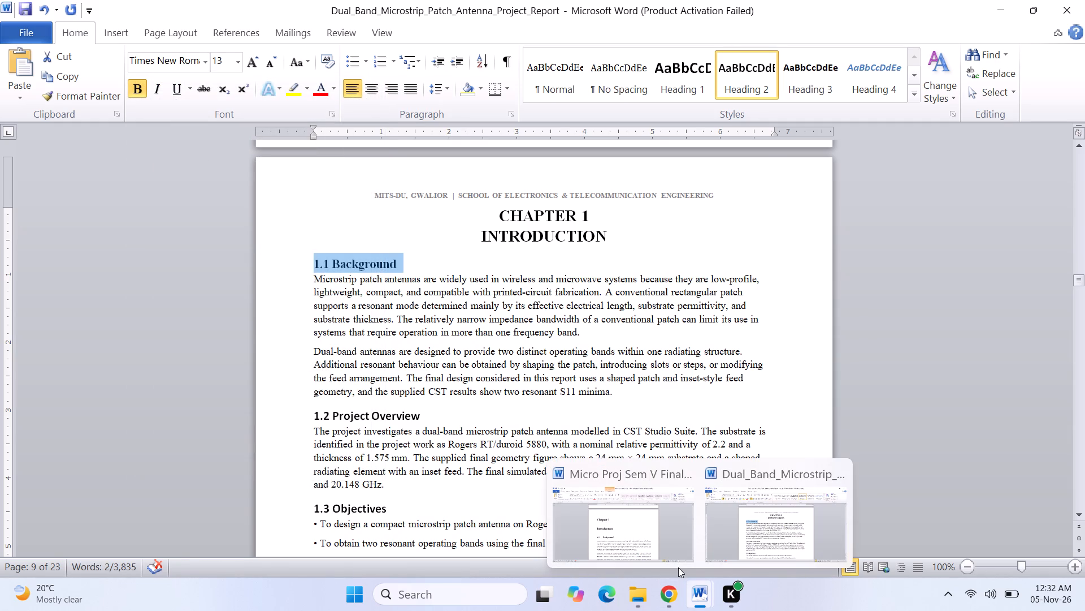
Check the Chapter 1 title's size in Micro Proj Sem V Final and set the report's CHAPTER 1 and INTRODUCTION titles to 25 pt.
{"action": "left_click", "coordinate": [672, 558]}
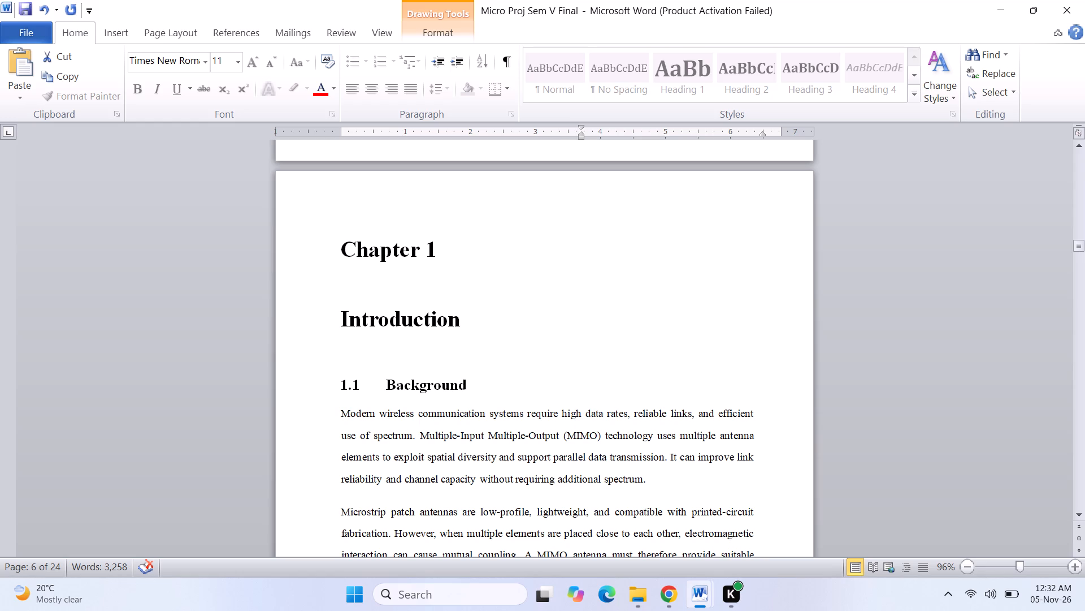
{"action": "left_click", "coordinate": [371, 251]}
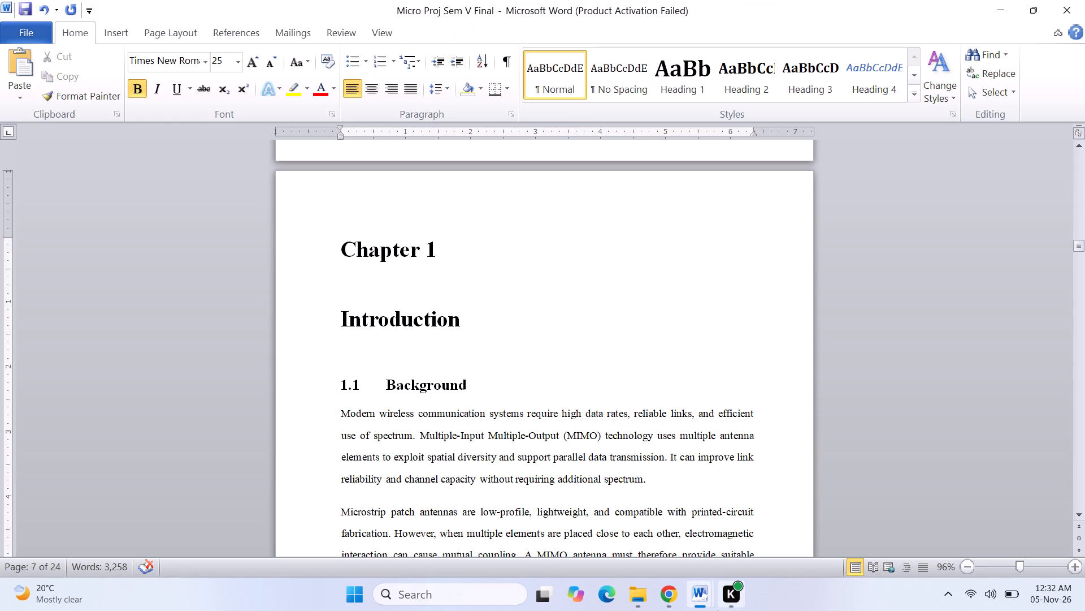
{"action": "left_click", "coordinate": [797, 511]}
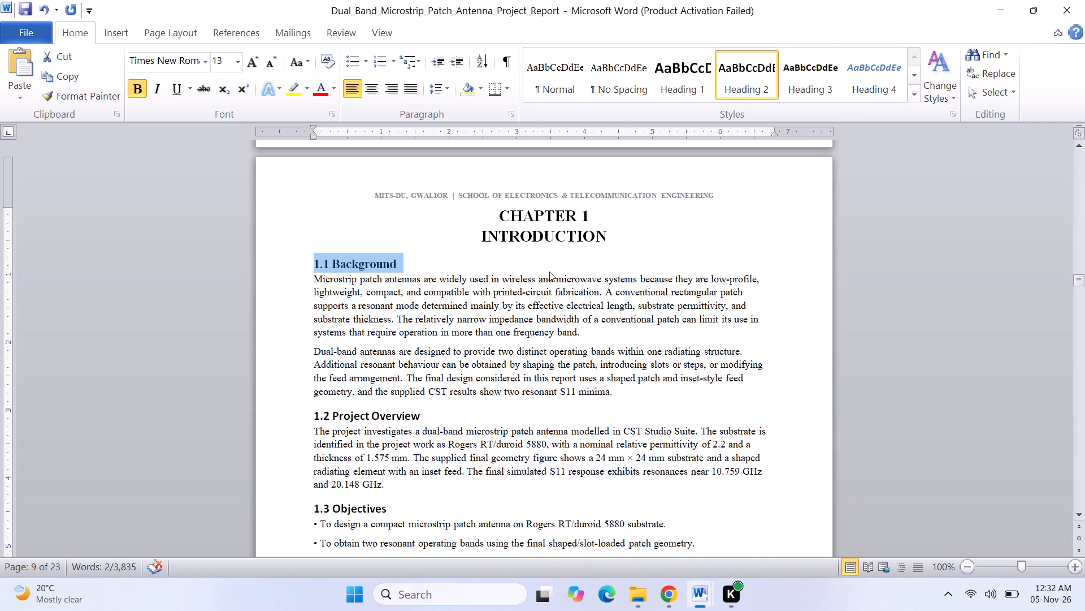
{"action": "left_click_drag", "start_coordinate": [499, 217], "coordinate": [575, 229]}
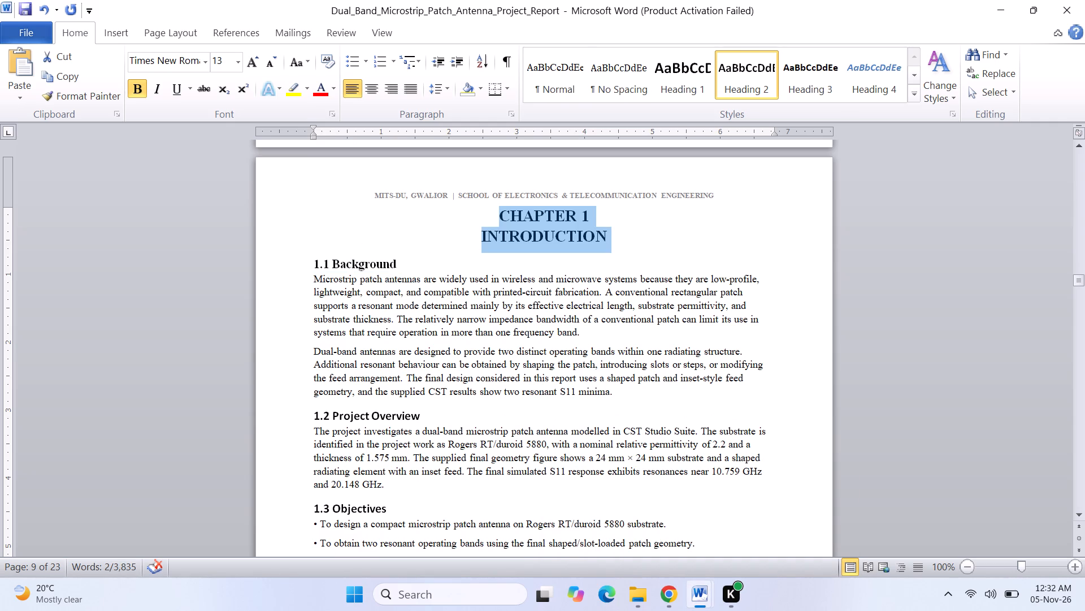
{"action": "left_click_drag", "start_coordinate": [575, 229], "coordinate": [576, 229]}
{"action": "left_click", "coordinate": [236, 63]}
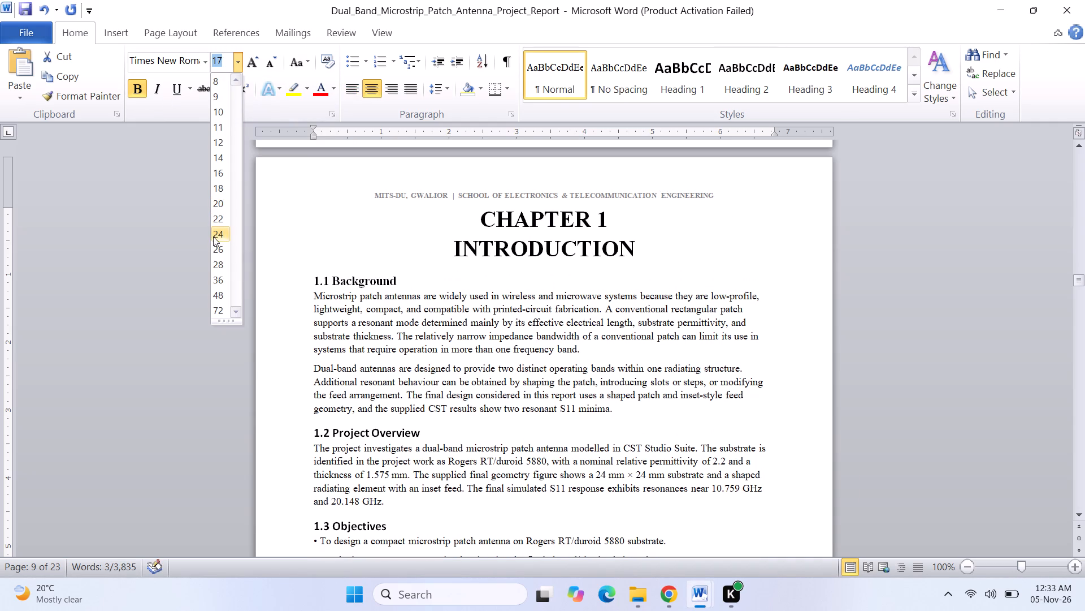
{"action": "left_click", "coordinate": [213, 236]}
{"action": "left_click", "coordinate": [230, 63]}
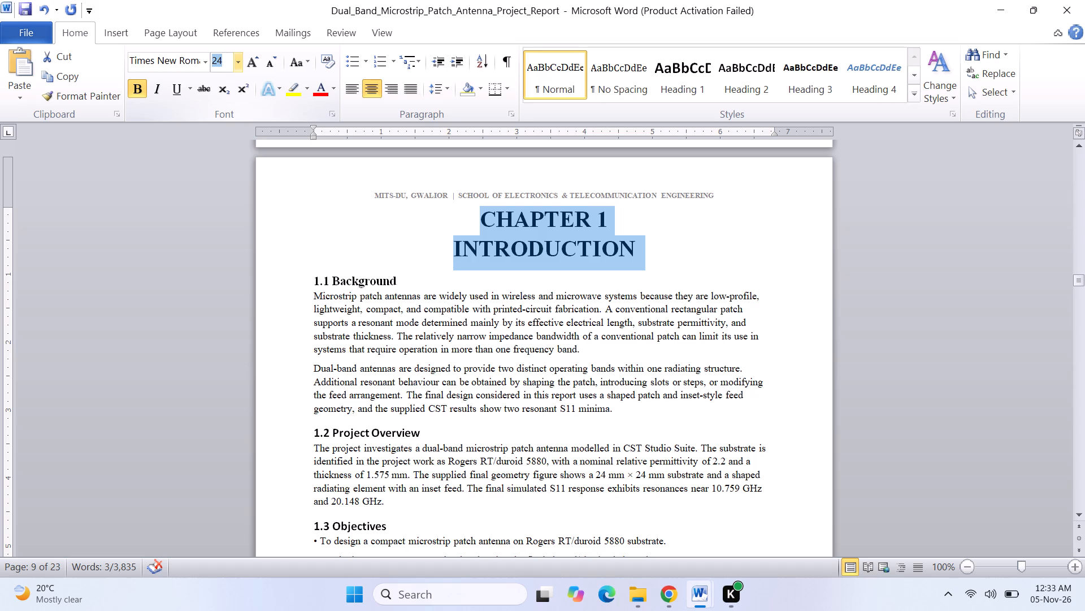
{"action": "key", "text": "BackSpace"}
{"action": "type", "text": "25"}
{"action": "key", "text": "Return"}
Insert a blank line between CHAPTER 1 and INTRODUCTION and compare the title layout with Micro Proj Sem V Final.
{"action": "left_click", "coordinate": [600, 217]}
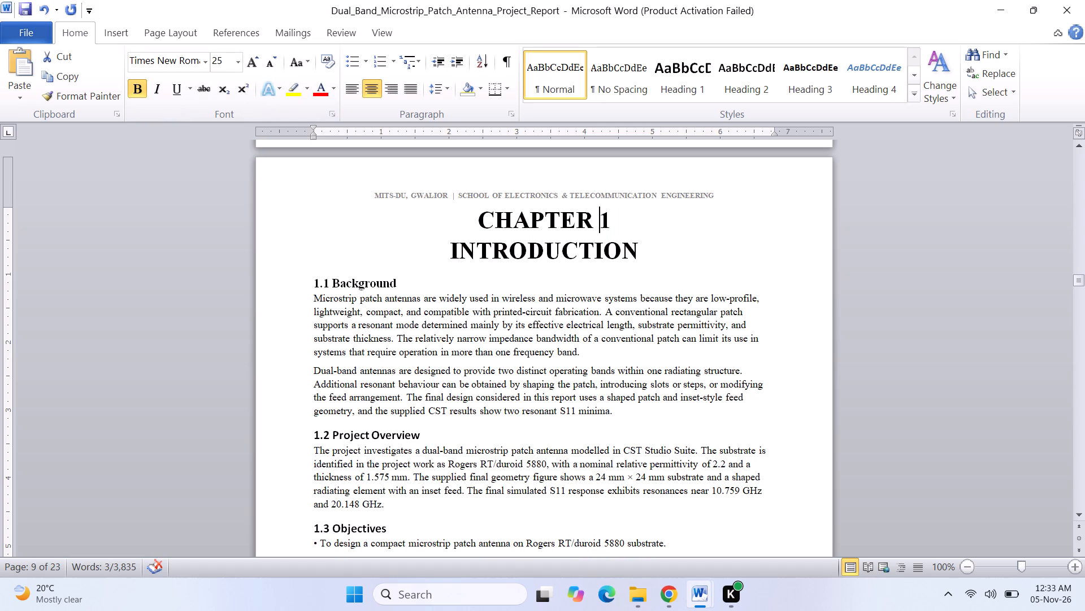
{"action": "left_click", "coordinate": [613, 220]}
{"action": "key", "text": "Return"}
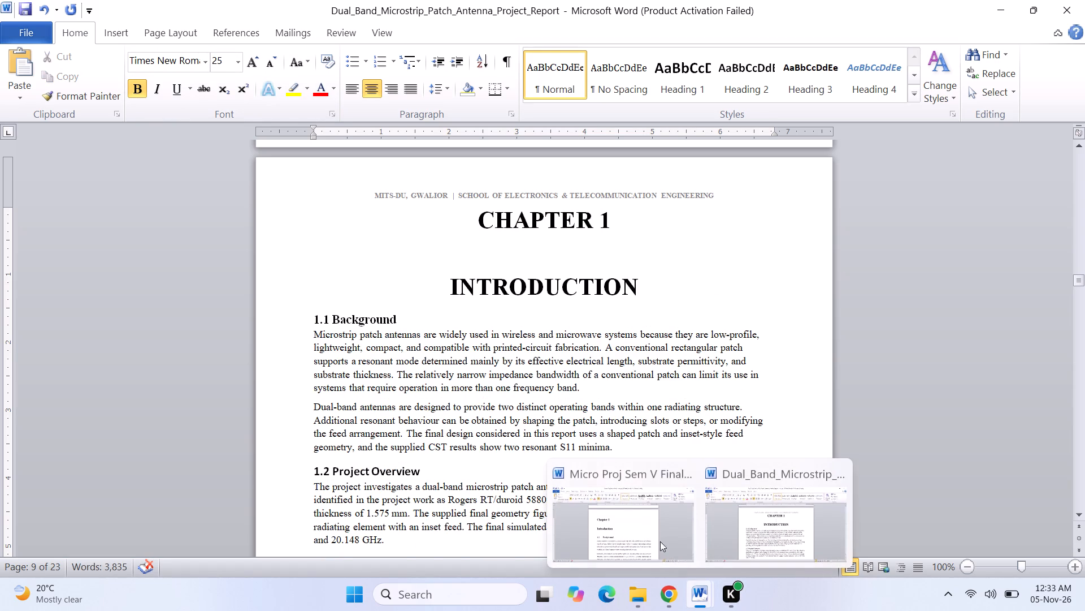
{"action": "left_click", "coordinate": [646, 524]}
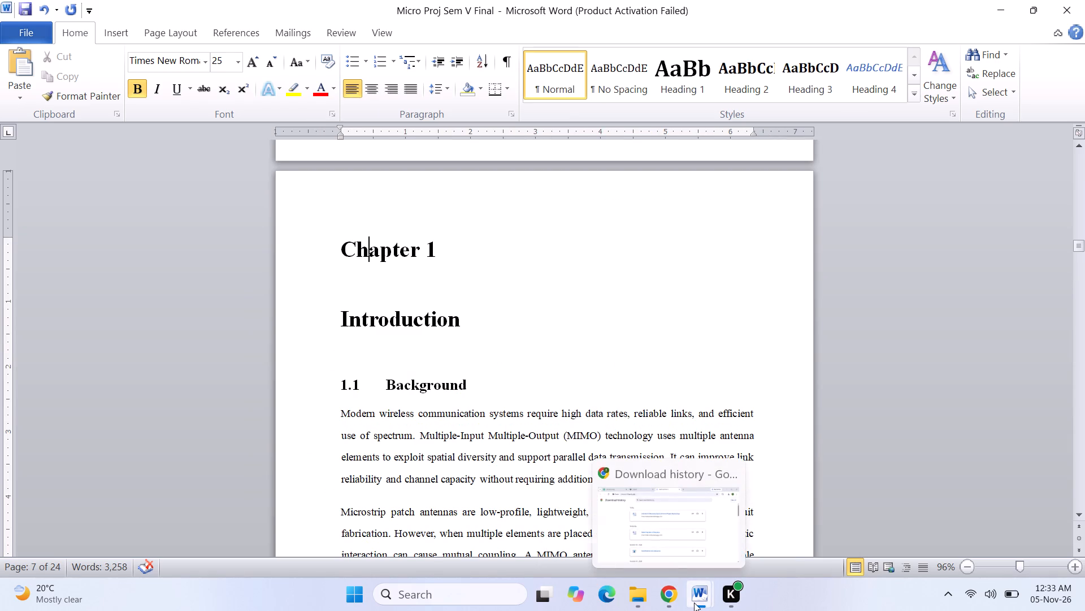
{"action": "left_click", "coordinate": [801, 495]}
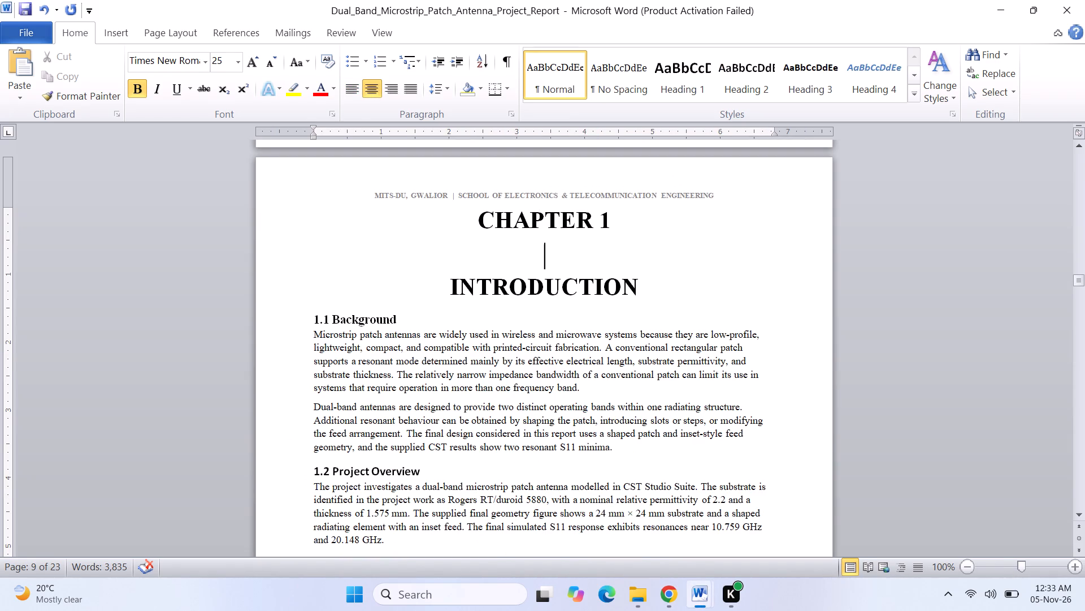
Left-align the CHAPTER 1 and INTRODUCTION titles and remove the blank line between them.
{"action": "left_click", "coordinate": [483, 216]}
{"action": "key", "text": "BackSpace"}
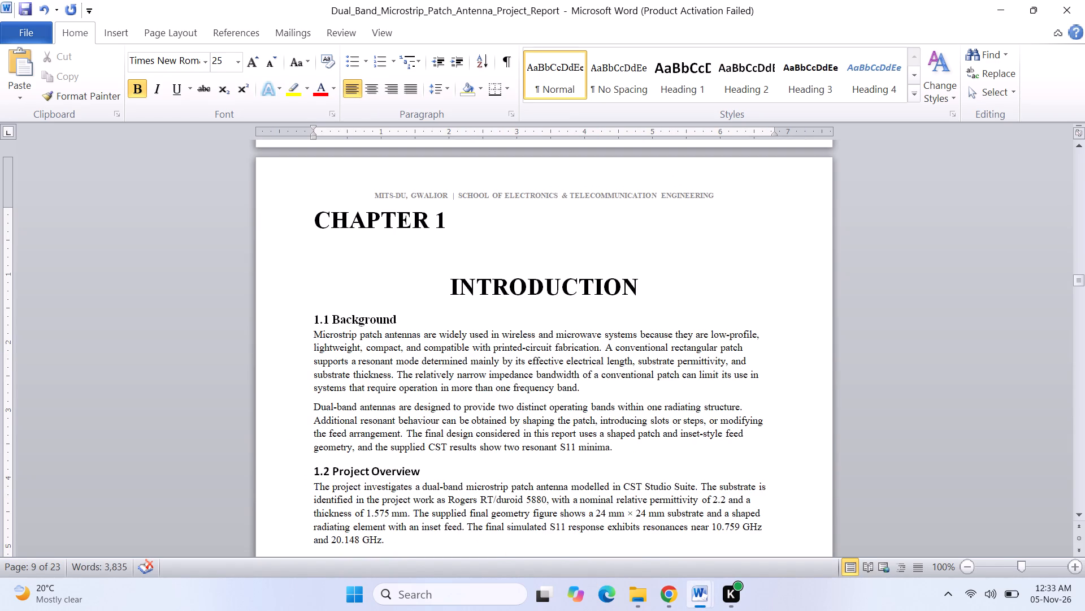
{"action": "left_click", "coordinate": [446, 280]}
{"action": "key", "text": "BackSpace"}
{"action": "key", "text": "BackSpace"}
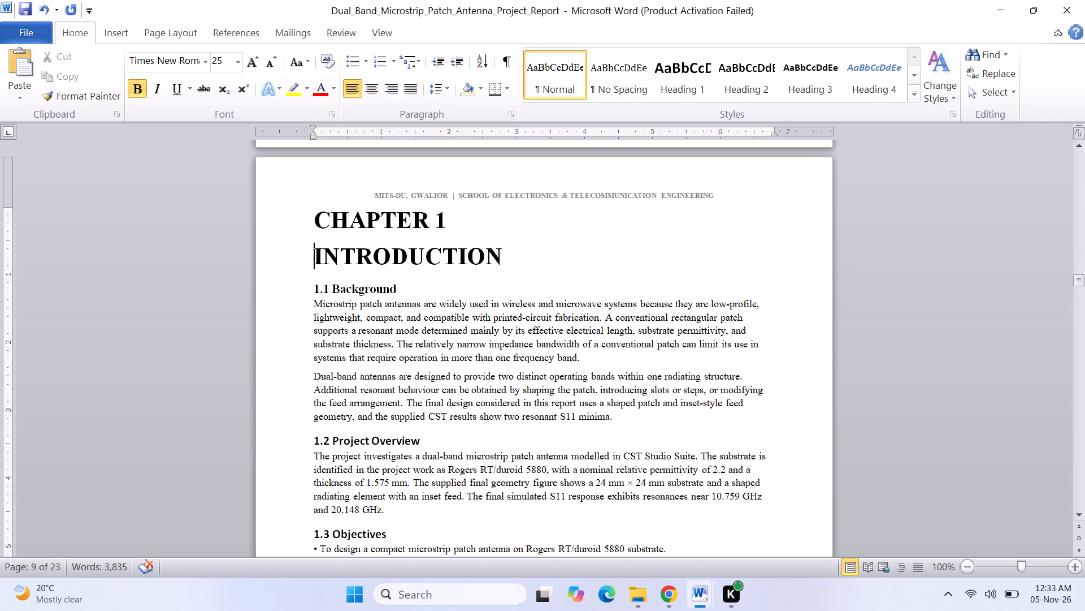
Rewrite CHAPTER in the chapter number line as "Chapter-", keeping the number 1.
{"action": "left_click_drag", "start_coordinate": [319, 217], "coordinate": [441, 230]}
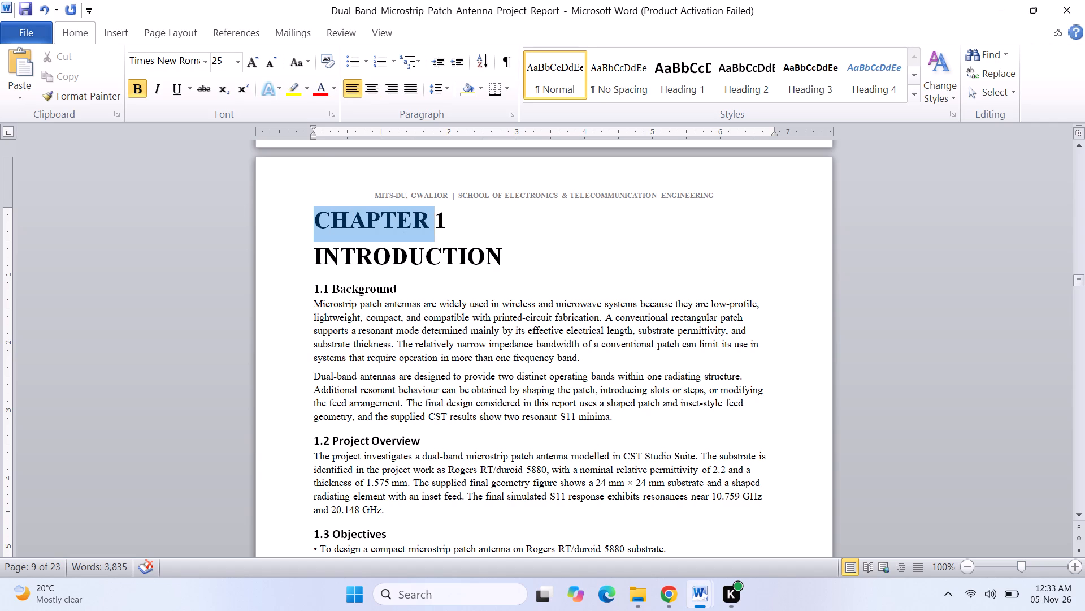
{"action": "left_click_drag", "start_coordinate": [441, 230], "coordinate": [451, 230]}
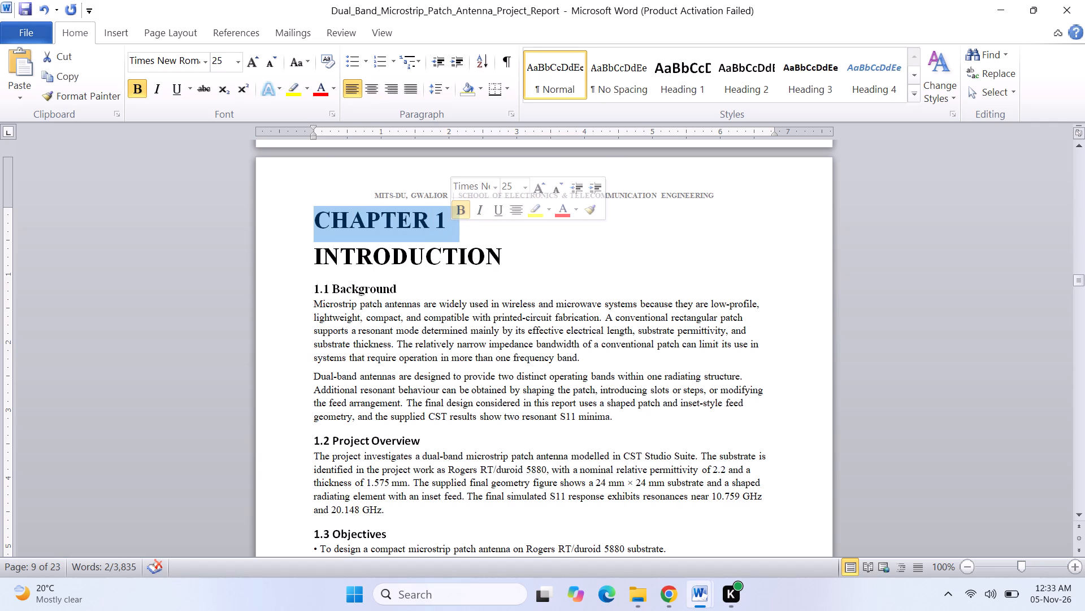
{"action": "left_click", "coordinate": [470, 241]}
{"action": "left_click", "coordinate": [426, 225]}
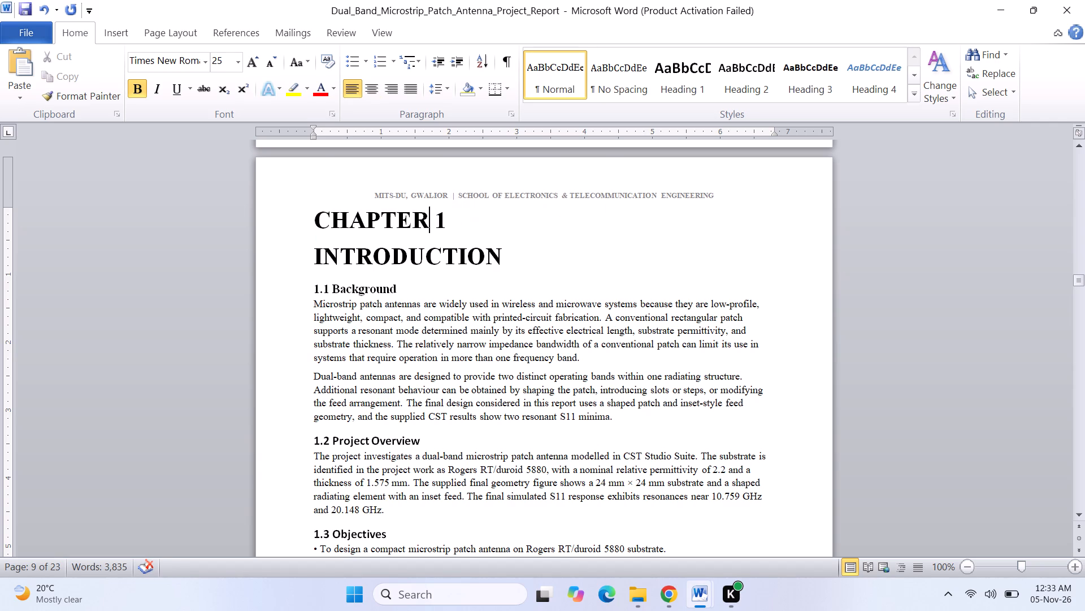
{"action": "key", "text": "BackSpace"}
{"action": "key", "text": "BackSpace"}
{"action": "key", "text": "BackSpace"}
{"action": "key", "text": "BackSpace"}
{"action": "key", "text": "BackSpace"}
{"action": "key", "text": "BackSpace"}
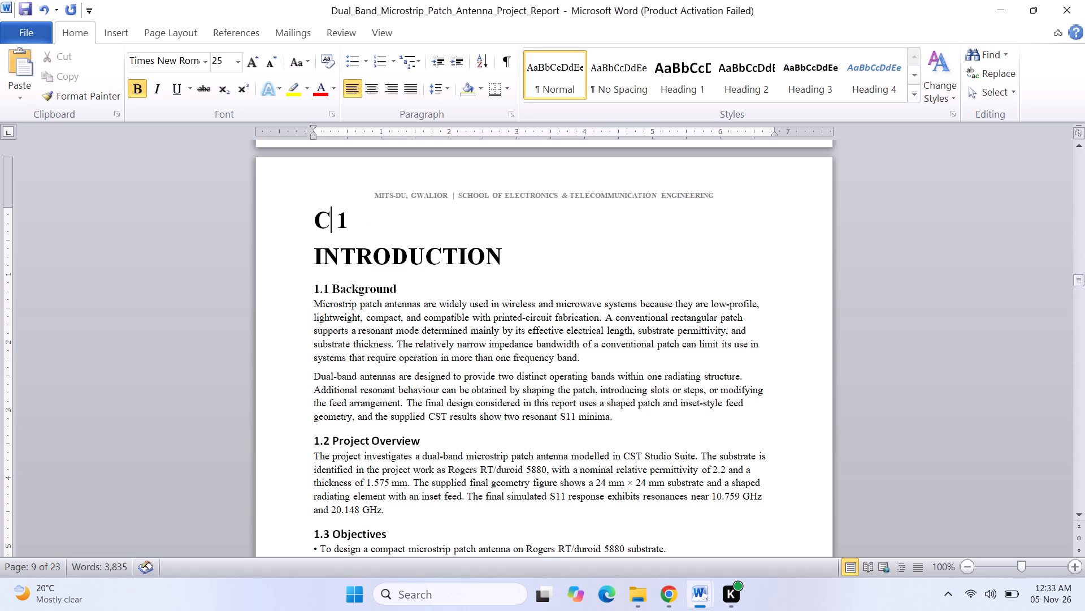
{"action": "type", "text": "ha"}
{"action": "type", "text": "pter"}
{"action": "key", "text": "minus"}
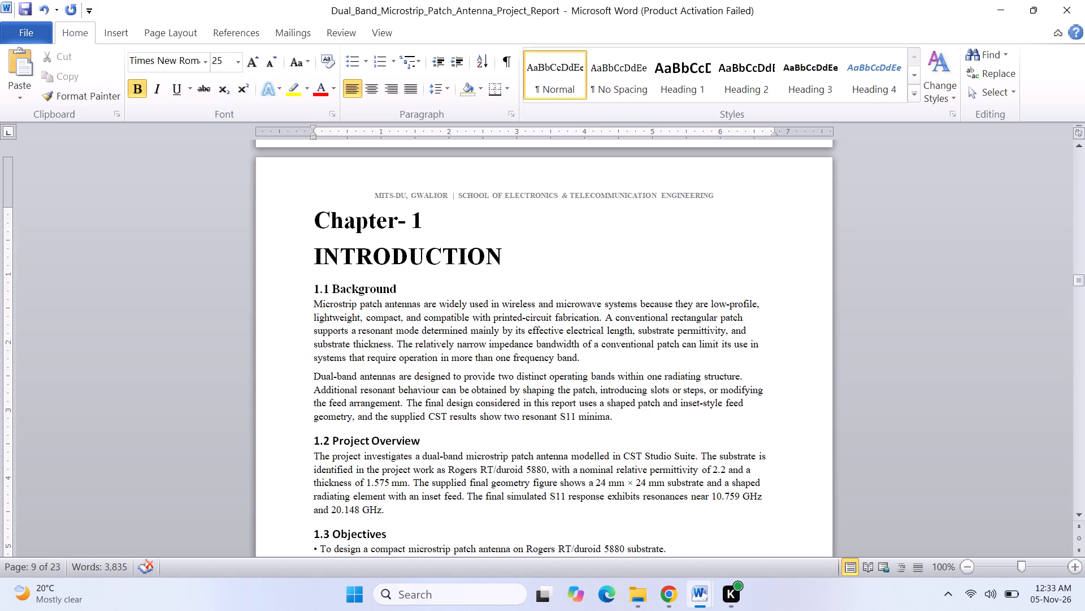
Retype the INTRODUCTION title in title case as "Introduction".
{"action": "left_click", "coordinate": [502, 254]}
{"action": "key", "text": "BackSpace"}
{"action": "key", "text": "BackSpace"}
{"action": "key", "text": "BackSpace"}
{"action": "key", "text": "BackSpace"}
{"action": "key", "text": "BackSpace"}
{"action": "key", "text": "BackSpace"}
{"action": "key", "text": "BackSpace"}
{"action": "key", "text": "BackSpace"}
{"action": "key", "text": "BackSpace"}
{"action": "key", "text": "BackSpace"}
{"action": "key", "text": "BackSpace"}
{"action": "key", "text": "BackSpace"}
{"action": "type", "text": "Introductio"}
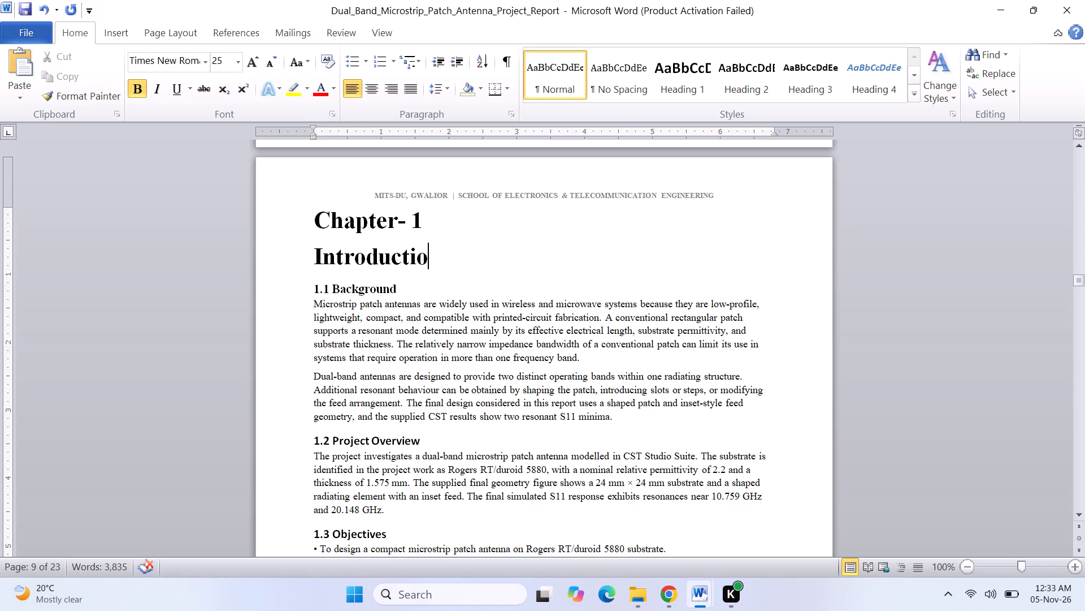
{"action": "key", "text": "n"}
Check the title spacing in Micro Proj Sem V Final and add a blank line after both Chapter- 1 and Introduction in the report.
{"action": "left_click", "coordinate": [623, 510]}
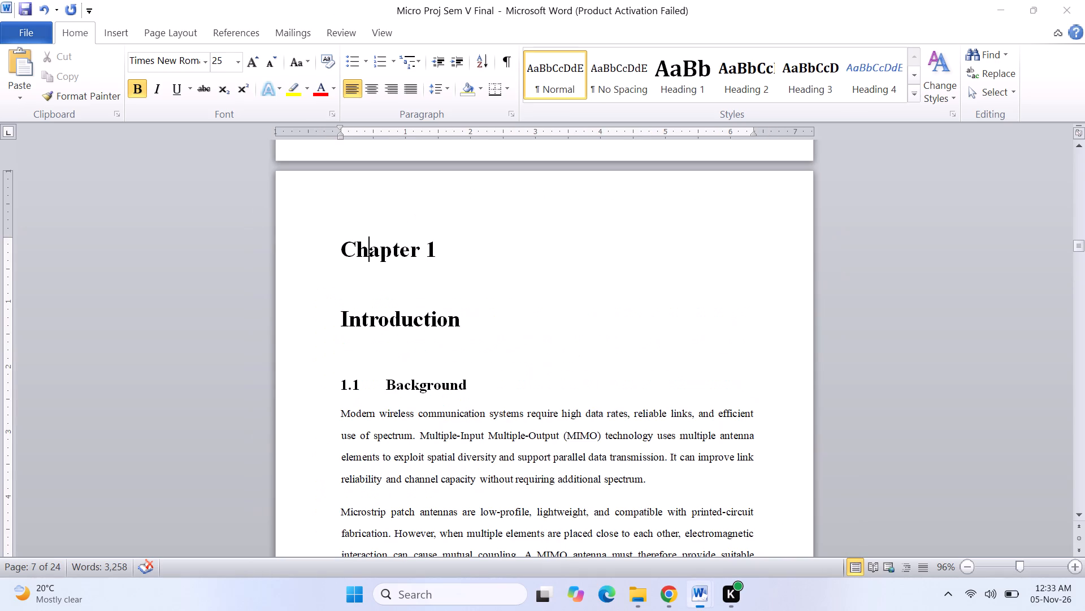
{"action": "left_click", "coordinate": [418, 324]}
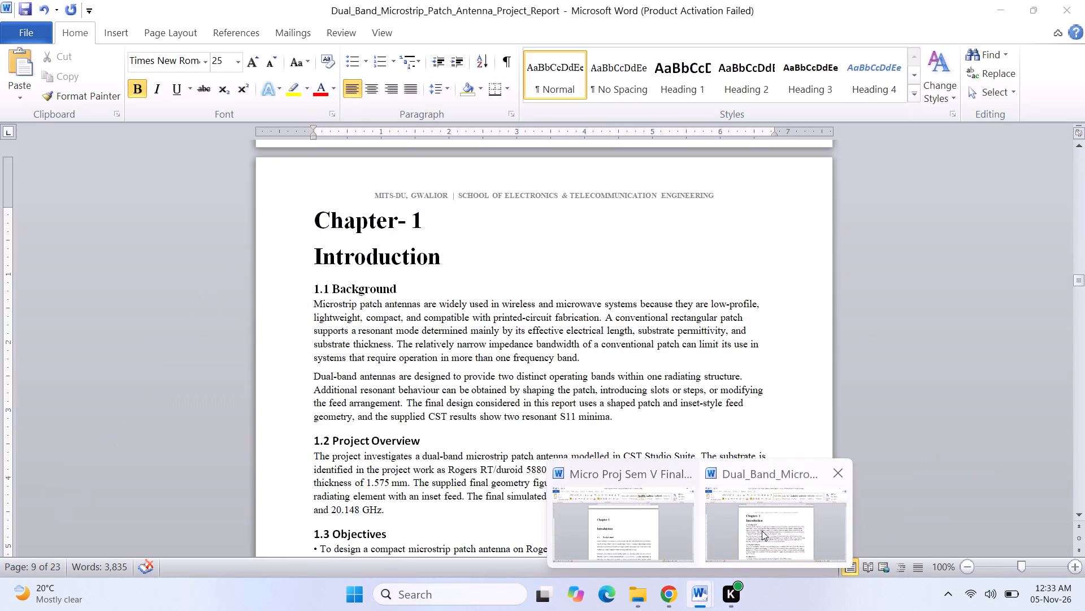
{"action": "left_click", "coordinate": [762, 531]}
{"action": "left_click", "coordinate": [424, 215]}
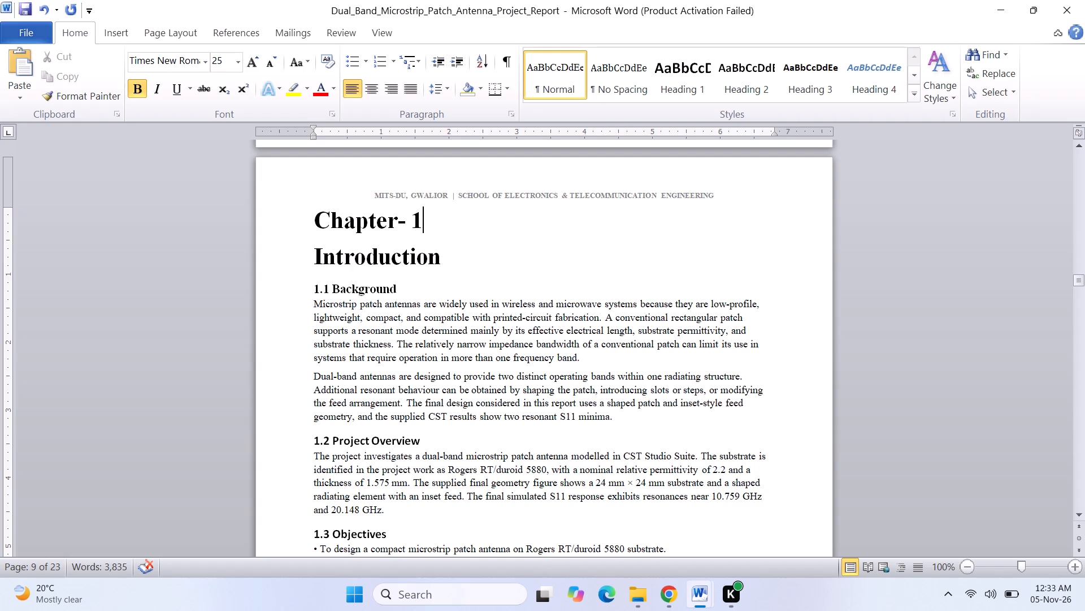
{"action": "key", "text": "Return"}
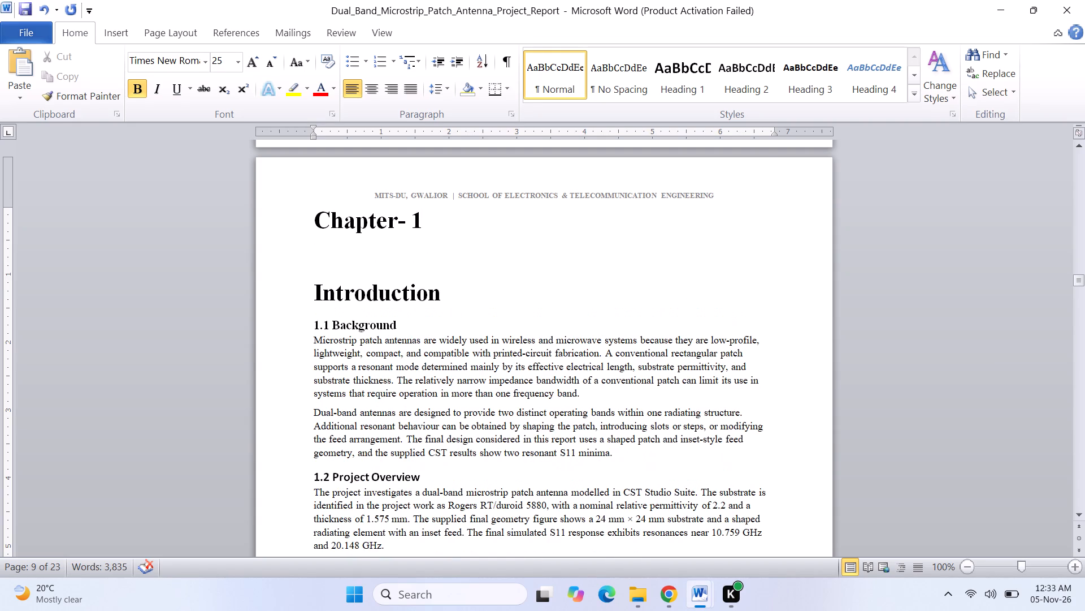
{"action": "left_click", "coordinate": [462, 301]}
{"action": "key", "text": "Return"}
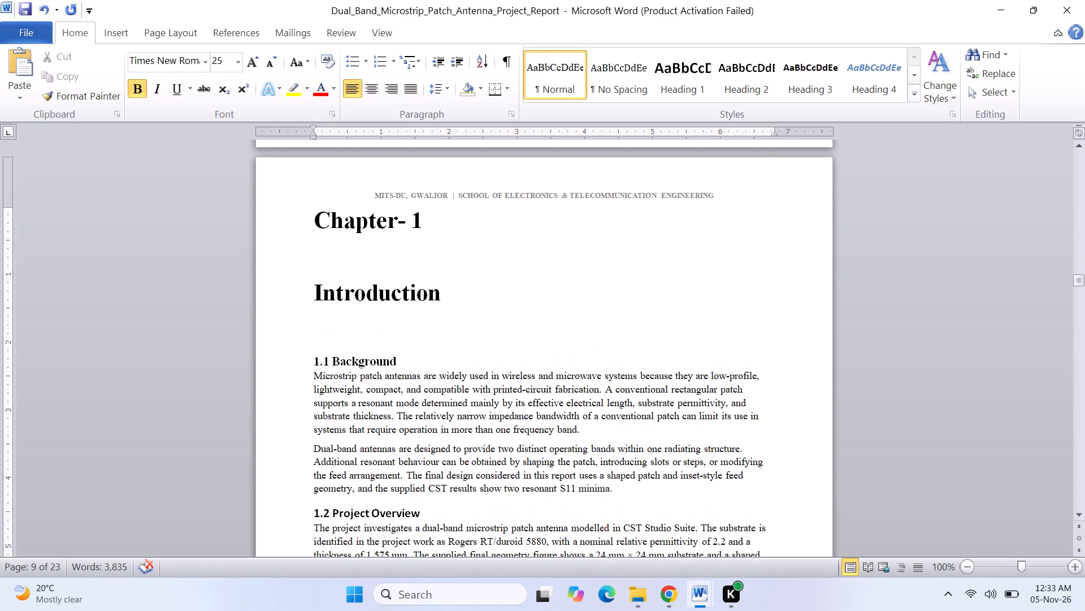
Compare the report's Chapter 1 titles with Micro Proj Sem V Final and examine the reference's 1.1 Background heading formatting.
{"action": "left_click", "coordinate": [646, 518]}
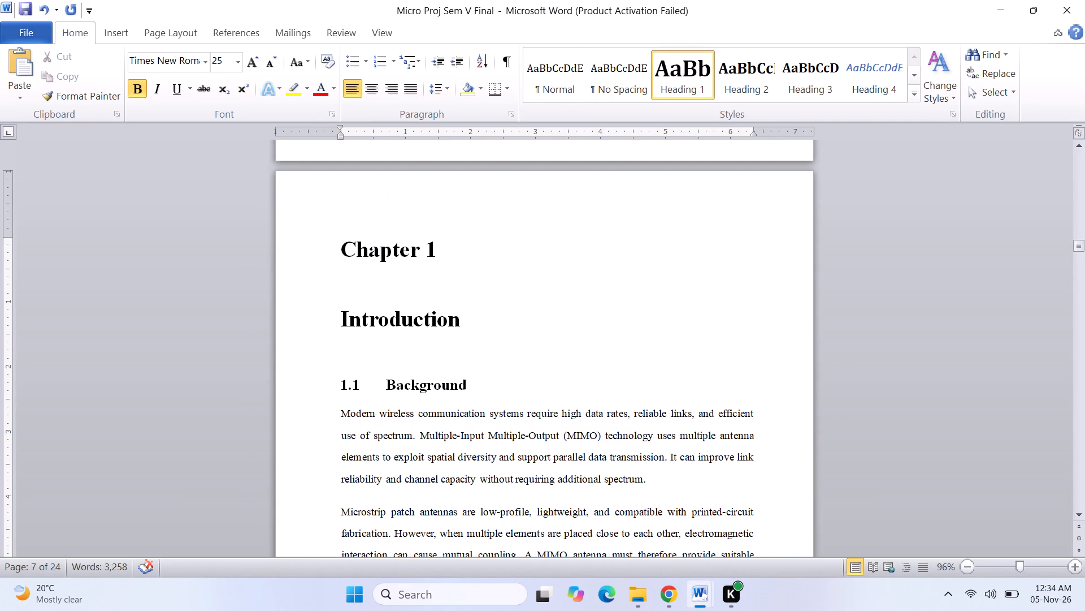
{"action": "left_click", "coordinate": [418, 249]}
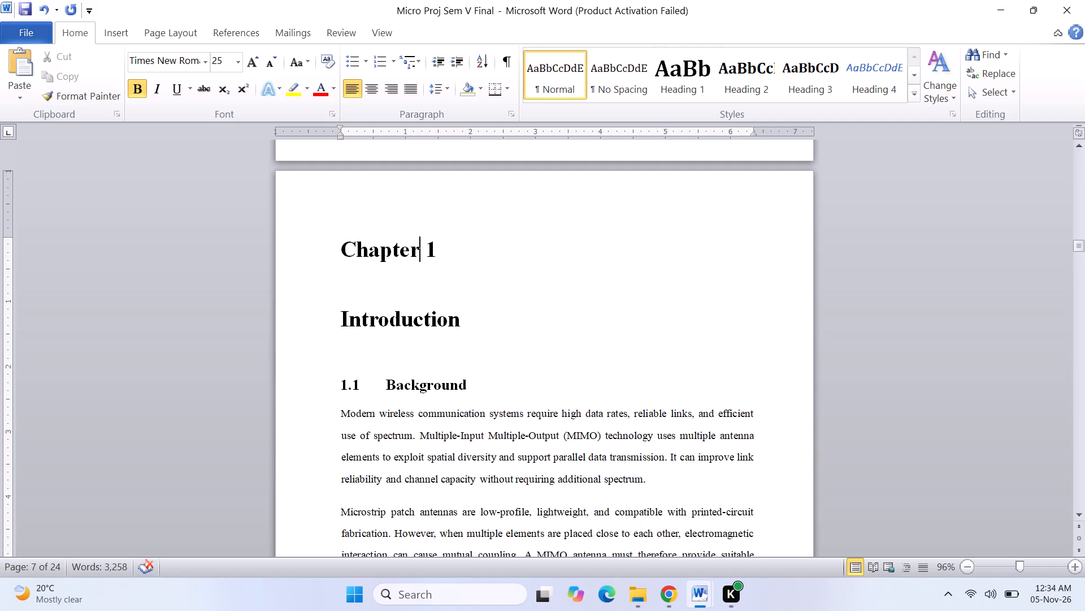
{"action": "left_click", "coordinate": [737, 545]}
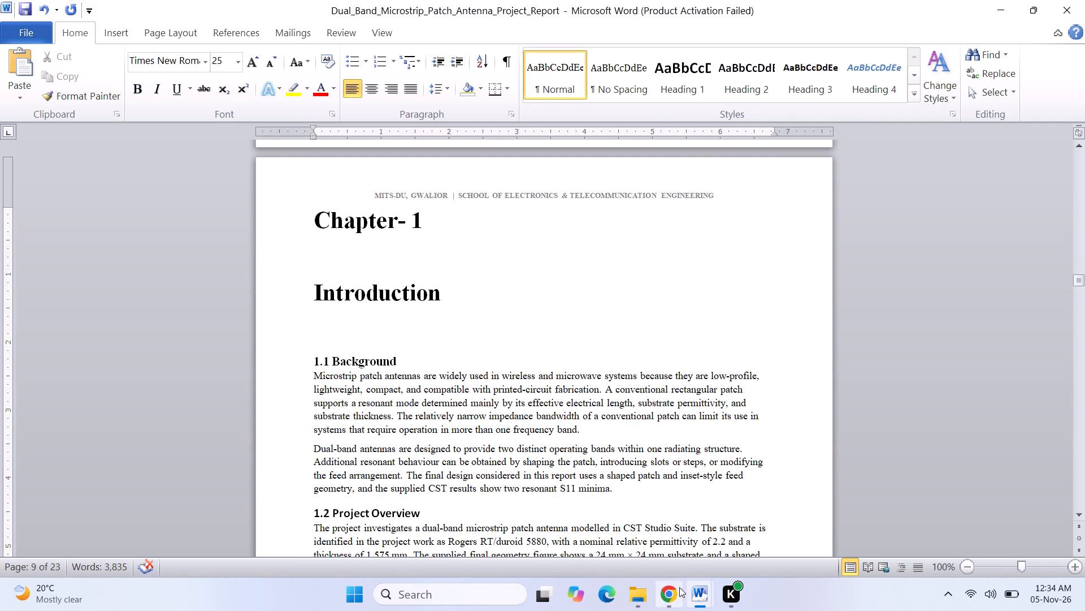
{"action": "left_click", "coordinate": [620, 519]}
{"action": "scroll", "coordinate": [620, 519], "scroll_direction": "down", "scroll_amount": 3}
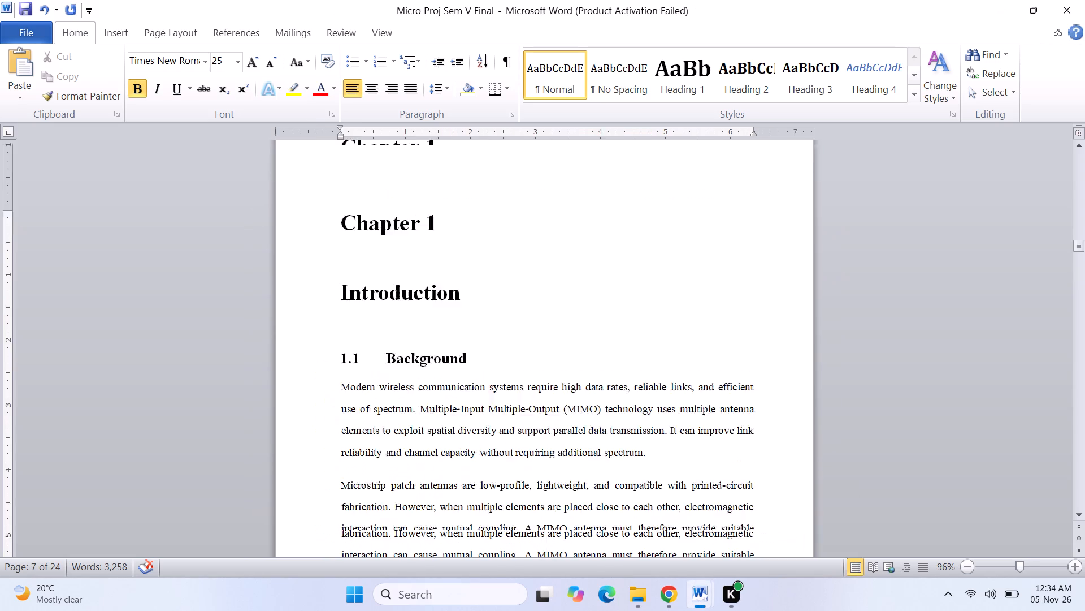
{"action": "scroll", "coordinate": [620, 519], "scroll_direction": "down", "scroll_amount": 3}
{"action": "double_click", "coordinate": [399, 206]}
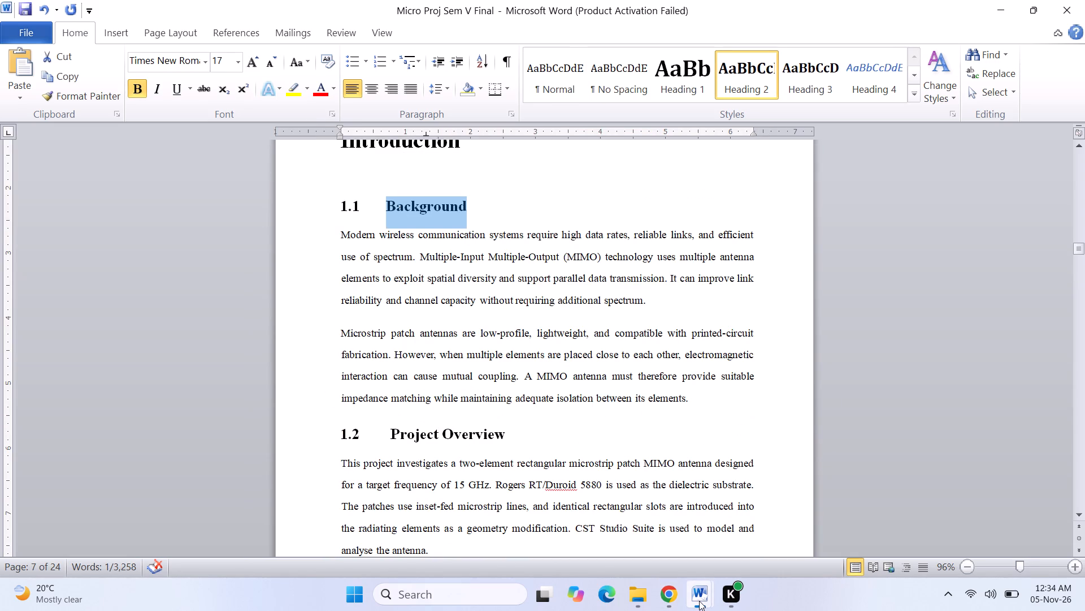
Recheck the 1.1 Background heading in Micro Proj Sem V Final and set the report's matching heading to 17 pt bold.
{"action": "left_click", "coordinate": [775, 527]}
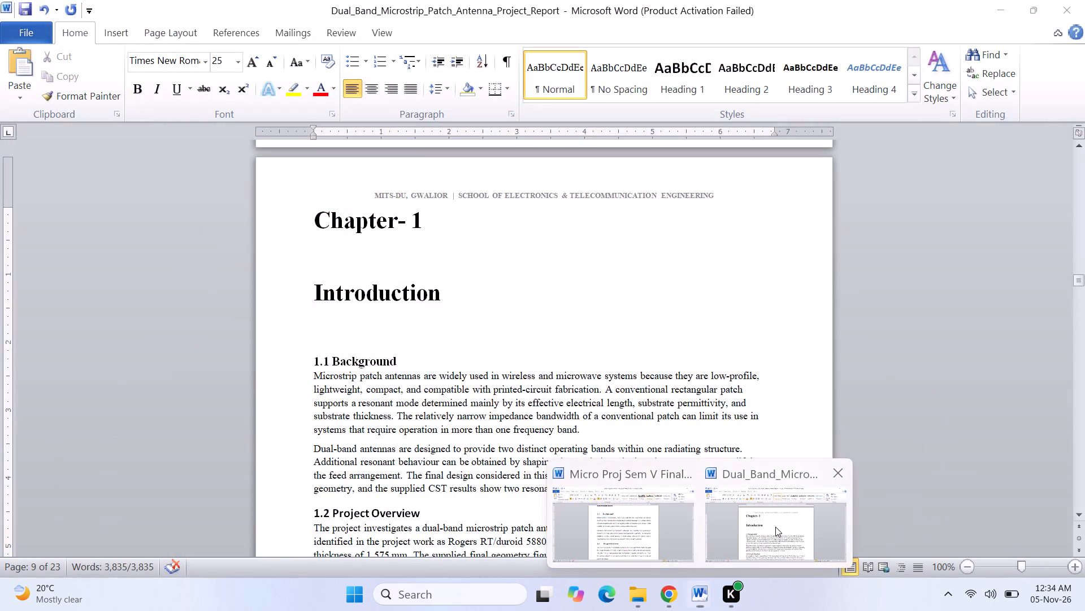
{"action": "left_click_drag", "start_coordinate": [313, 361], "coordinate": [426, 368]}
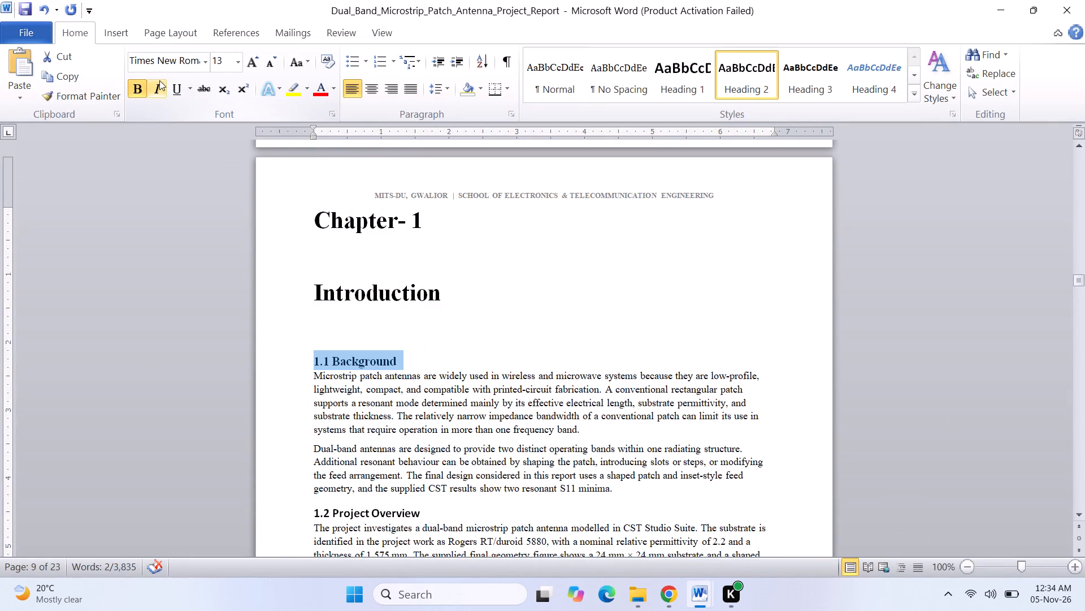
{"action": "left_click", "coordinate": [135, 89]}
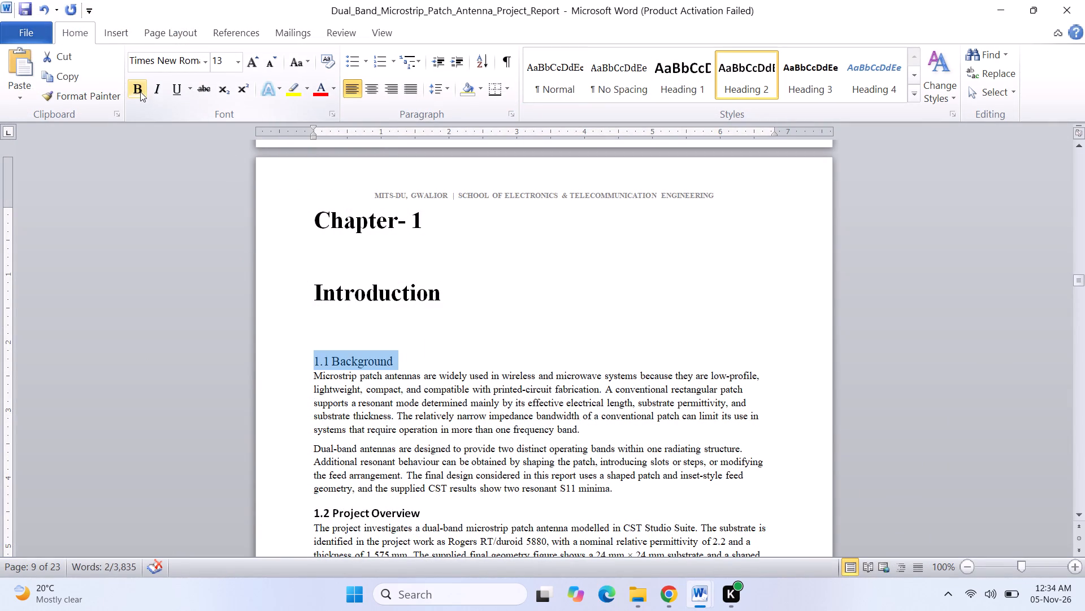
{"action": "left_click", "coordinate": [140, 92]}
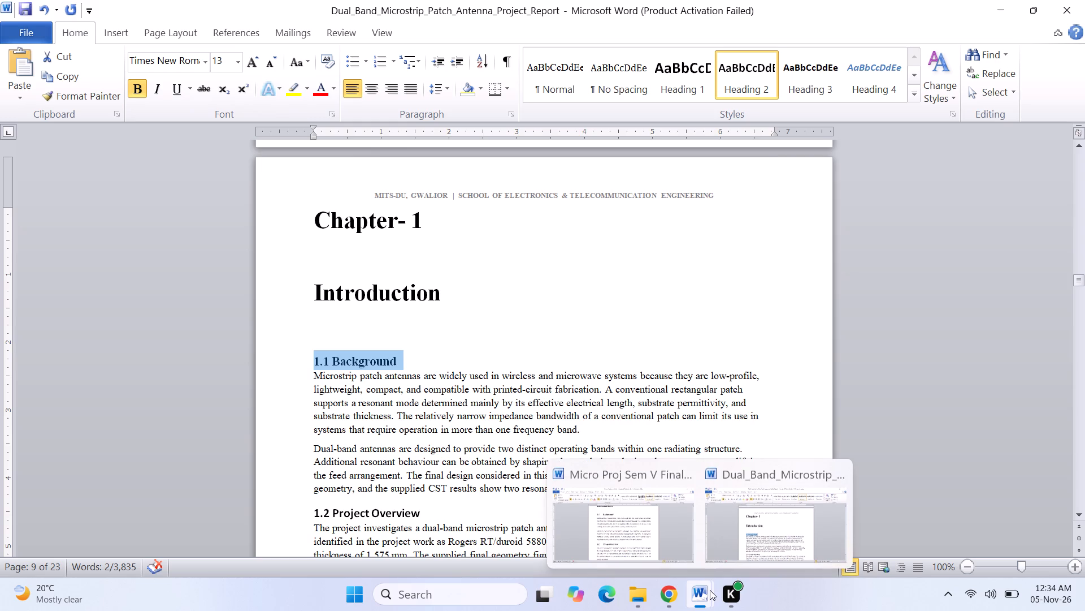
{"action": "left_click", "coordinate": [638, 545]}
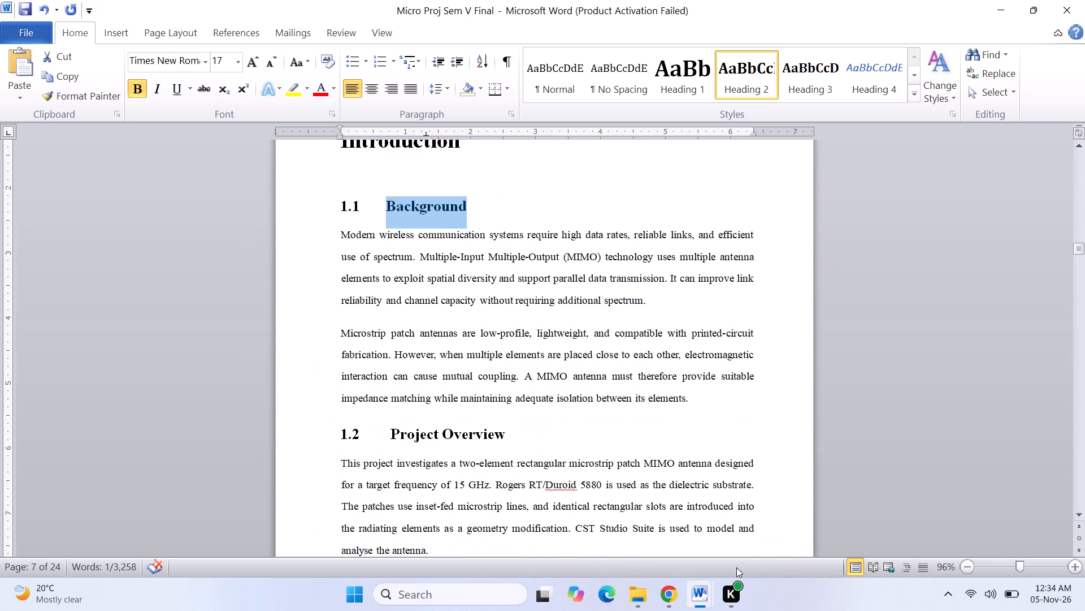
{"action": "left_click", "coordinate": [766, 548]}
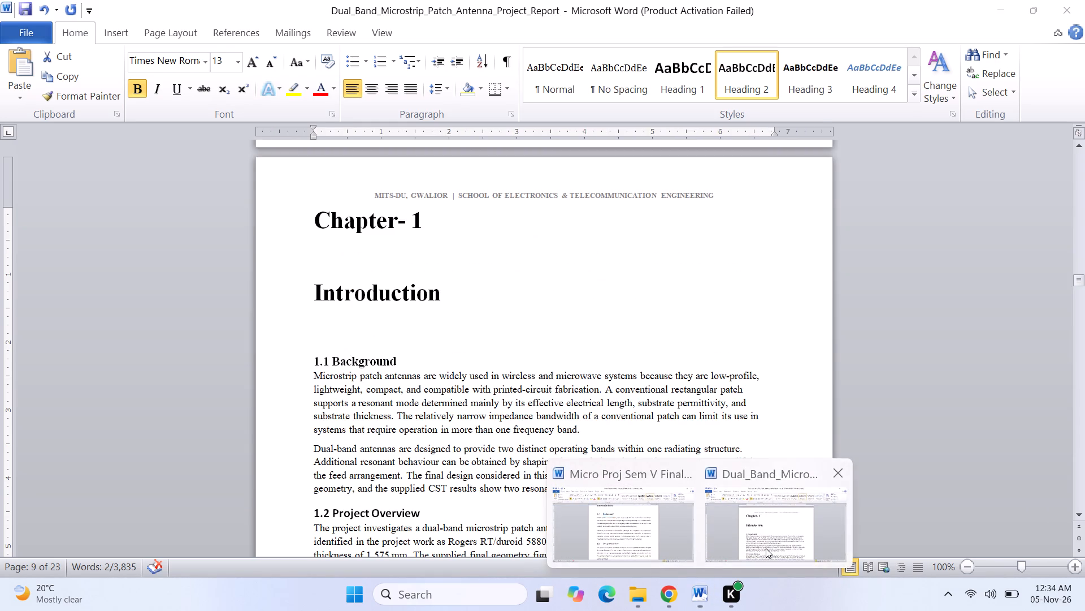
{"action": "left_click", "coordinate": [238, 59]}
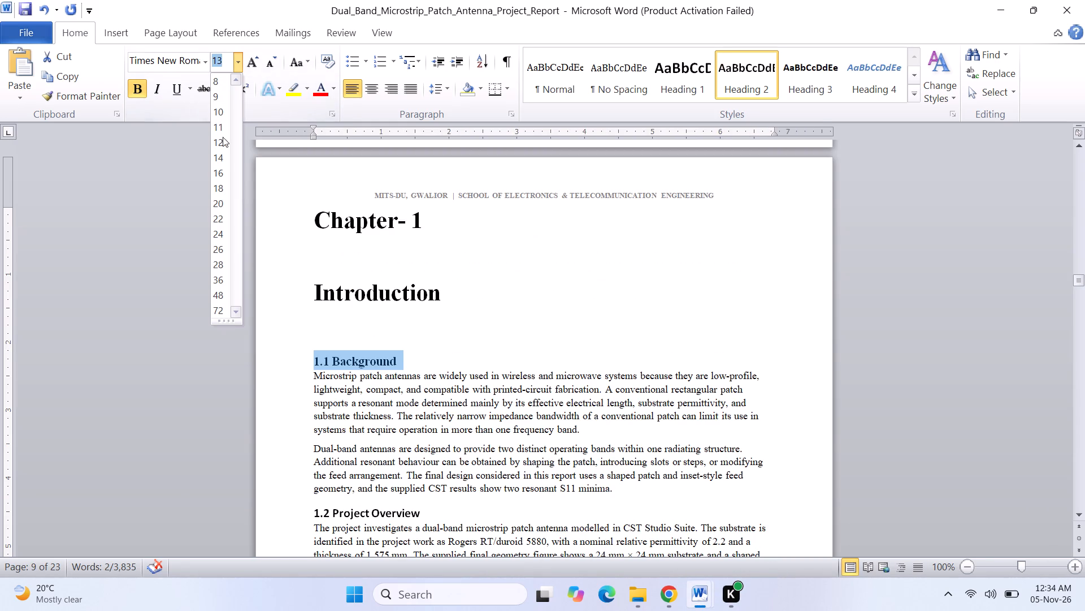
{"action": "left_click", "coordinate": [220, 170]}
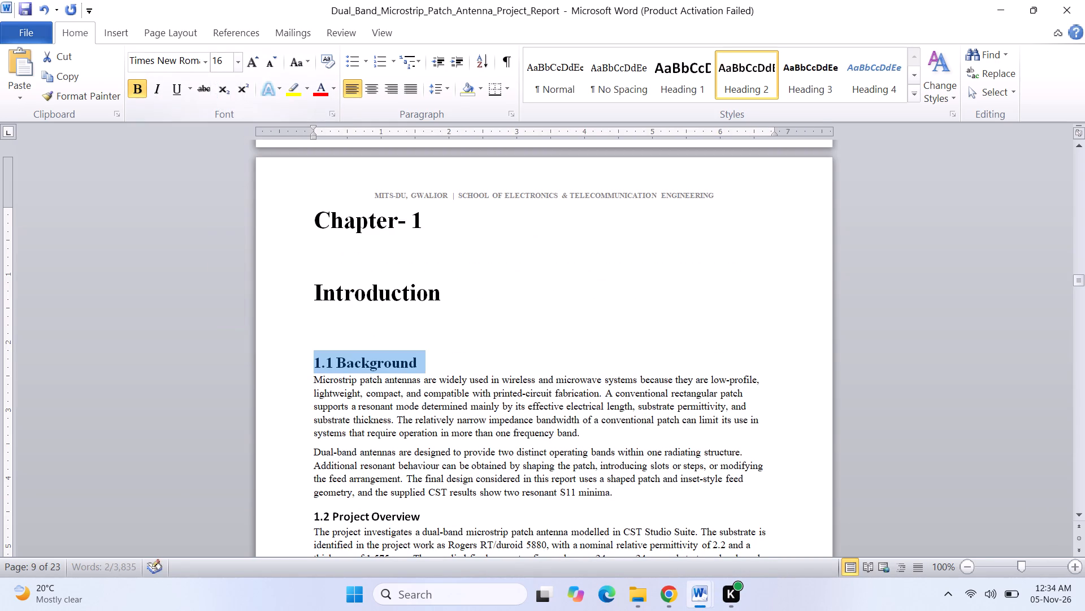
{"action": "left_click", "coordinate": [229, 61]}
{"action": "key", "text": "BackSpace"}
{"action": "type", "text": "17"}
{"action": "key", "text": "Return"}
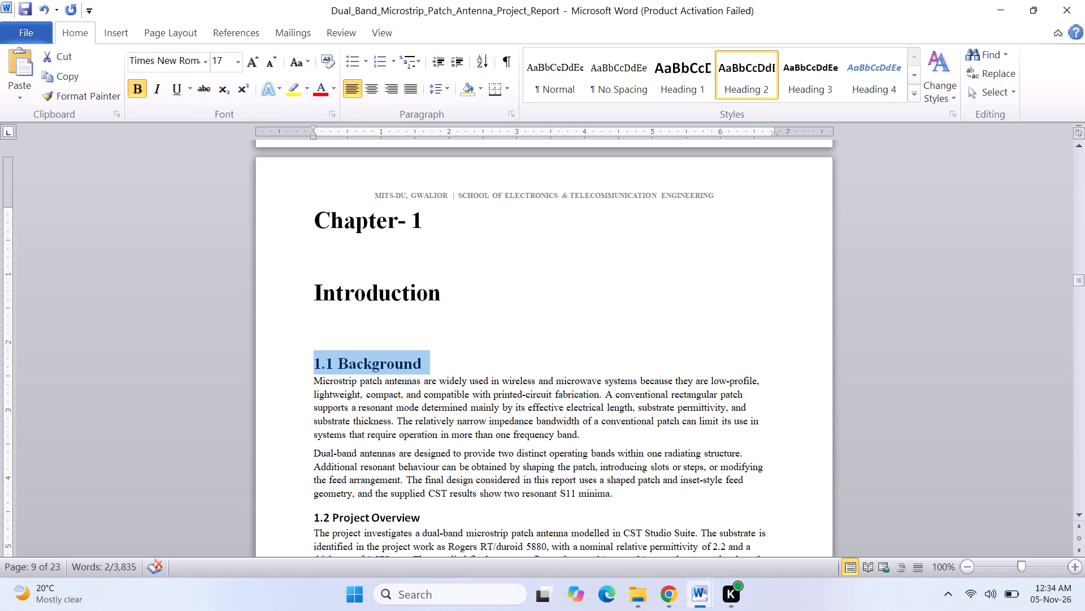
Insert a blank line between the 1.1 Background heading and its first paragraph.
{"action": "left_click", "coordinate": [427, 367]}
{"action": "key", "text": "Return"}
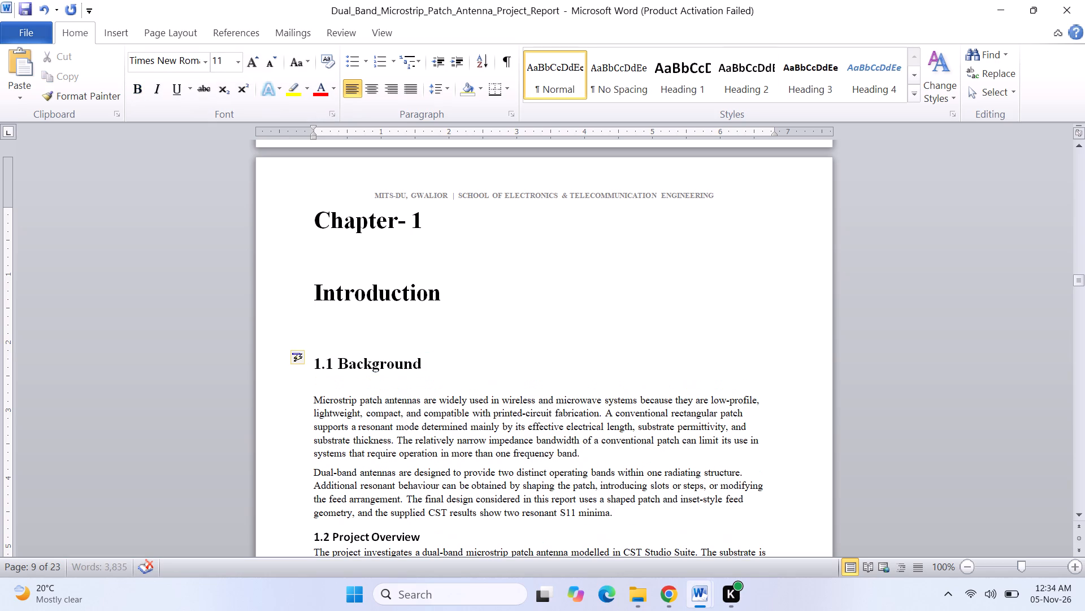
Look through the report's Chapter 1 pages and check the font size used for the List of Tables entries.
{"action": "scroll", "coordinate": [427, 367], "scroll_direction": "down", "scroll_amount": 10}
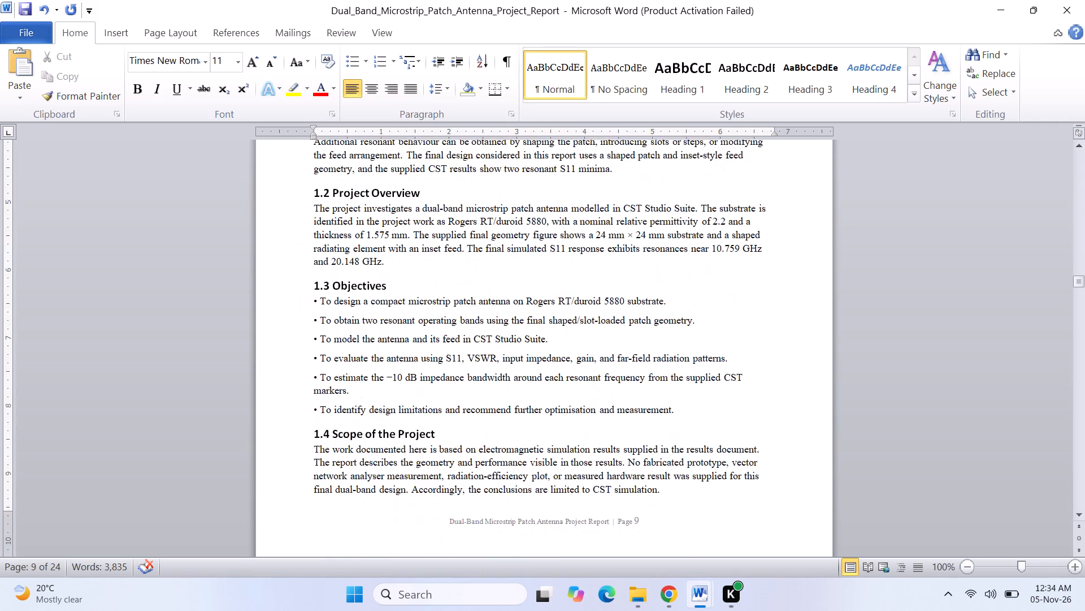
{"action": "scroll", "coordinate": [427, 367], "scroll_direction": "up", "scroll_amount": 12}
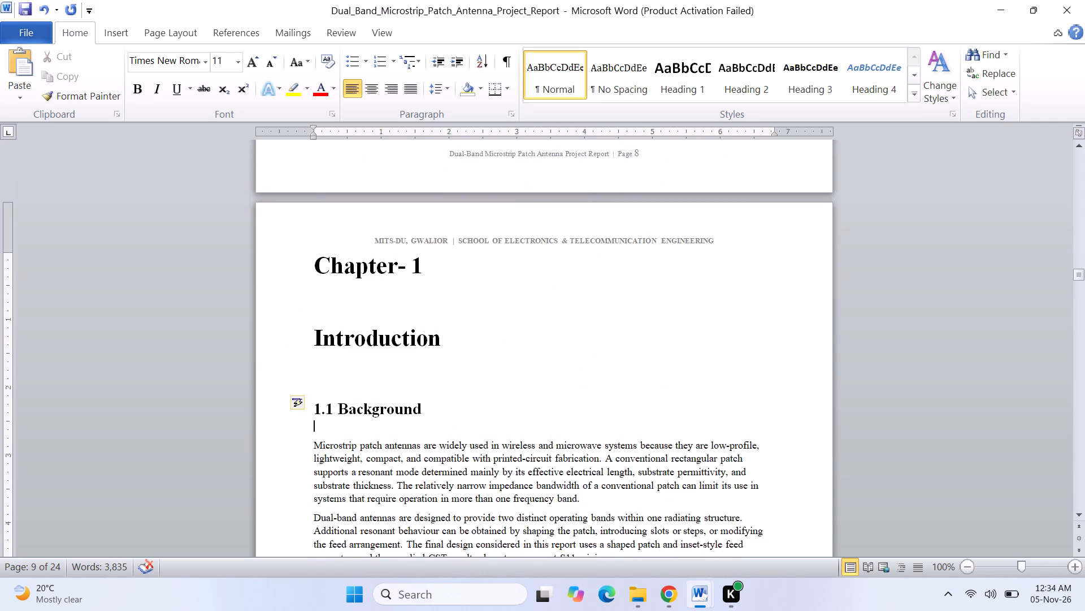
{"action": "scroll", "coordinate": [397, 252], "scroll_direction": "down", "scroll_amount": 9}
{"action": "scroll", "coordinate": [350, 211], "scroll_direction": "up", "scroll_amount": 4}
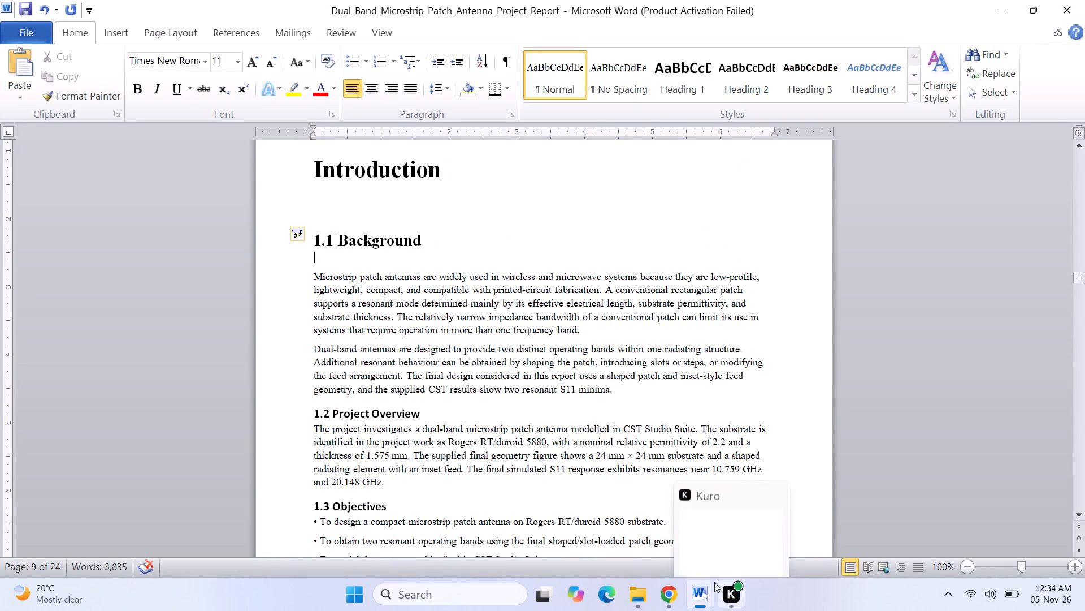
{"action": "scroll", "coordinate": [645, 247], "scroll_direction": "up", "scroll_amount": 7}
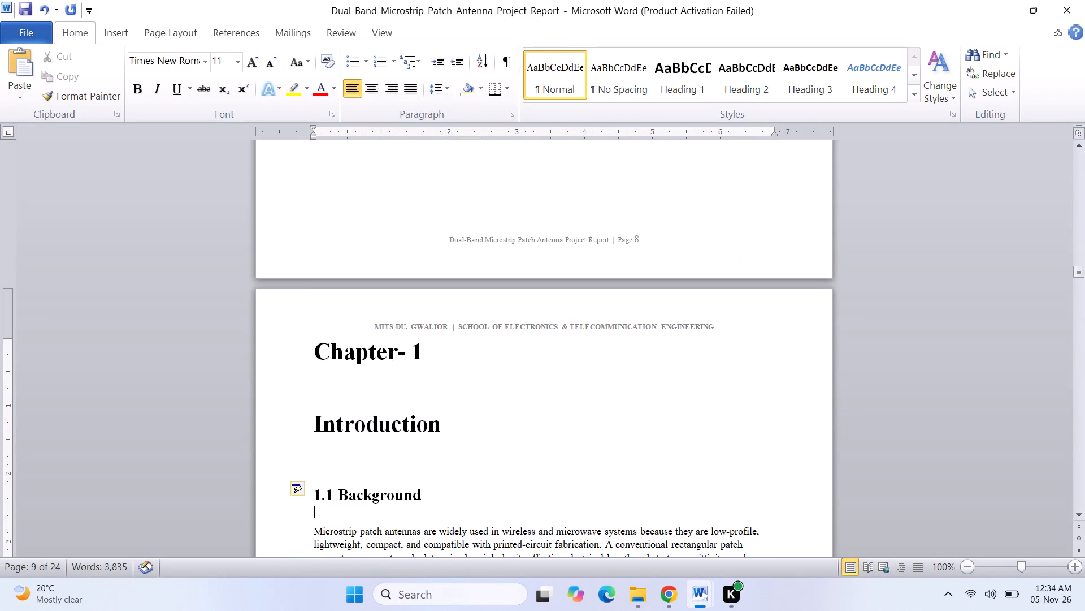
{"action": "scroll", "coordinate": [631, 375], "scroll_direction": "up", "scroll_amount": 10}
{"action": "scroll", "coordinate": [631, 375], "scroll_direction": "up", "scroll_amount": 20}
{"action": "scroll", "coordinate": [631, 375], "scroll_direction": "up", "scroll_amount": 2}
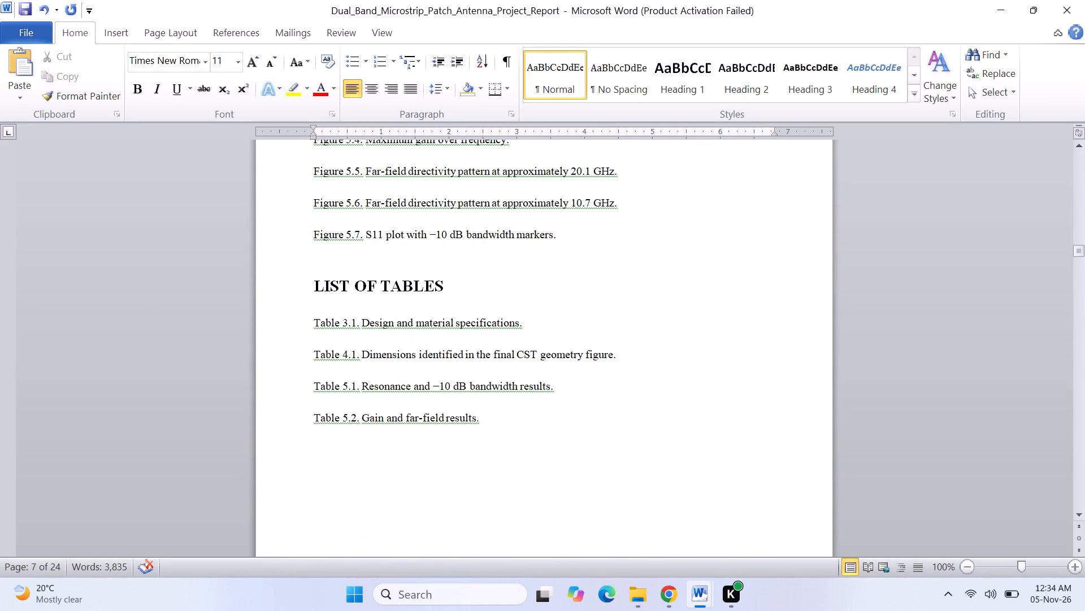
{"action": "left_click", "coordinate": [507, 328]}
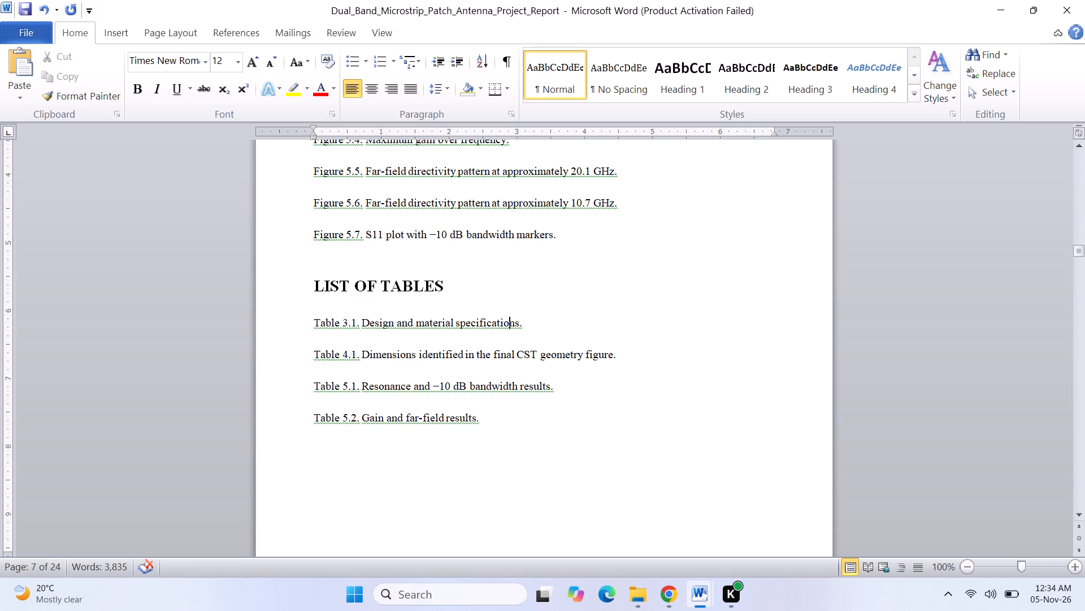
{"action": "left_click_drag", "start_coordinate": [507, 328], "coordinate": [528, 327]}
{"action": "scroll", "coordinate": [690, 446], "scroll_direction": "down", "scroll_amount": 9}
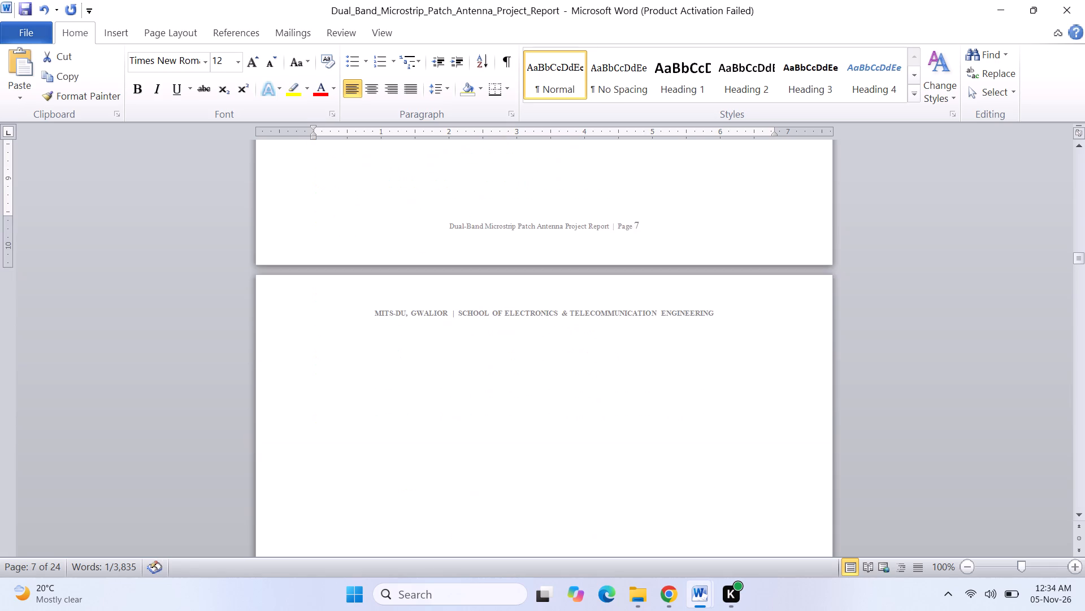
{"action": "scroll", "coordinate": [690, 446], "scroll_direction": "down", "scroll_amount": 20}
{"action": "scroll", "coordinate": [690, 446], "scroll_direction": "down", "scroll_amount": 10}
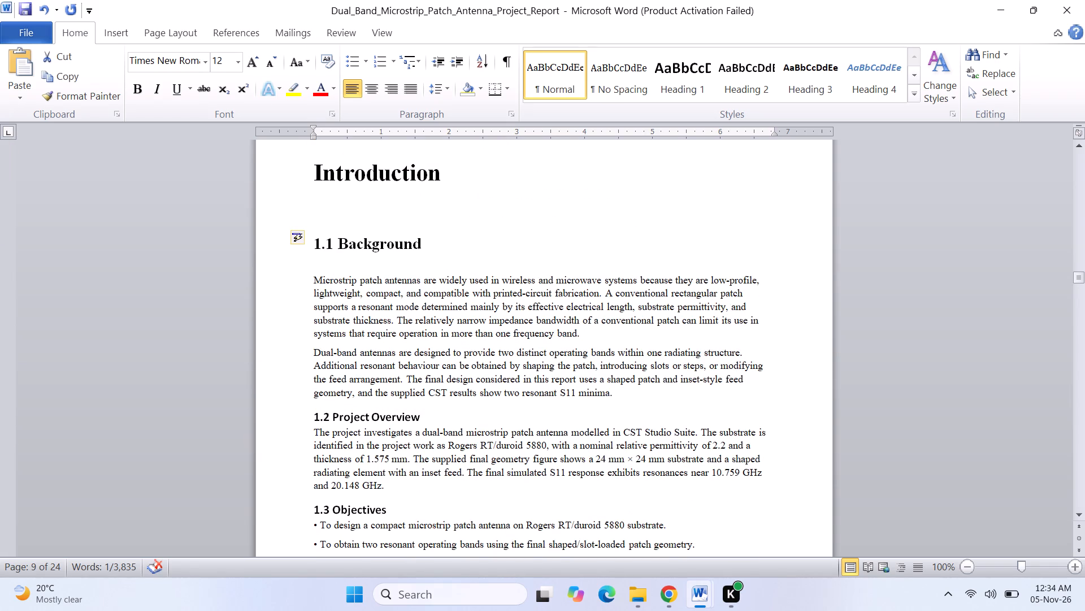
Format the two paragraphs under 1.1 Background as 12 pt, justified text with 2.0 line spacing.
{"action": "left_click_drag", "start_coordinate": [312, 268], "coordinate": [637, 405]}
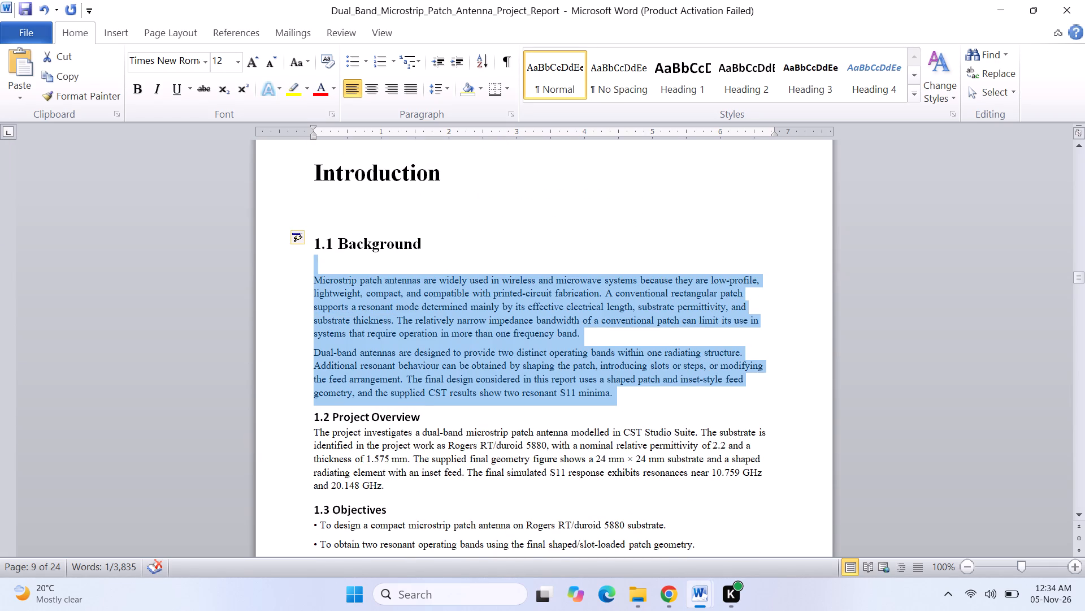
{"action": "left_click_drag", "start_coordinate": [637, 405], "coordinate": [620, 398]}
{"action": "left_click", "coordinate": [233, 65]}
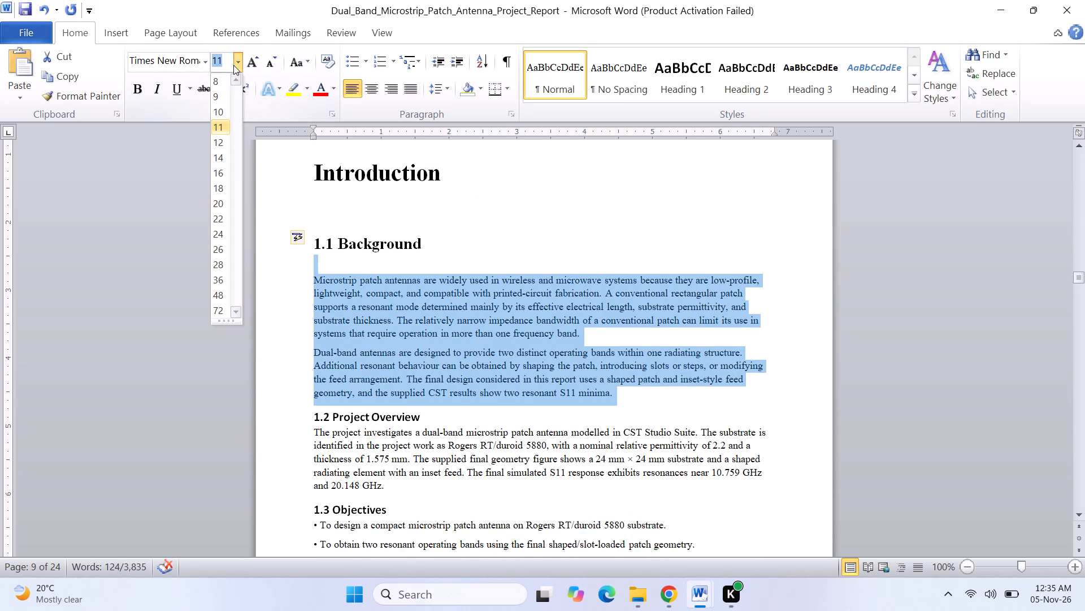
{"action": "left_click", "coordinate": [218, 143]}
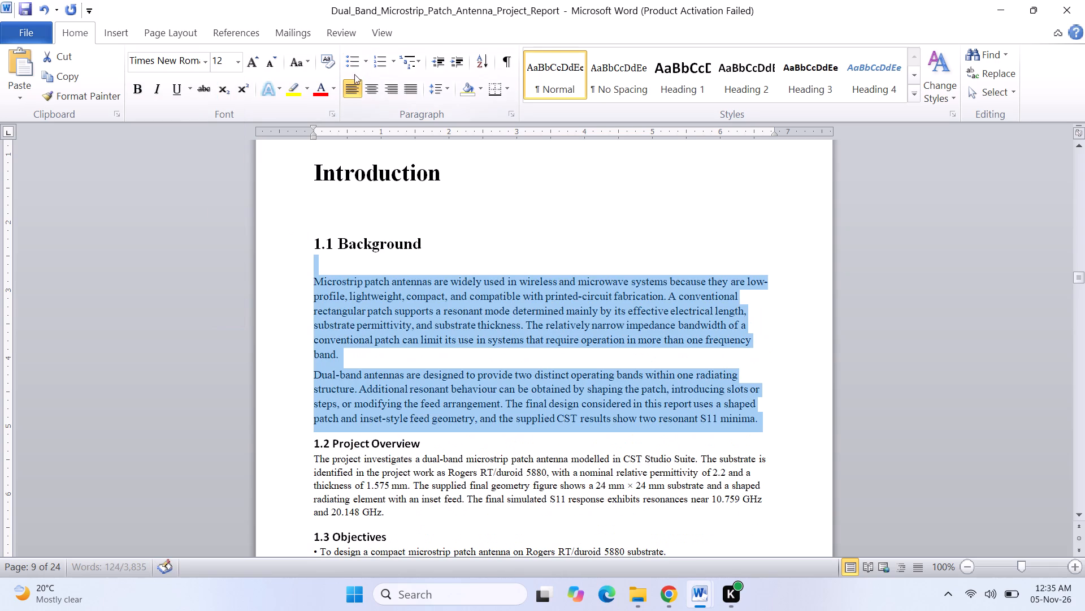
{"action": "left_click", "coordinate": [410, 90]}
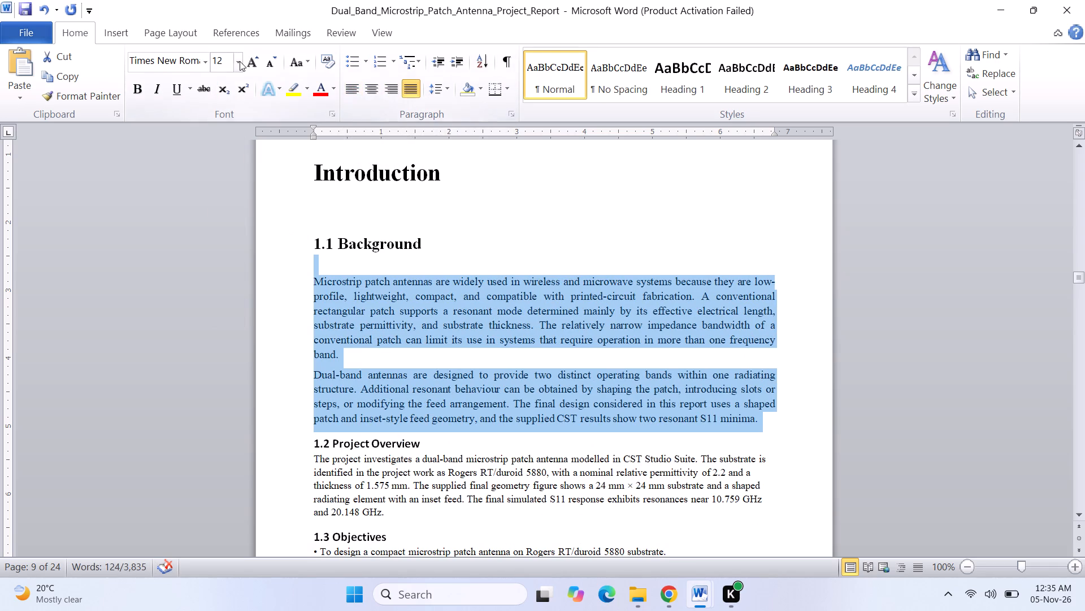
{"action": "left_click", "coordinate": [449, 91]}
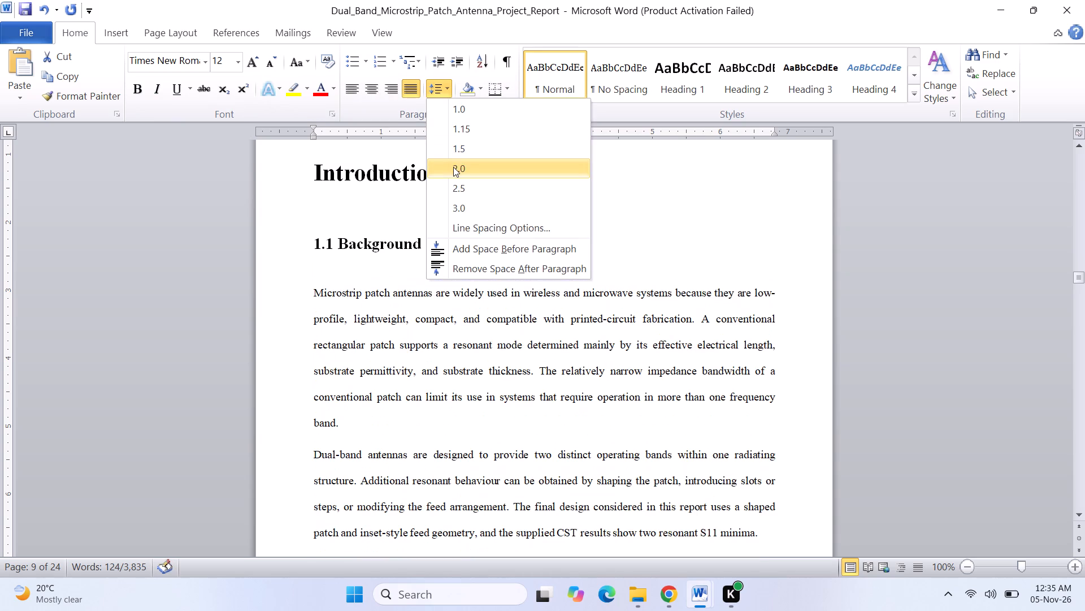
{"action": "left_click", "coordinate": [453, 167]}
Change the font of the 1.2 Project Overview heading to Times New Roman.
{"action": "scroll", "coordinate": [450, 264], "scroll_direction": "down", "scroll_amount": 10}
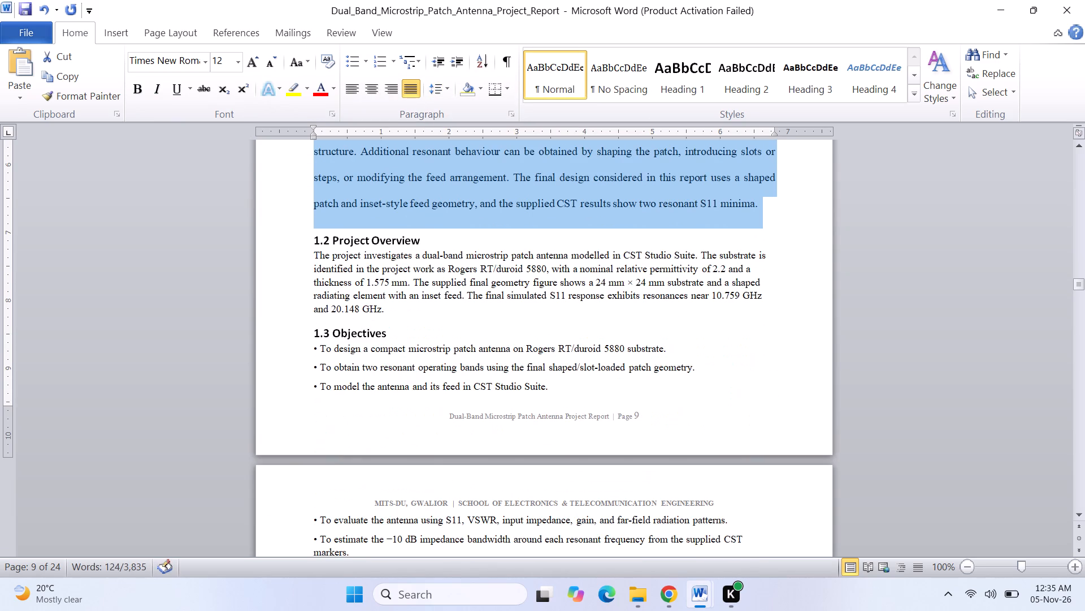
{"action": "left_click_drag", "start_coordinate": [311, 241], "coordinate": [418, 242]}
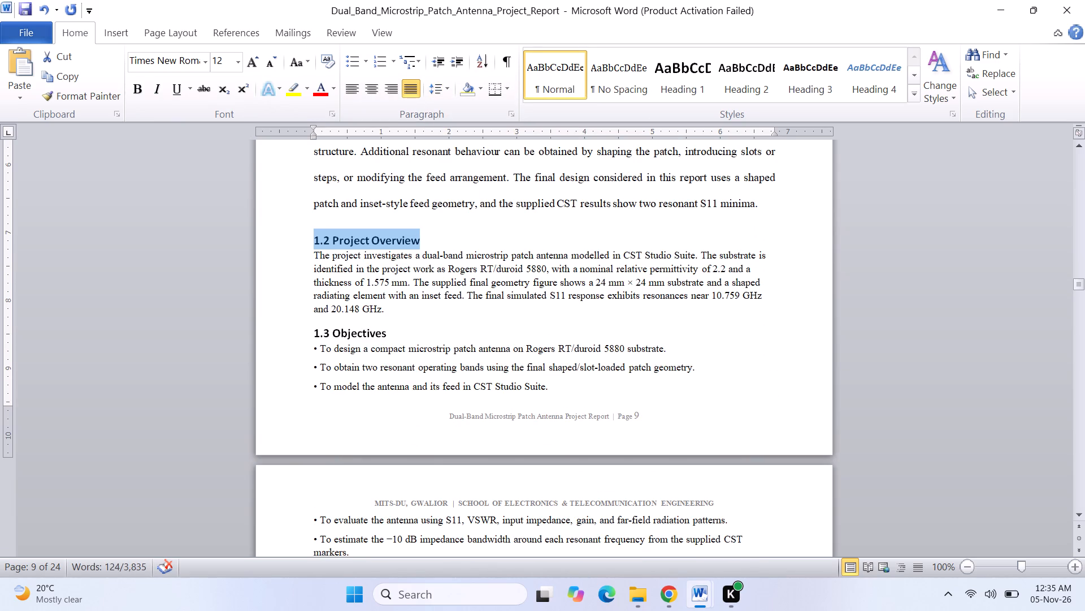
{"action": "left_click_drag", "start_coordinate": [418, 242], "coordinate": [423, 240]}
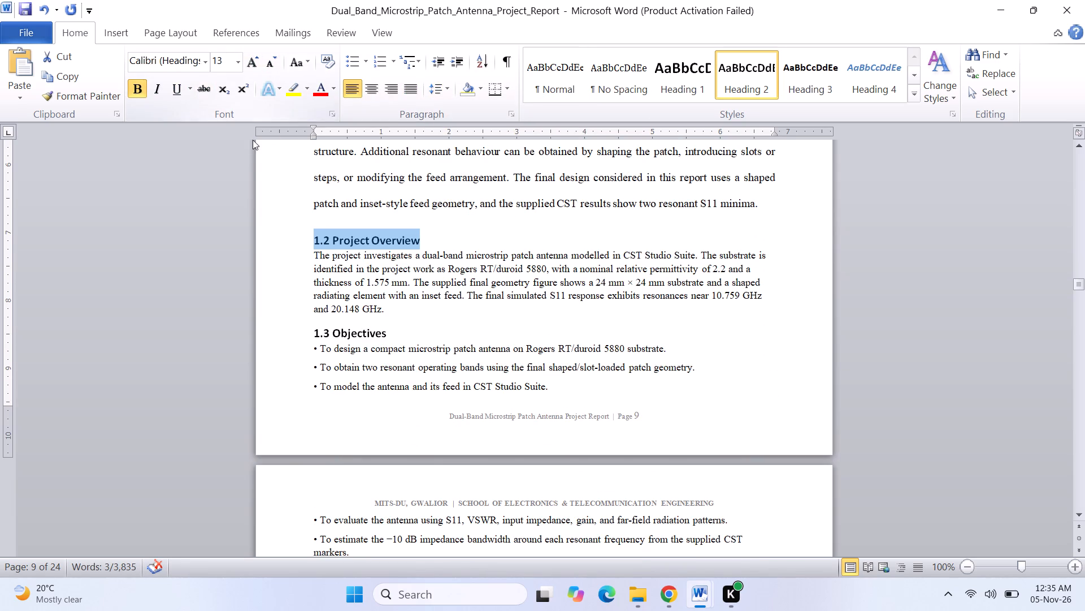
{"action": "left_click", "coordinate": [207, 69]}
{"action": "left_click", "coordinate": [192, 160]}
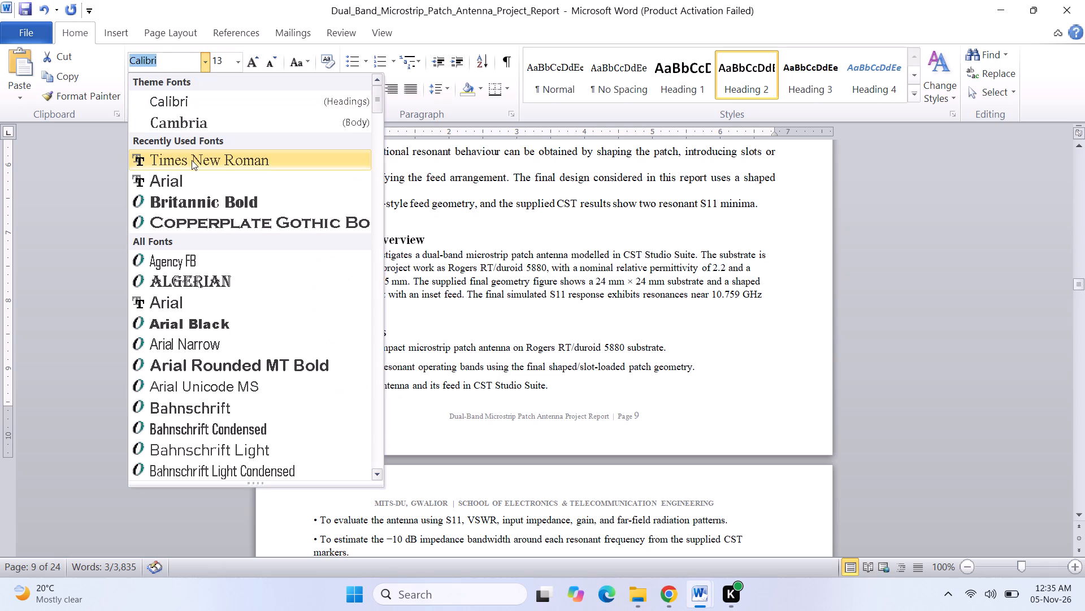
Check the font size of the 1.1 Background heading and set the 1.2 Project Overview heading to the same 17 pt.
{"action": "scroll", "coordinate": [426, 270], "scroll_direction": "up", "scroll_amount": 9}
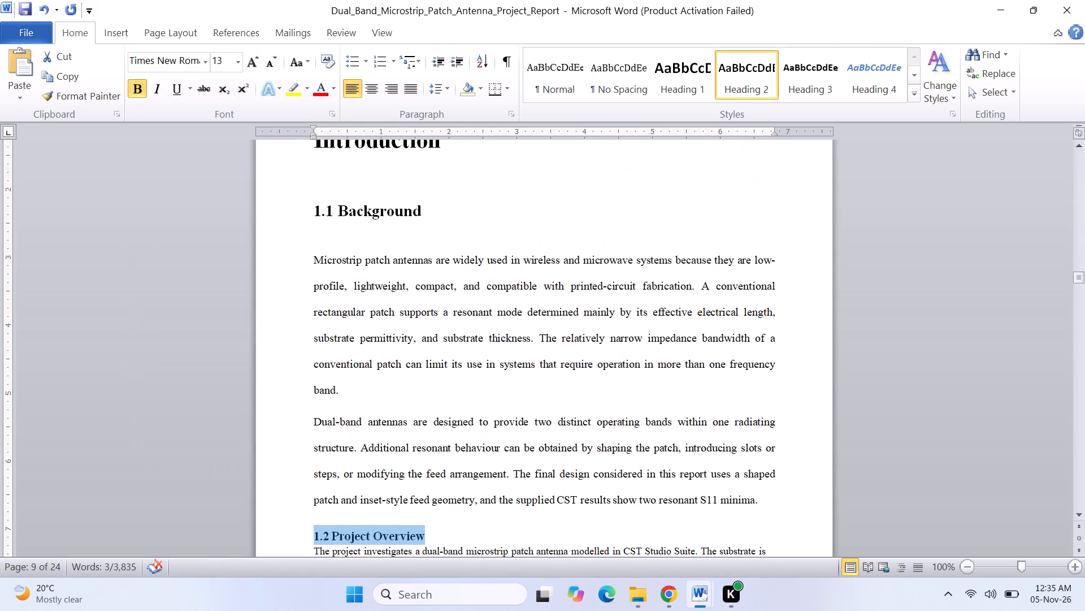
{"action": "left_click_drag", "start_coordinate": [339, 209], "coordinate": [403, 220]}
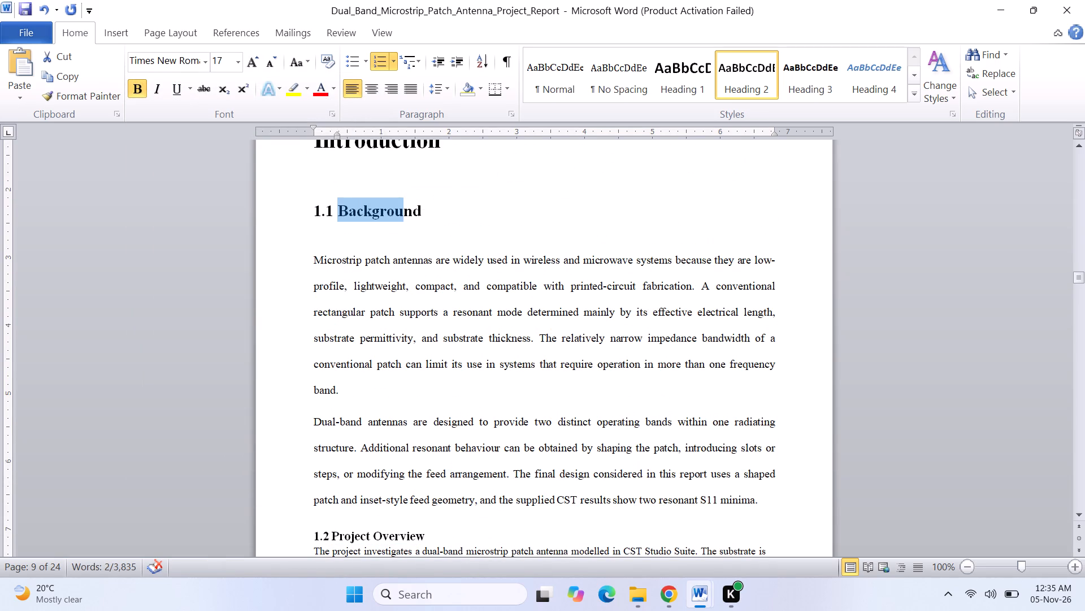
{"action": "scroll", "coordinate": [342, 303], "scroll_direction": "down", "scroll_amount": 7}
{"action": "left_click_drag", "start_coordinate": [314, 281], "coordinate": [402, 273]}
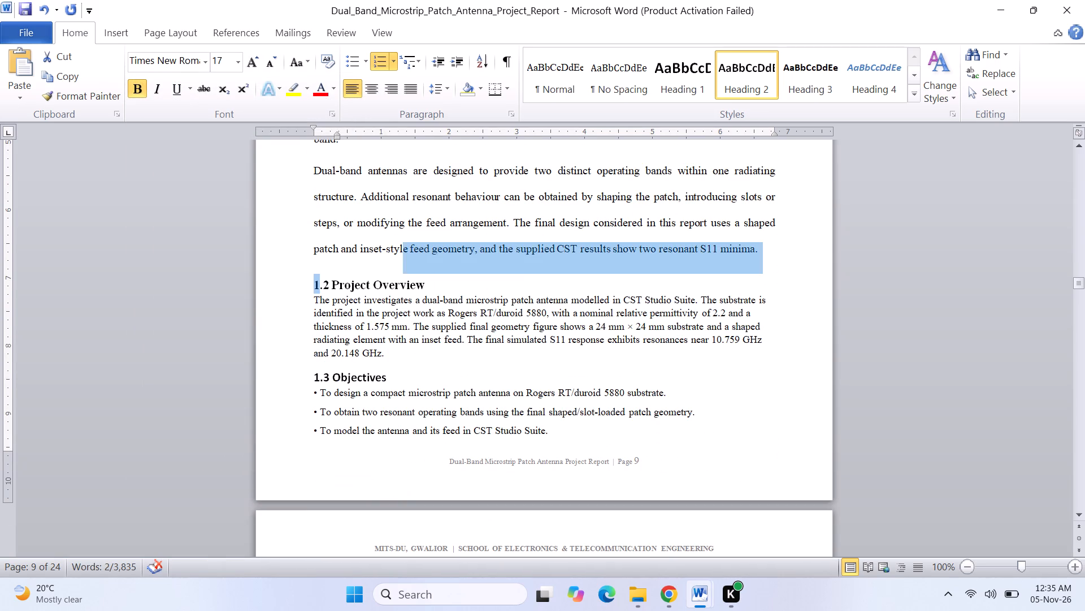
{"action": "left_click_drag", "start_coordinate": [402, 273], "coordinate": [419, 289]}
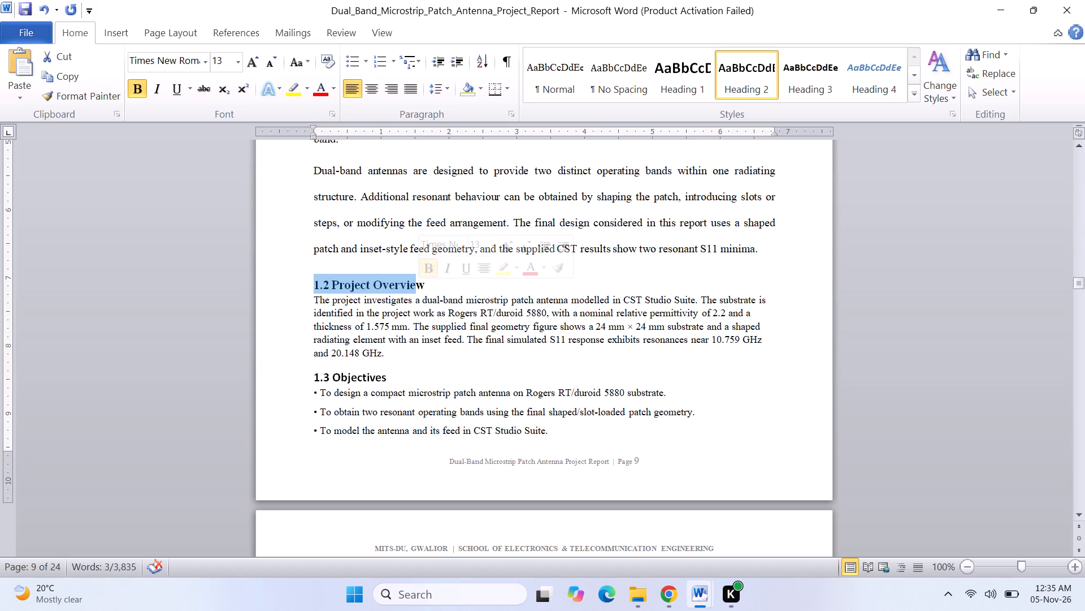
{"action": "double_click", "coordinate": [422, 288]}
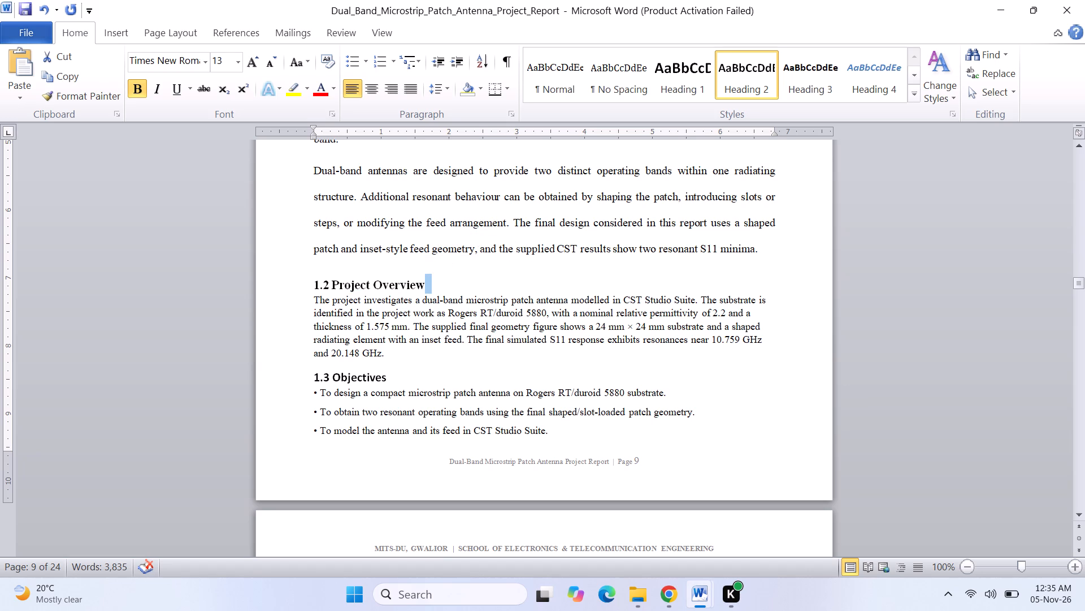
{"action": "left_click_drag", "start_coordinate": [315, 283], "coordinate": [418, 291]}
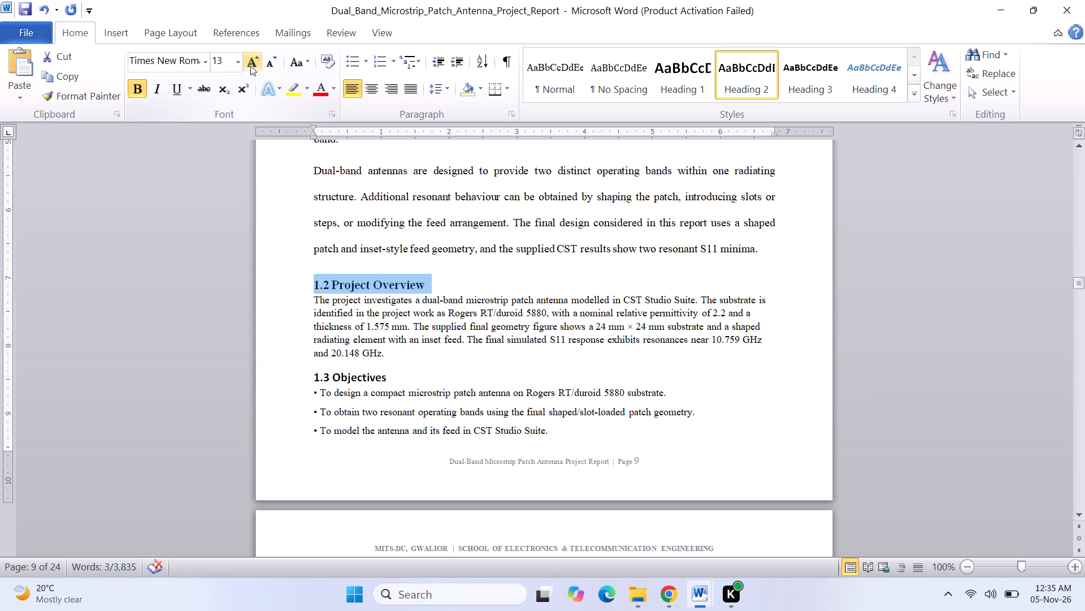
{"action": "left_click", "coordinate": [239, 66]}
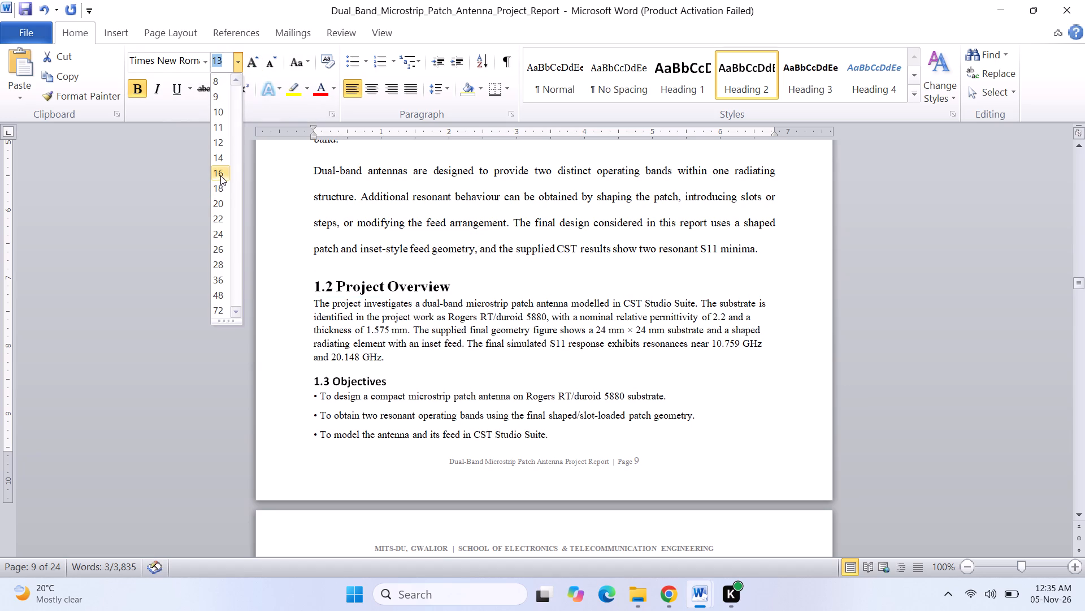
{"action": "left_click", "coordinate": [222, 61]}
{"action": "key", "text": "BackSpace"}
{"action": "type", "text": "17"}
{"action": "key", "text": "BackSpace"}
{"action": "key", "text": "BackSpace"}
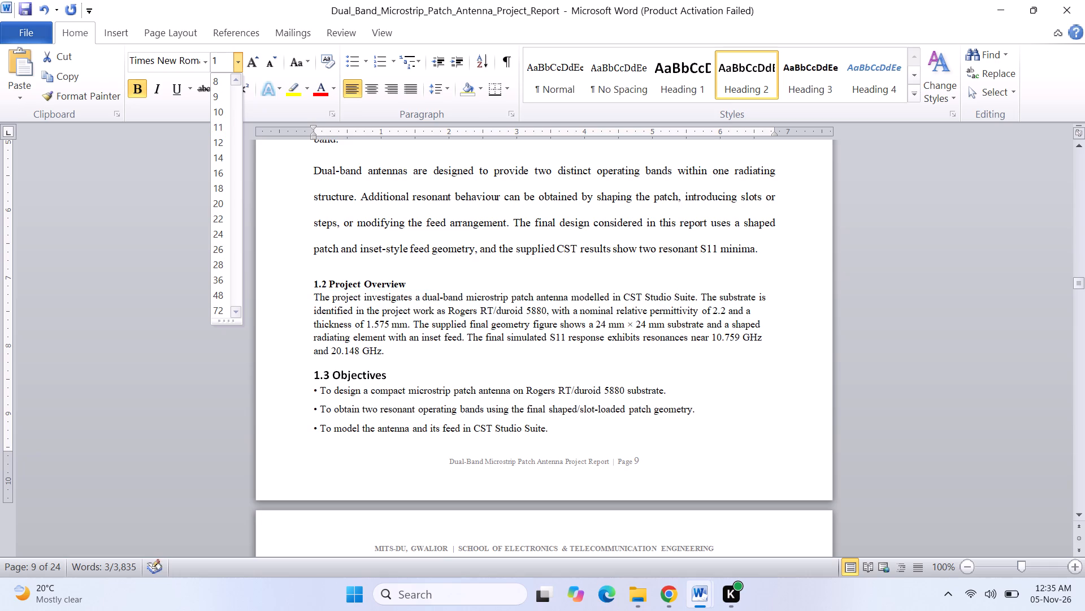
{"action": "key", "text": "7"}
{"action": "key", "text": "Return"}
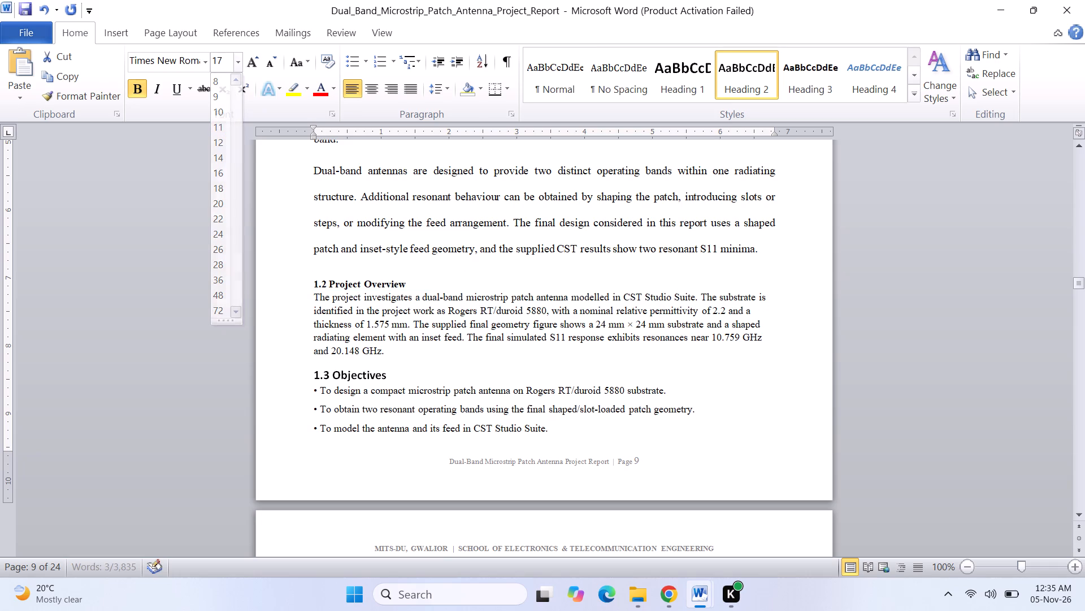
Insert an unnumbered blank line between the 1.2 Project Overview heading and its paragraph.
{"action": "left_click", "coordinate": [469, 288]}
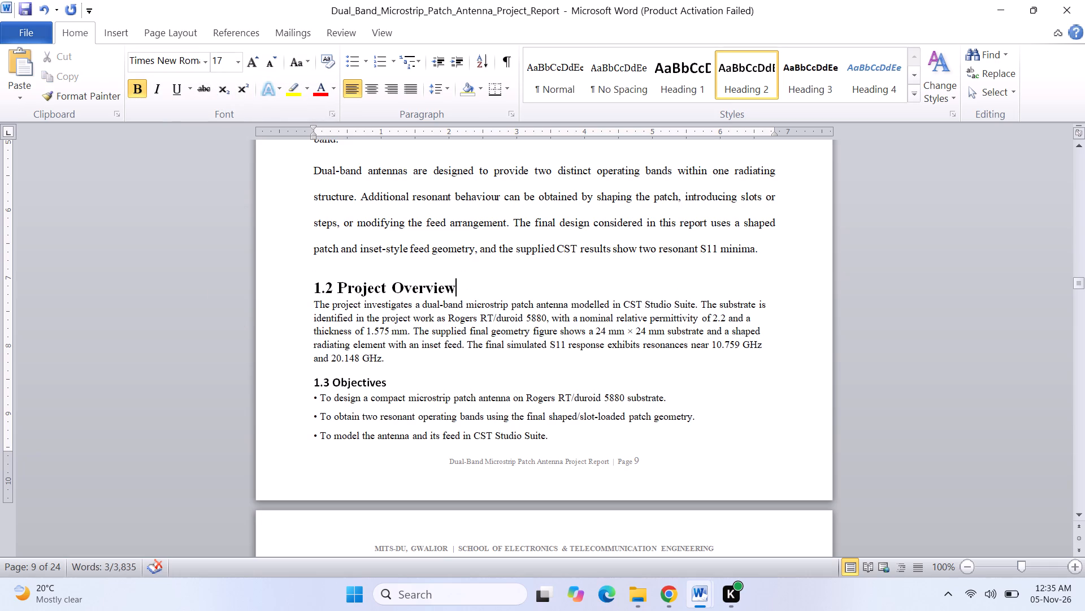
{"action": "key", "text": "Return"}
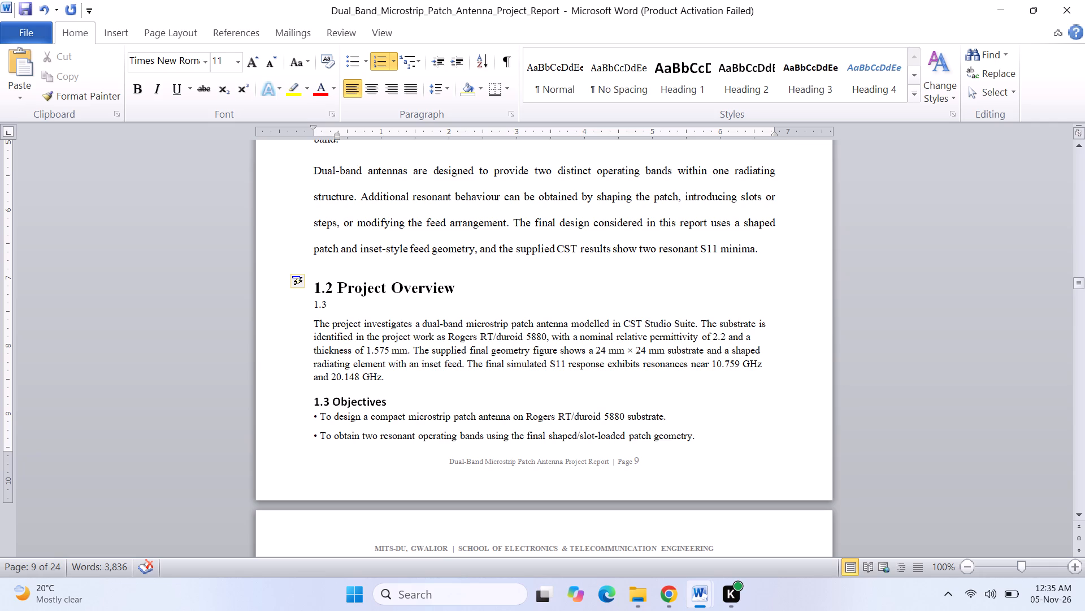
{"action": "key", "text": "BackSpace"}
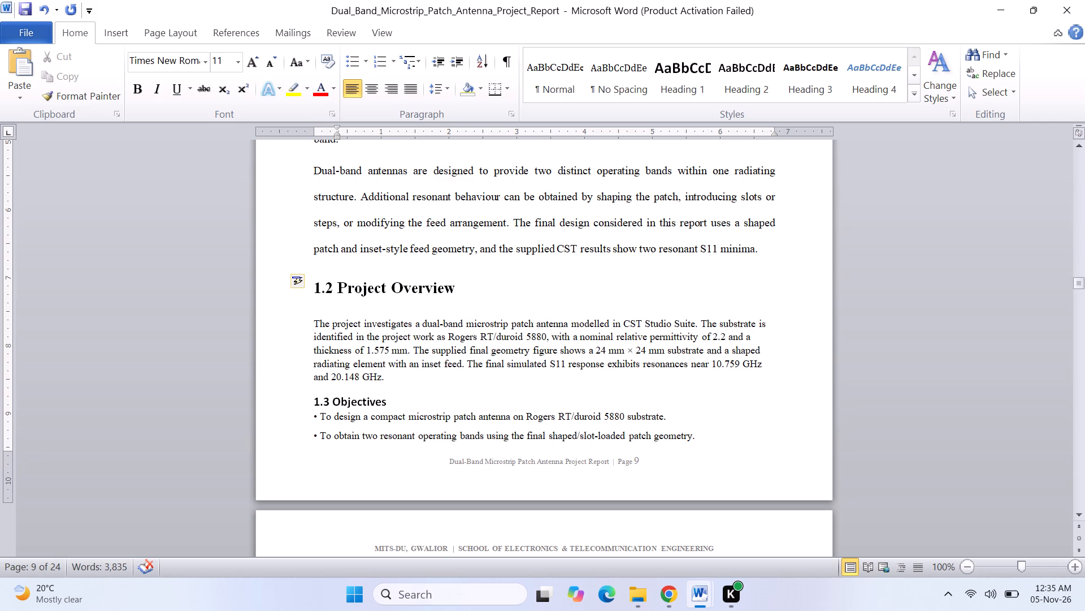
Format the paragraph under 1.2 Project Overview as 12 pt, justified text with 2.0 line spacing.
{"action": "left_click_drag", "start_coordinate": [314, 320], "coordinate": [397, 382]}
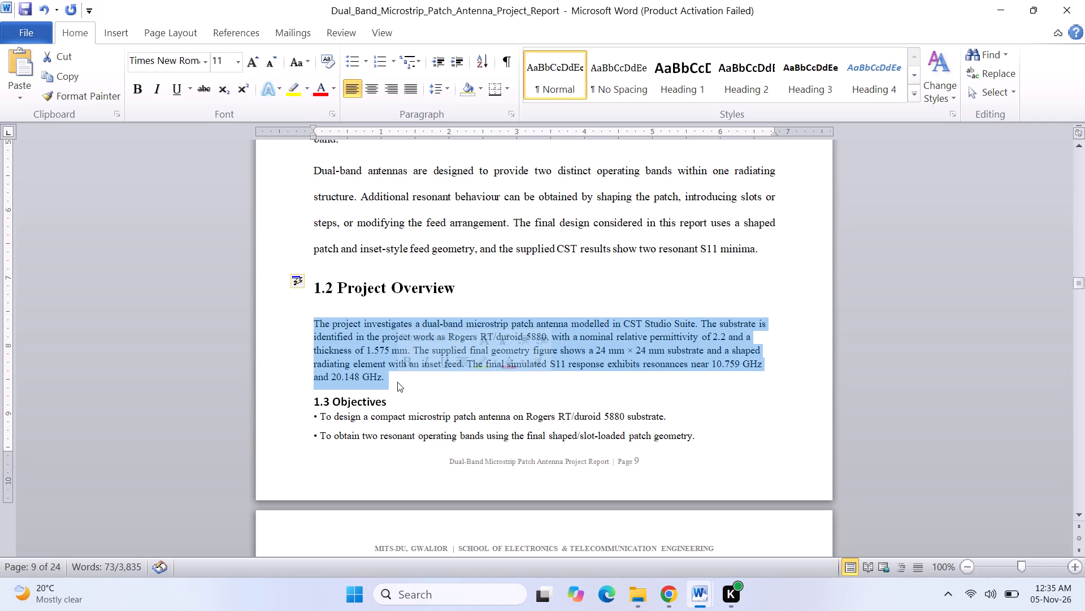
{"action": "left_click", "coordinate": [239, 58]}
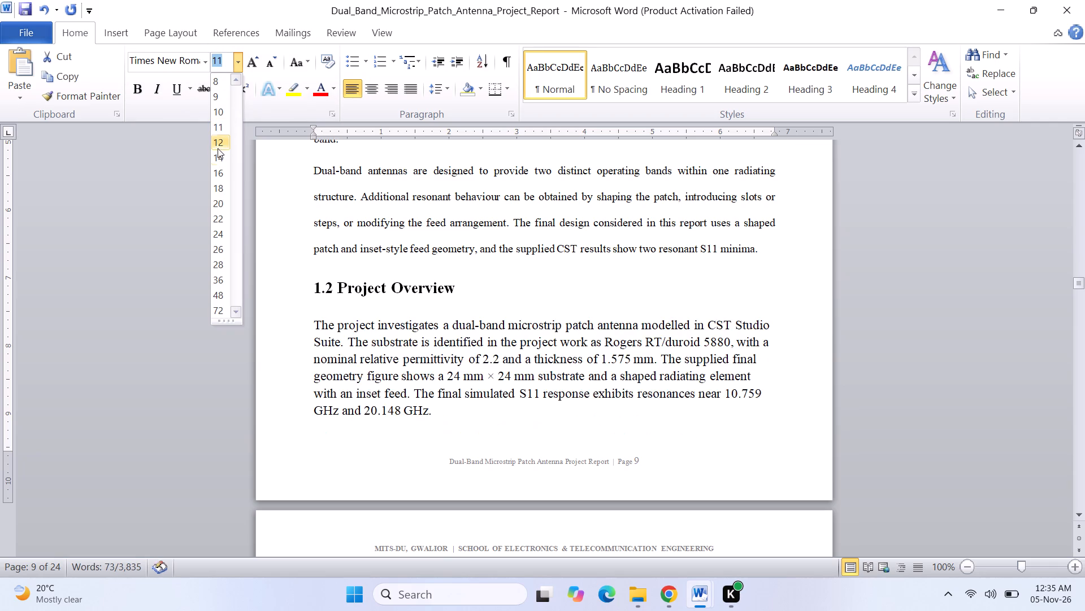
{"action": "left_click", "coordinate": [219, 143]}
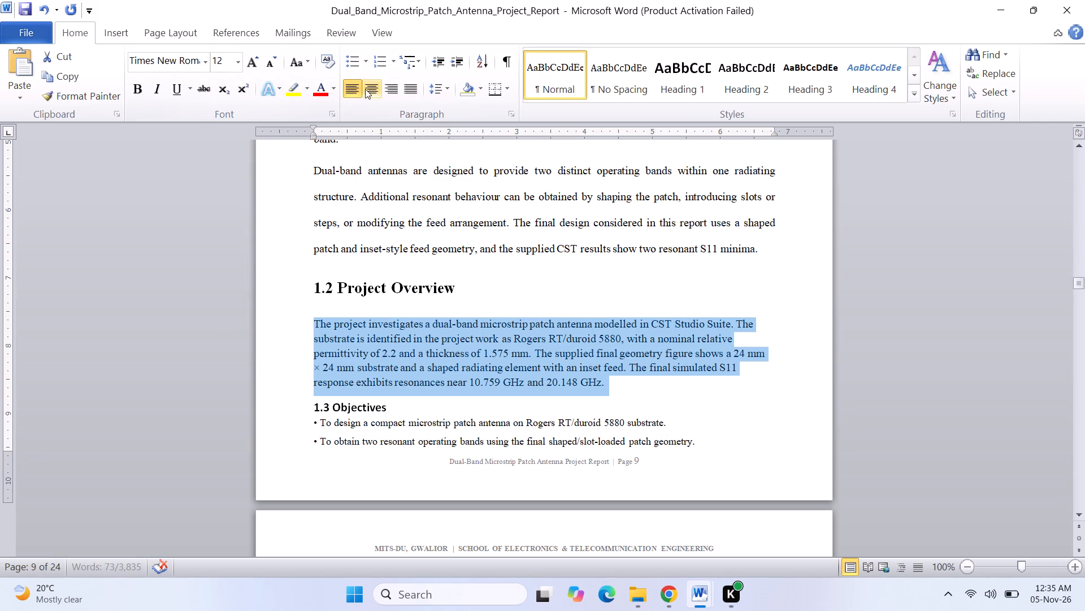
{"action": "left_click", "coordinate": [409, 89]}
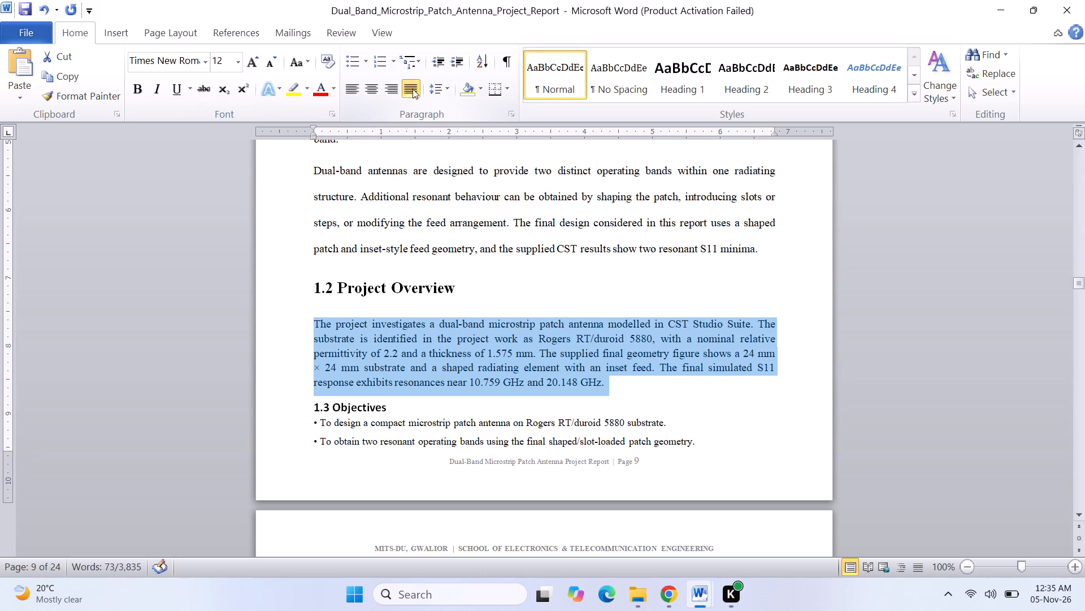
{"action": "left_click", "coordinate": [450, 88]}
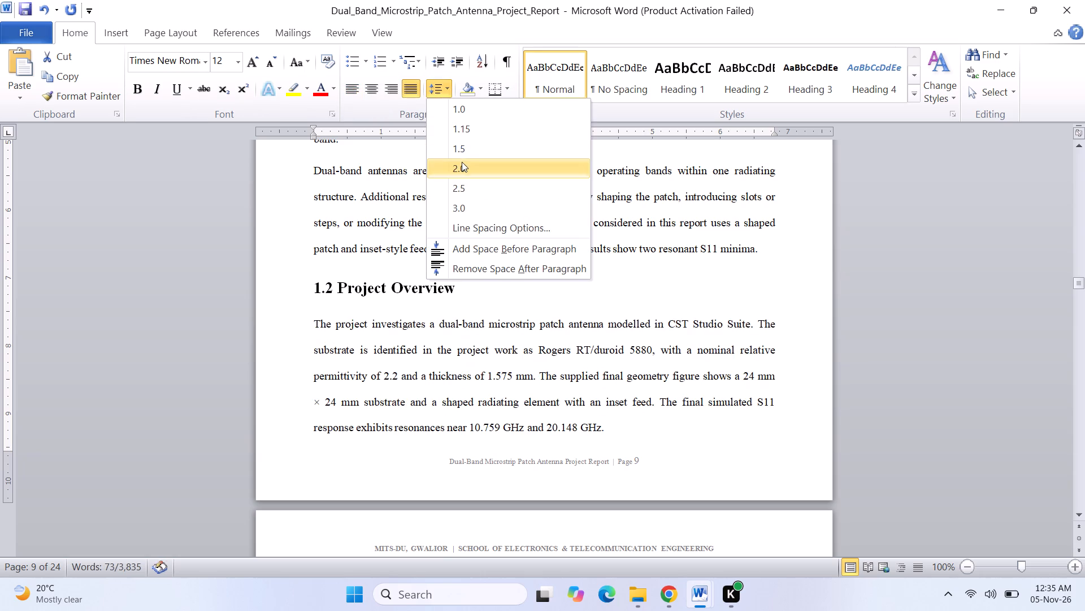
{"action": "left_click", "coordinate": [461, 164]}
Format the 1.3 Objectives heading as 17 pt Times New Roman.
{"action": "scroll", "coordinate": [479, 293], "scroll_direction": "down", "scroll_amount": 9}
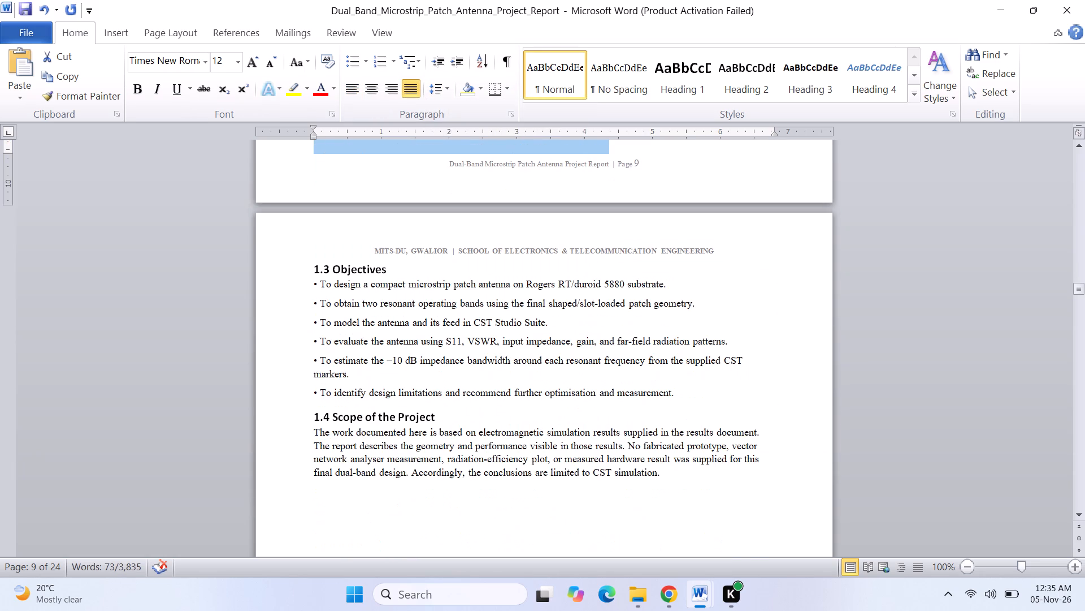
{"action": "scroll", "coordinate": [479, 293], "scroll_direction": "down", "scroll_amount": 1}
{"action": "left_click_drag", "start_coordinate": [310, 246], "coordinate": [384, 243]}
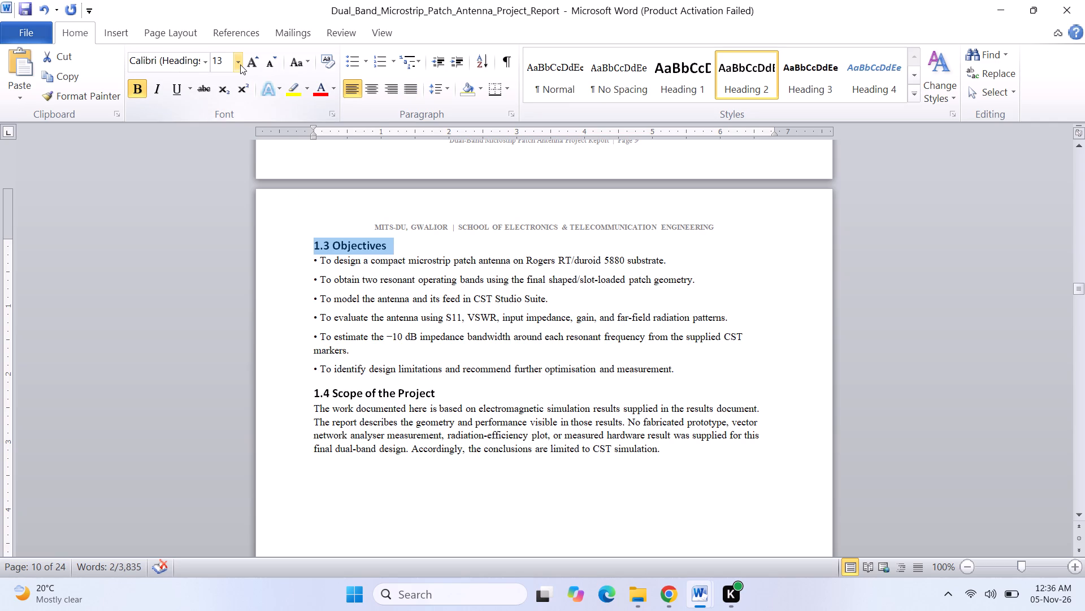
{"action": "left_click", "coordinate": [223, 62]}
{"action": "key", "text": "BackSpace"}
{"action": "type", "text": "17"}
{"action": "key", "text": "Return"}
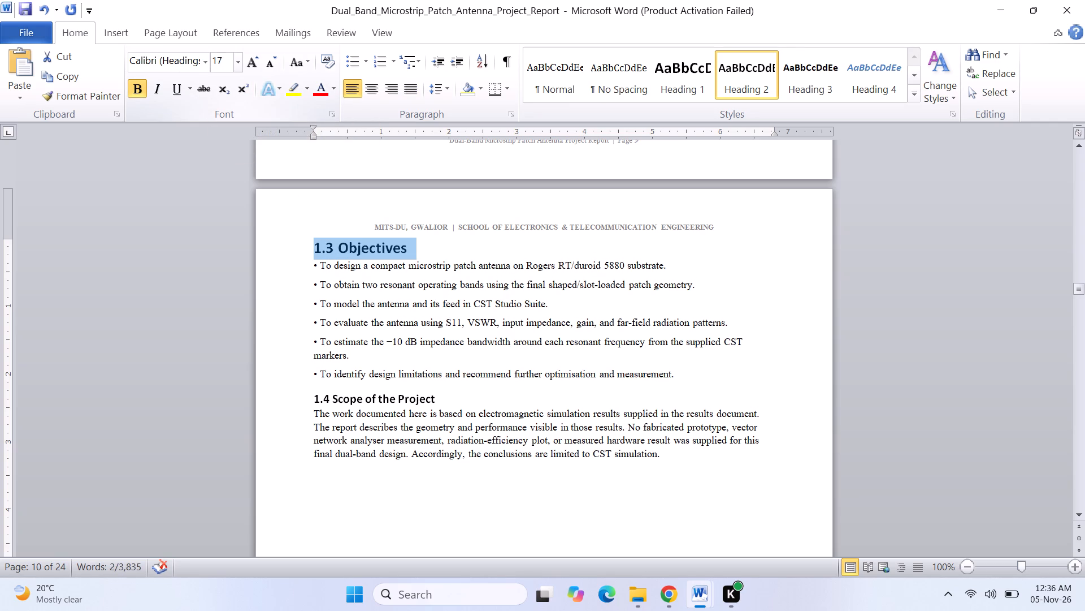
{"action": "left_click", "coordinate": [200, 59]}
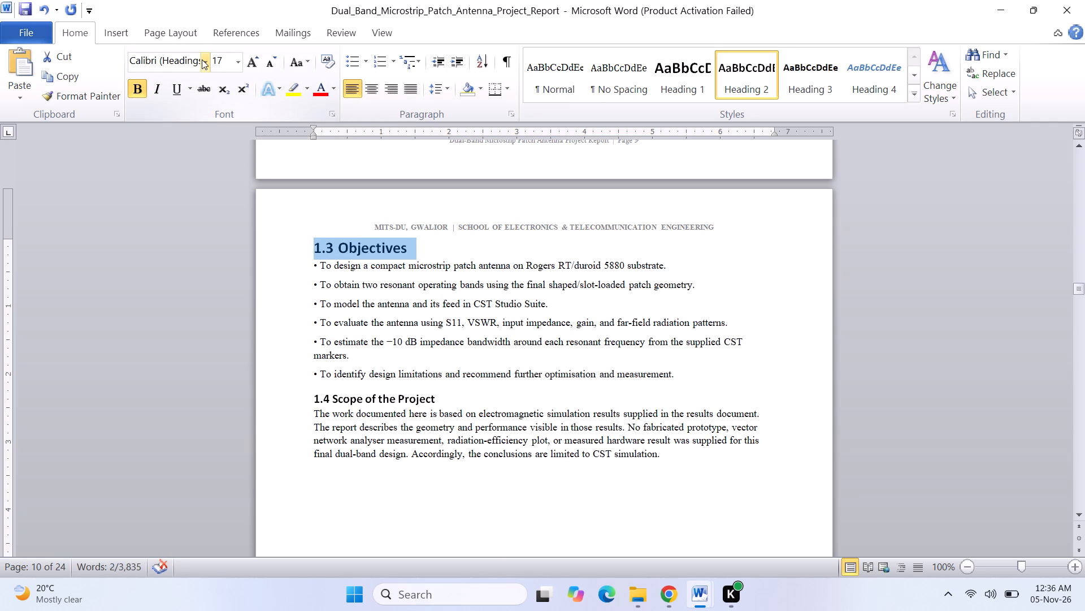
{"action": "left_click", "coordinate": [202, 59]}
{"action": "left_click", "coordinate": [200, 158]}
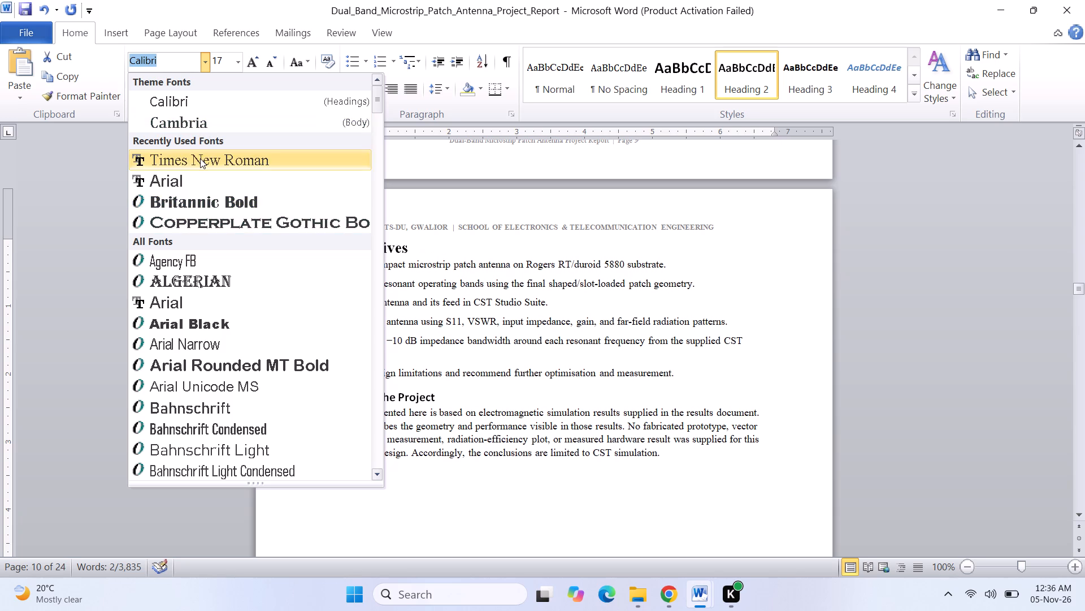
Insert an unnumbered blank line between the 1.3 Objectives heading and its first bullet point.
{"action": "left_click", "coordinate": [445, 255]}
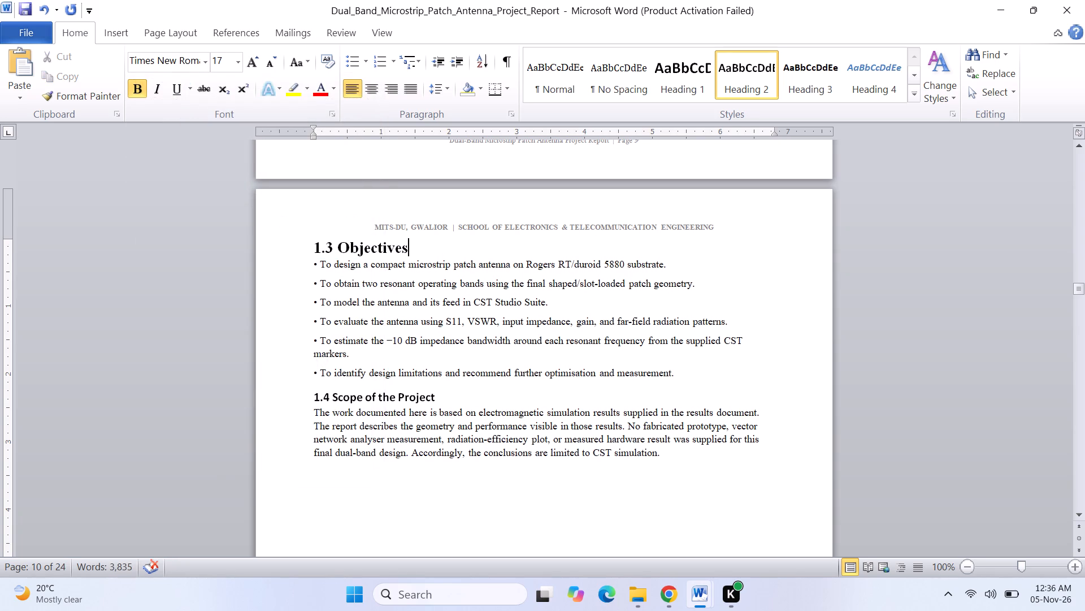
{"action": "key", "text": "Return"}
{"action": "key", "text": "BackSpace"}
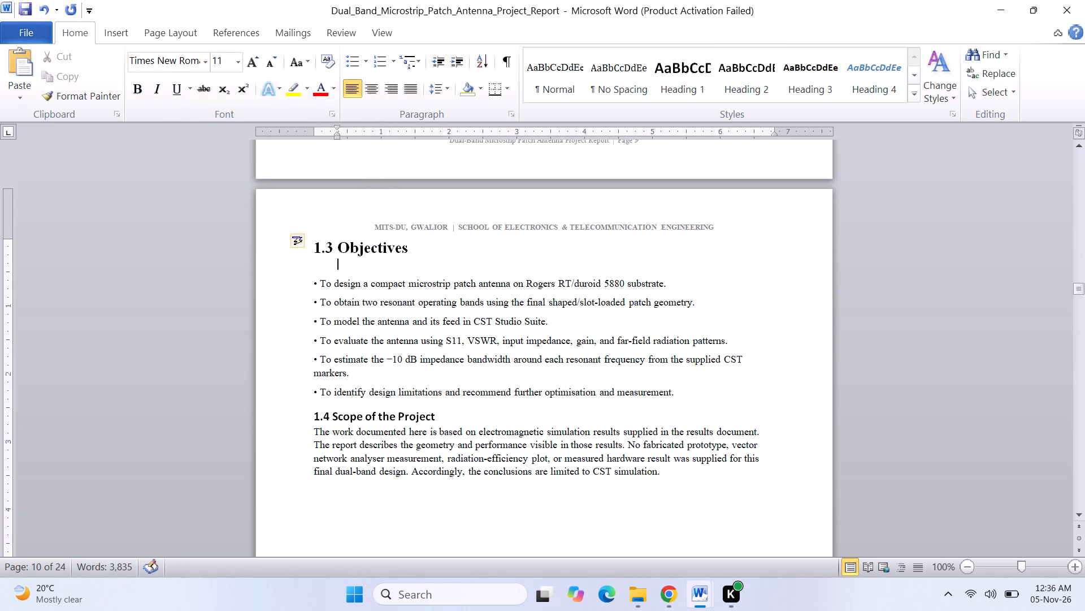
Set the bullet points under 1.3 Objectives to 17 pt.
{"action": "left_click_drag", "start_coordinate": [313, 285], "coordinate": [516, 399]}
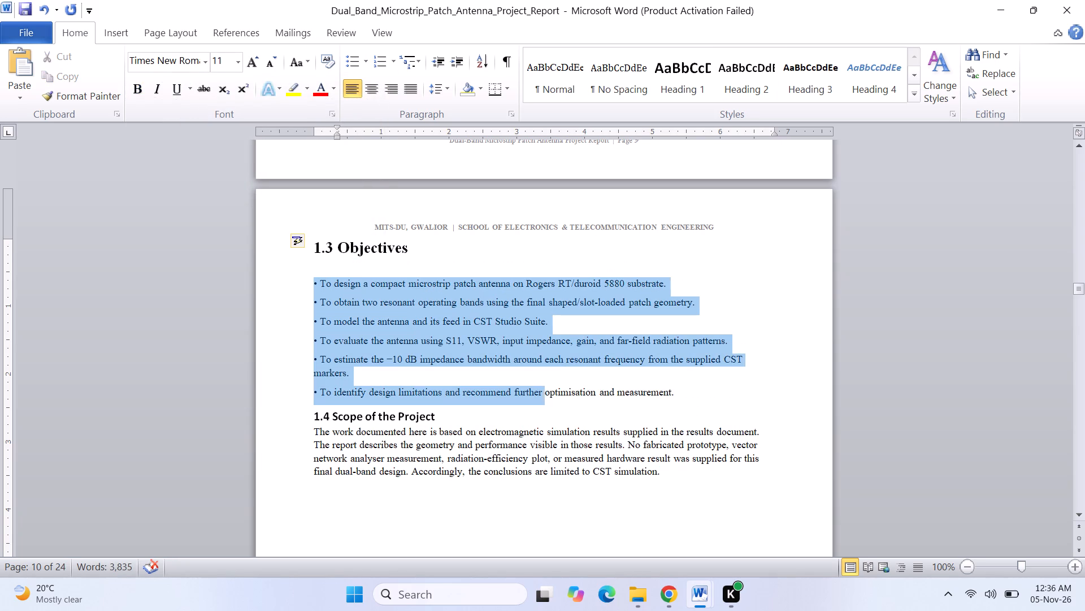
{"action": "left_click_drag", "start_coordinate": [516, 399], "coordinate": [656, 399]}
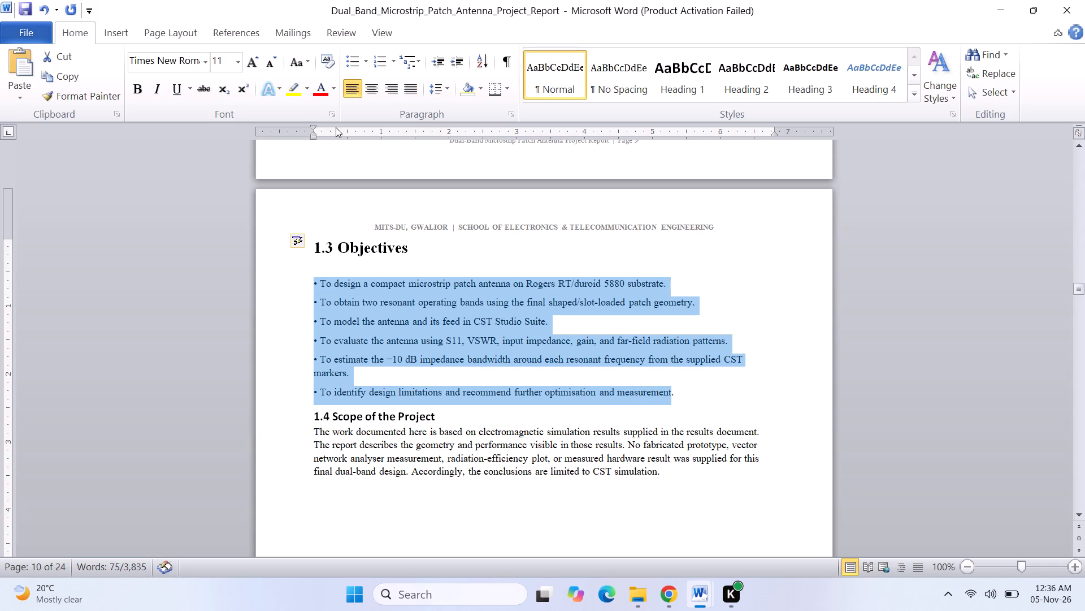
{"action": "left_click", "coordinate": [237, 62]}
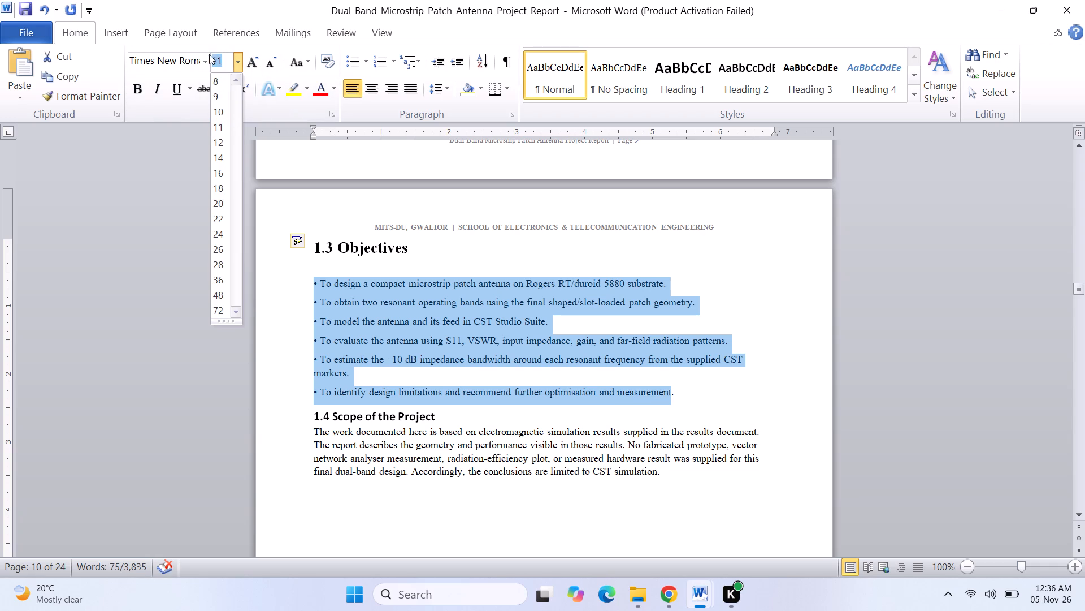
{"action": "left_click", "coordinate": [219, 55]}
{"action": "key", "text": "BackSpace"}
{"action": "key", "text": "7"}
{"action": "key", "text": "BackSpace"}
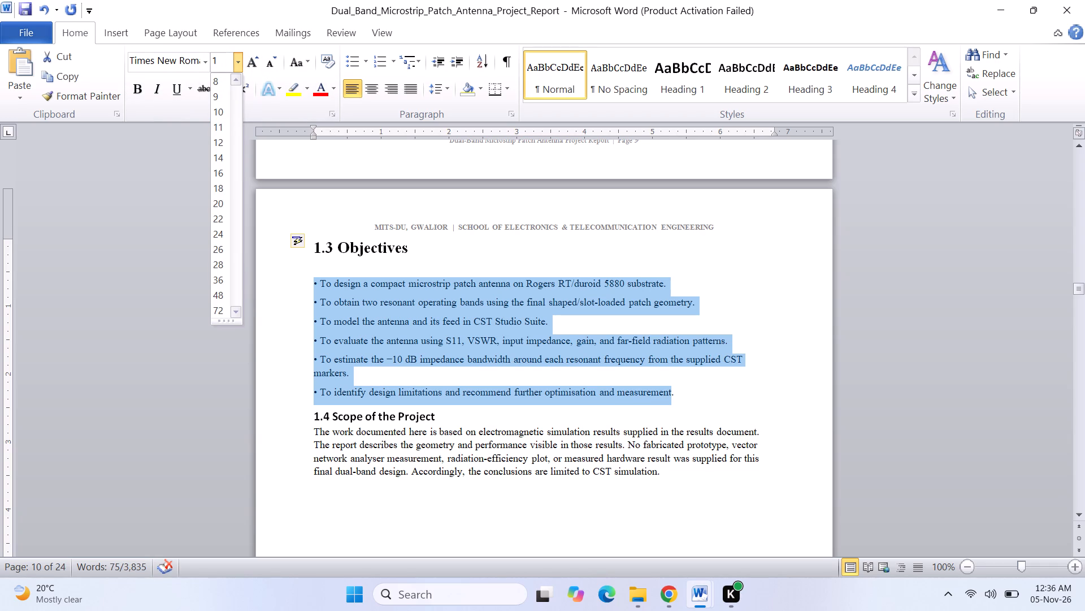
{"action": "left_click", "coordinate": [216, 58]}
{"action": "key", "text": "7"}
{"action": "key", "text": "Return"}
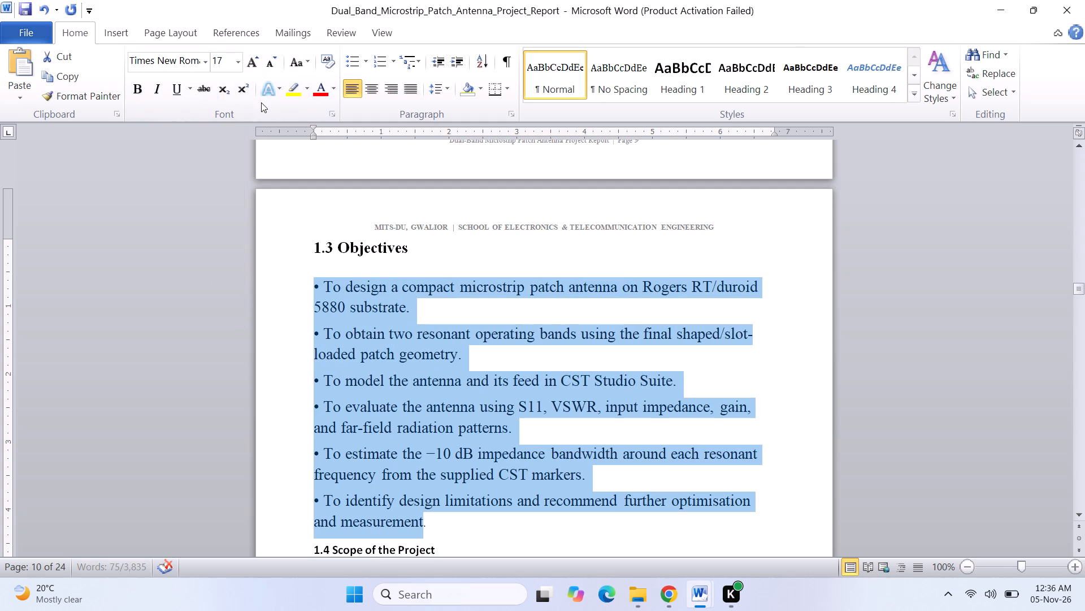
Set the font size of the bullet points under 1.3 Objectives to 12 pt.
{"action": "scroll", "coordinate": [359, 193], "scroll_direction": "down", "scroll_amount": 2}
{"action": "scroll", "coordinate": [359, 193], "scroll_direction": "up", "scroll_amount": 2}
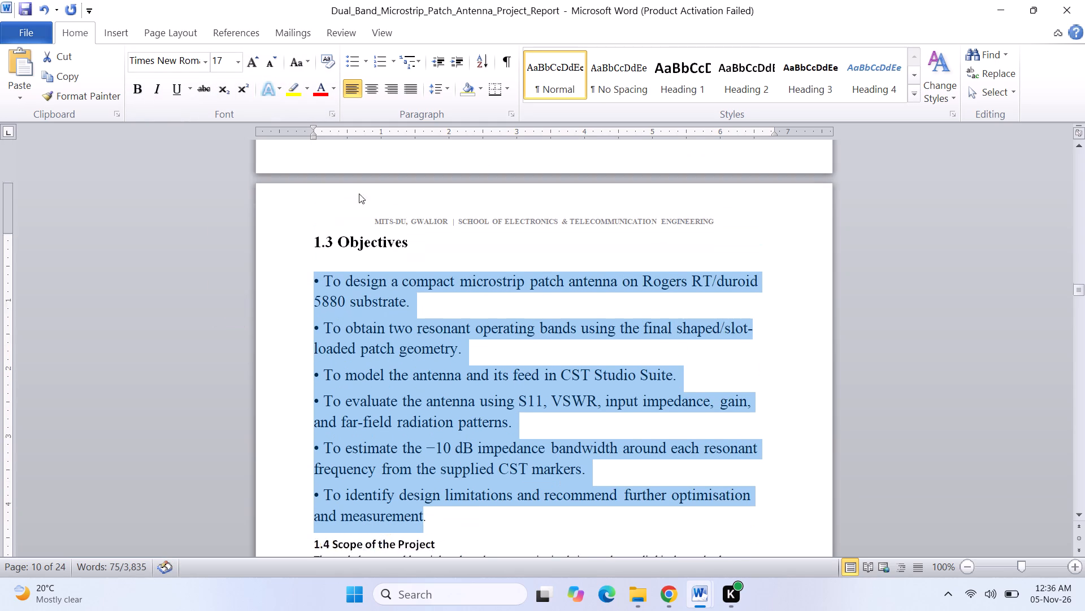
{"action": "scroll", "coordinate": [359, 193], "scroll_direction": "up", "scroll_amount": 1}
{"action": "left_click", "coordinate": [222, 66]}
{"action": "key", "text": "BackSpace"}
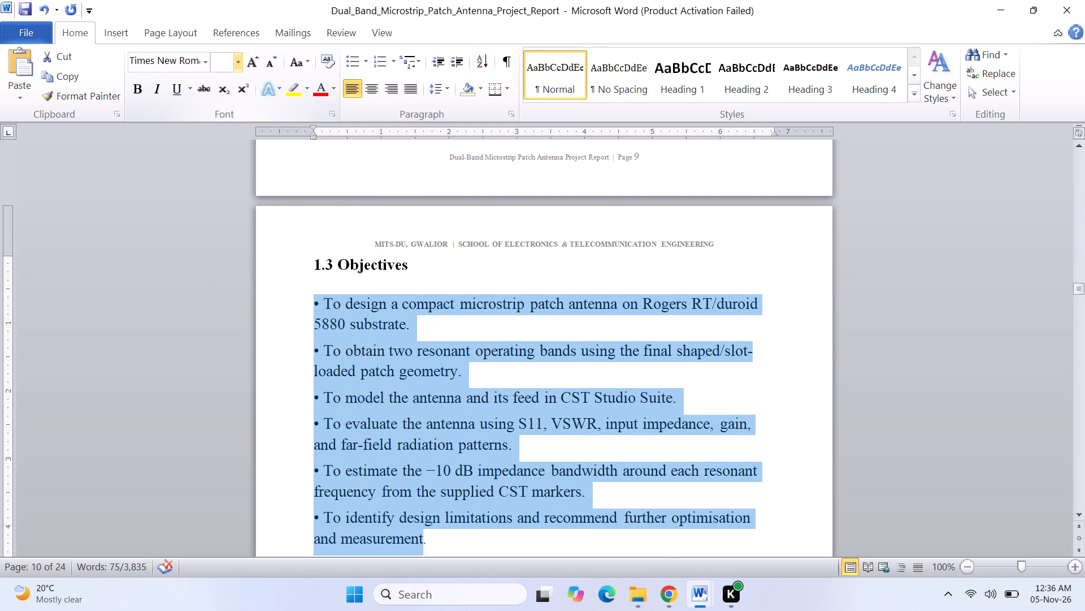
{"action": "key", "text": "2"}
{"action": "key", "text": "BackSpace"}
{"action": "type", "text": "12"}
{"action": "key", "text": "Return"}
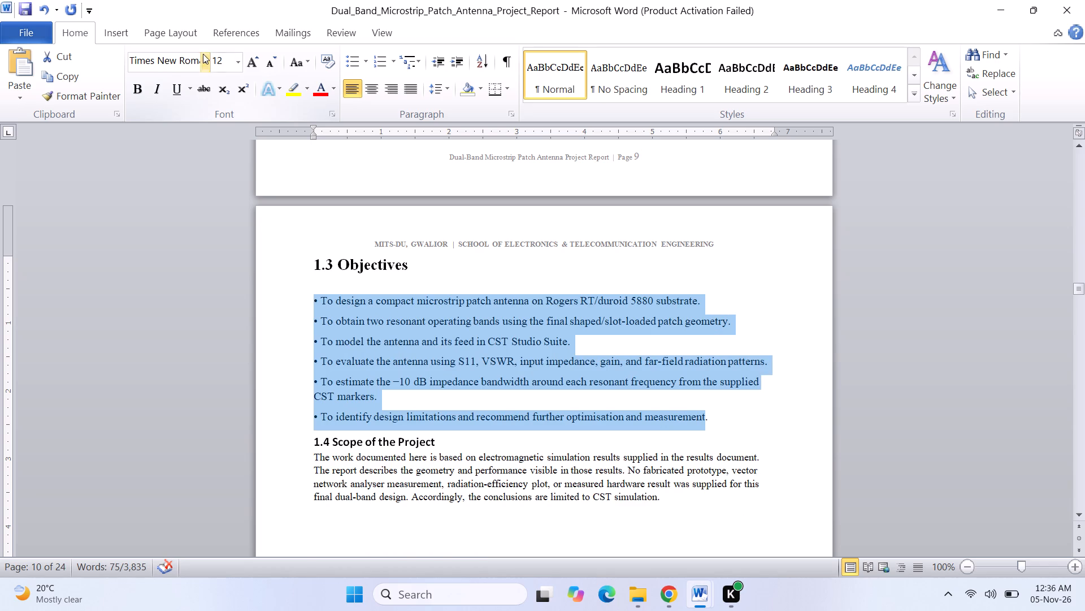
Justify the bullet points under 1.3 Objectives and set their line spacing to 2.0.
{"action": "left_click", "coordinate": [420, 96]}
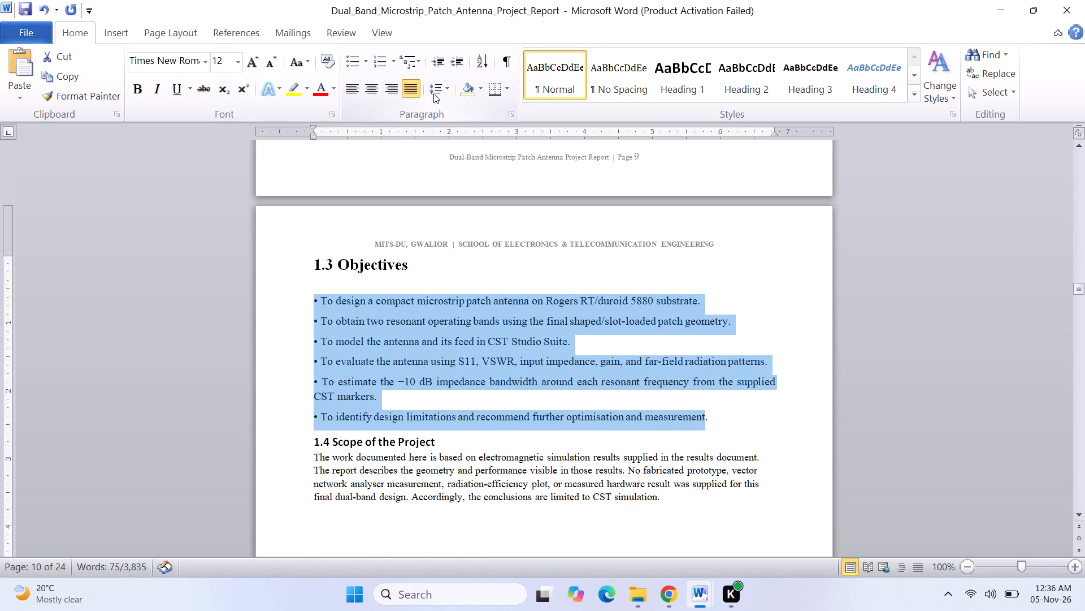
{"action": "left_click", "coordinate": [453, 91]}
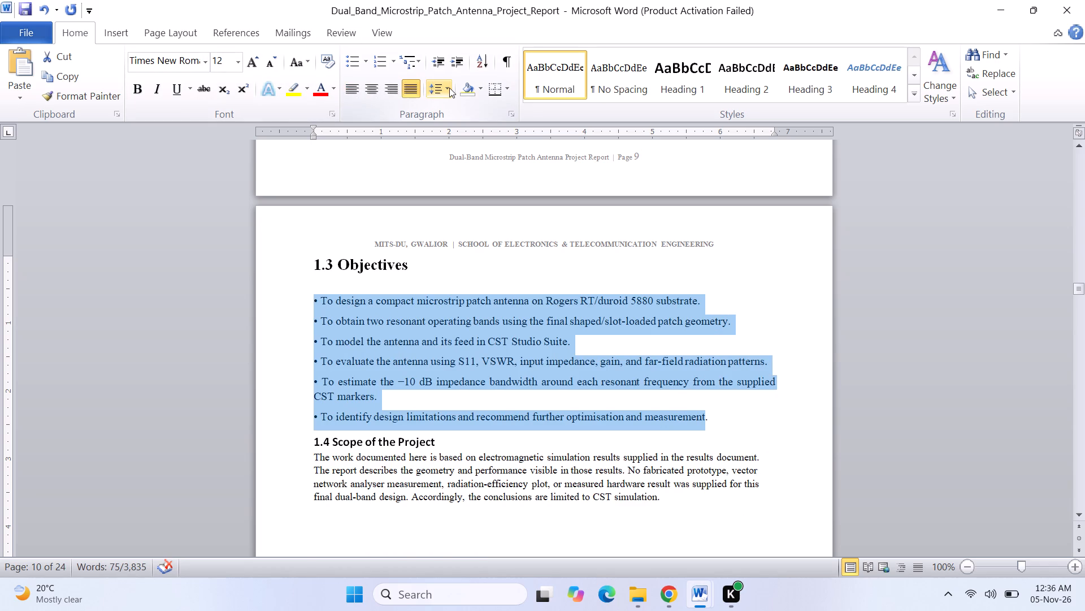
{"action": "left_click", "coordinate": [449, 88]}
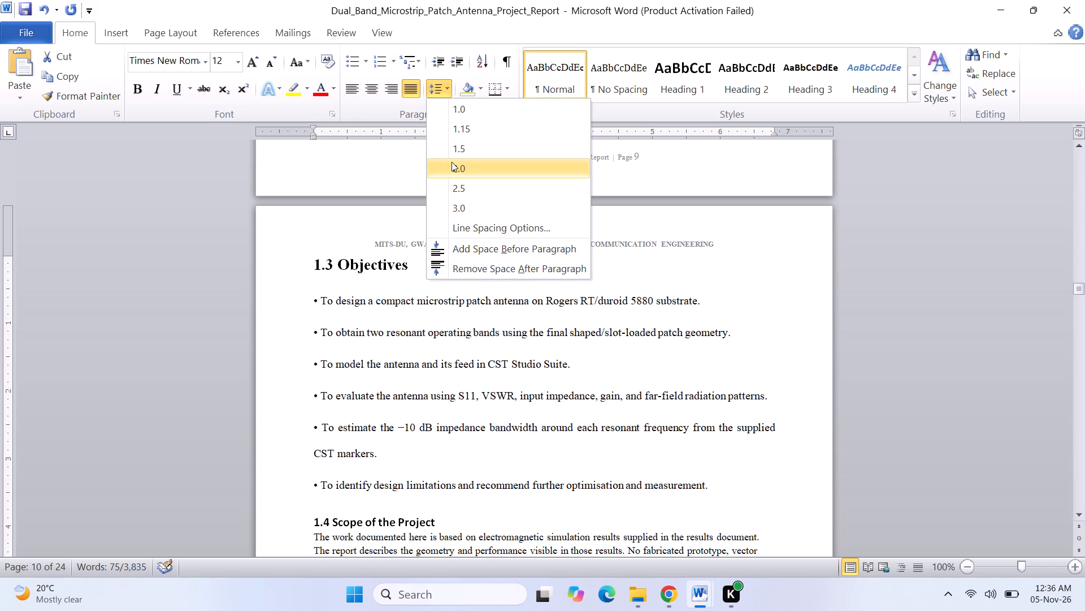
{"action": "left_click", "coordinate": [453, 164]}
{"action": "left_click", "coordinate": [901, 355]}
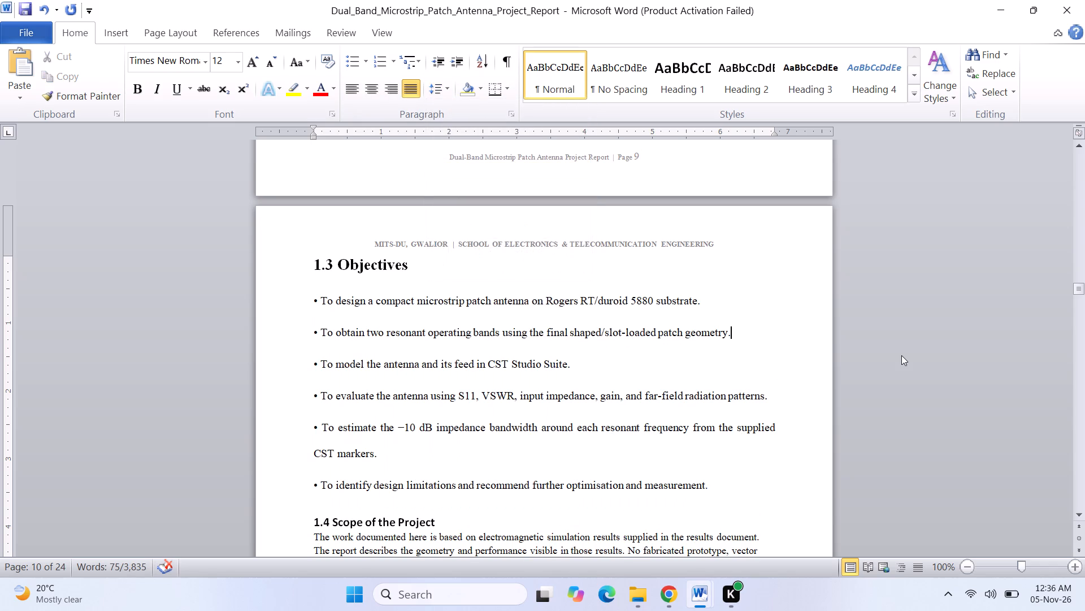
Try the other paragraph alignments on the bullet points under 1.3 Objectives, ending with left alignment.
{"action": "left_click", "coordinate": [408, 84]}
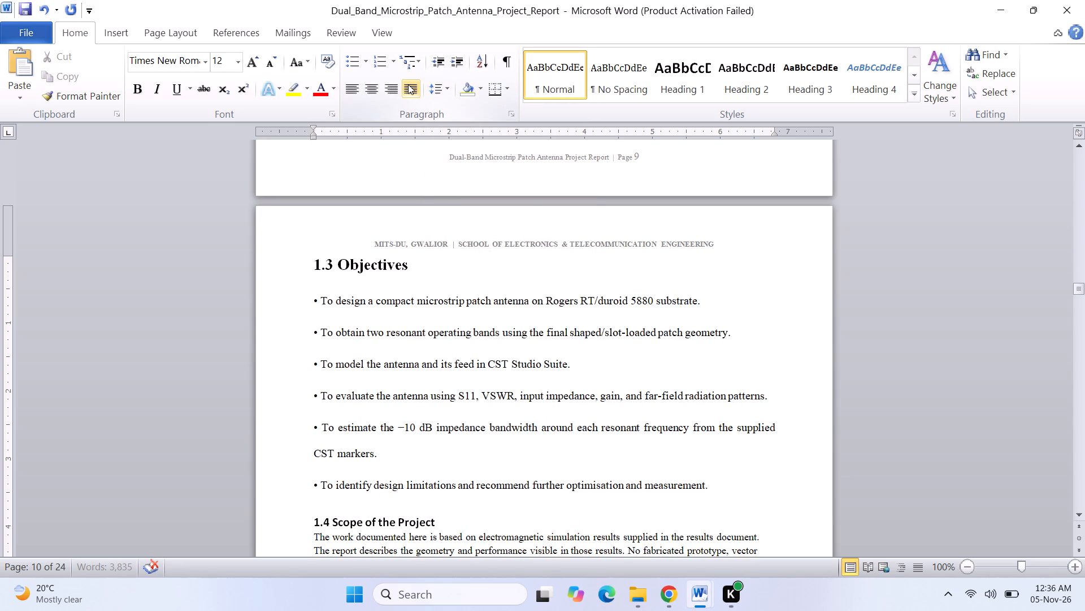
{"action": "left_click_drag", "start_coordinate": [310, 294], "coordinate": [802, 522]}
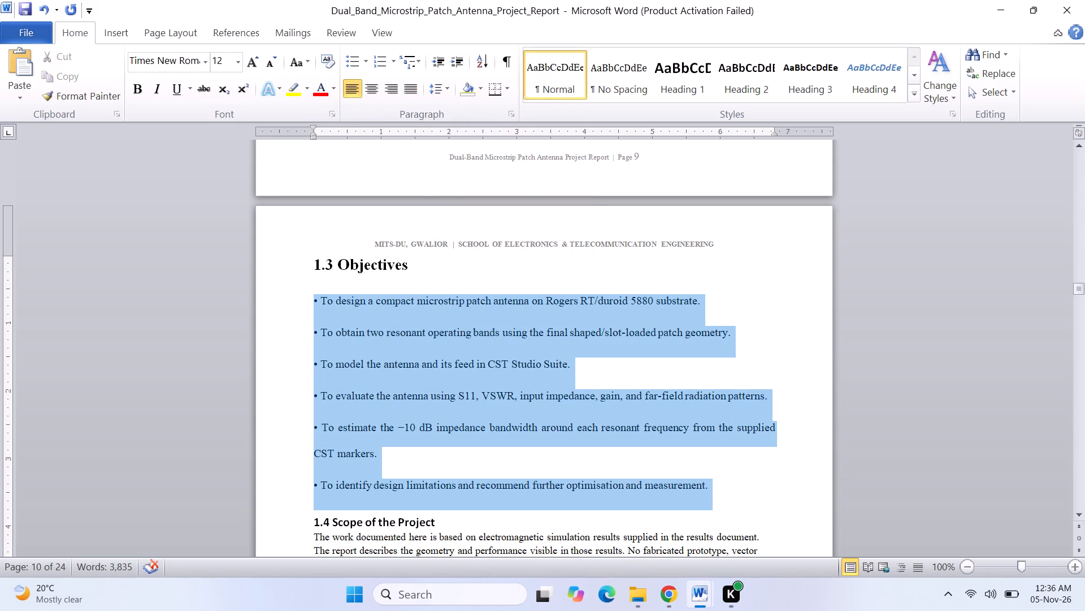
{"action": "left_click_drag", "start_coordinate": [802, 522], "coordinate": [735, 483]}
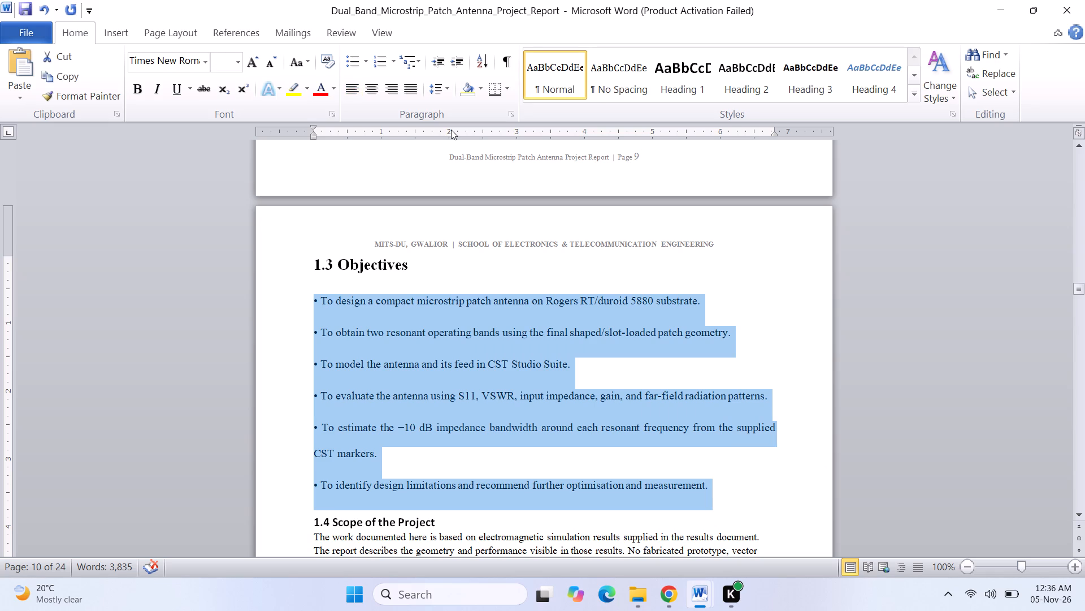
{"action": "left_click", "coordinate": [416, 91]}
{"action": "triple_click", "coordinate": [416, 91]}
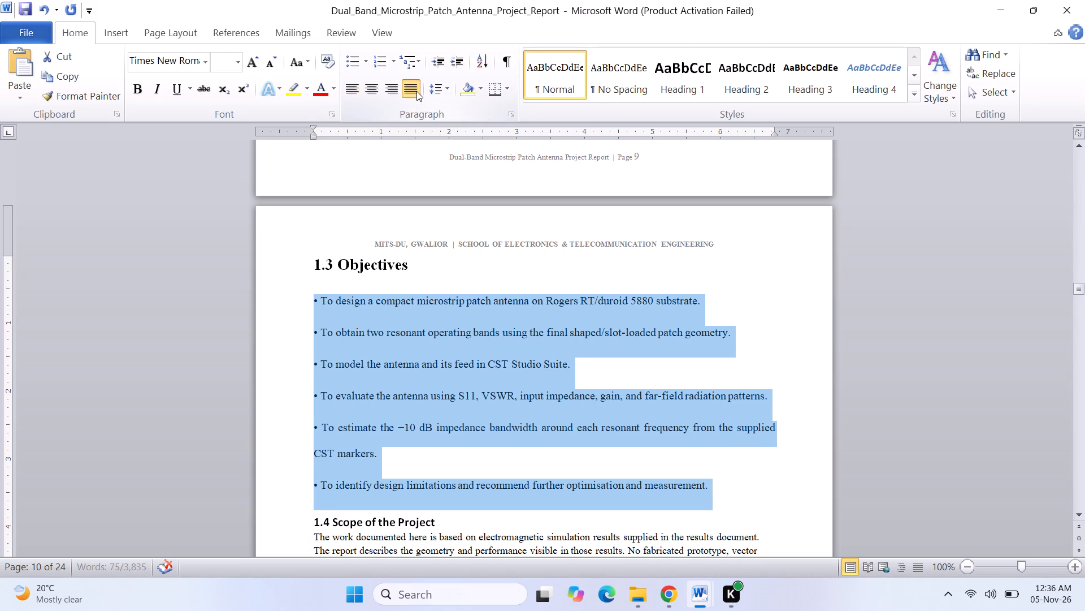
{"action": "left_click", "coordinate": [391, 89]}
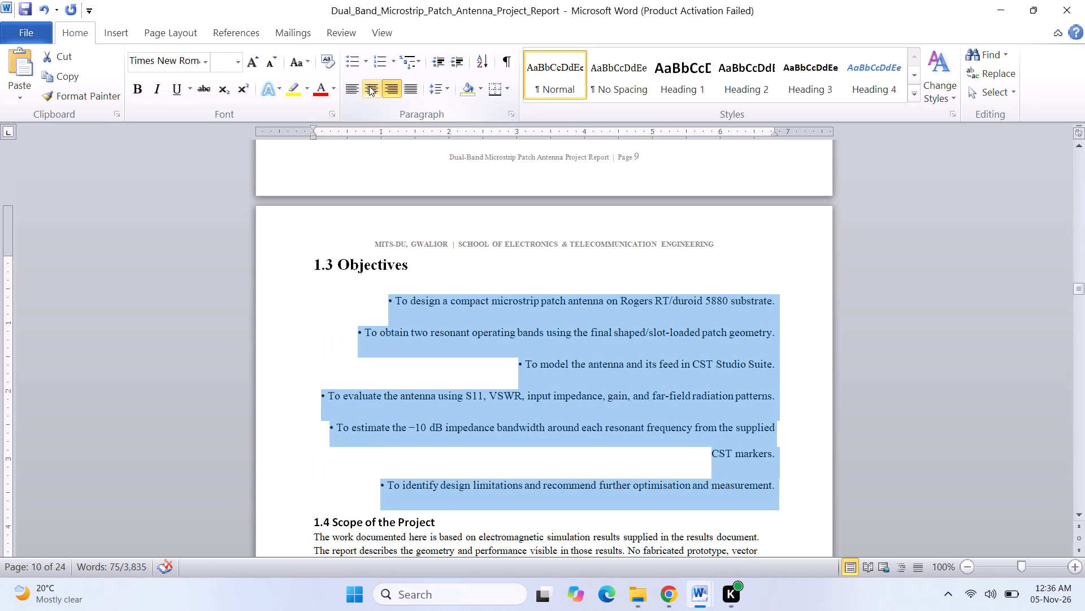
{"action": "left_click", "coordinate": [369, 86]}
{"action": "left_click", "coordinate": [348, 86]}
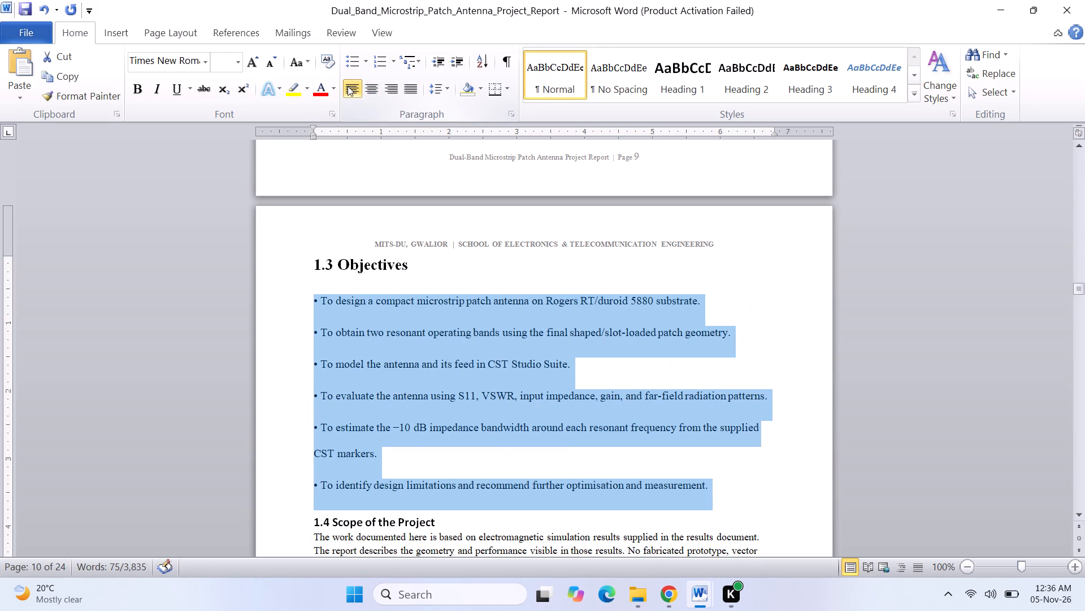
{"action": "left_click", "coordinate": [836, 272]}
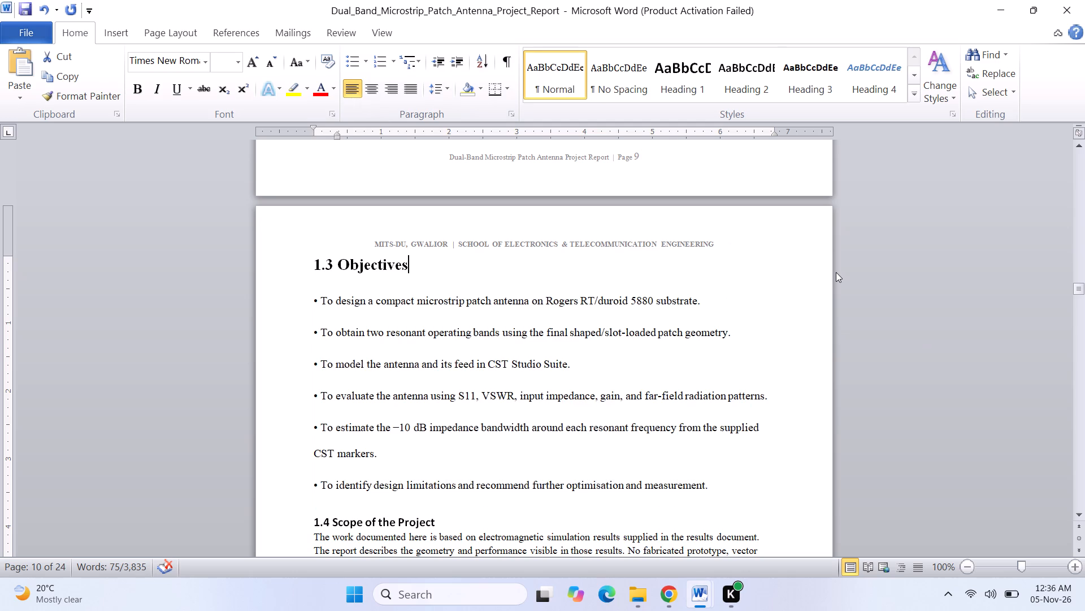
Format the 1.4 Scope of the Project heading as 17 pt Times New Roman.
{"action": "scroll", "coordinate": [836, 272], "scroll_direction": "down", "scroll_amount": 7}
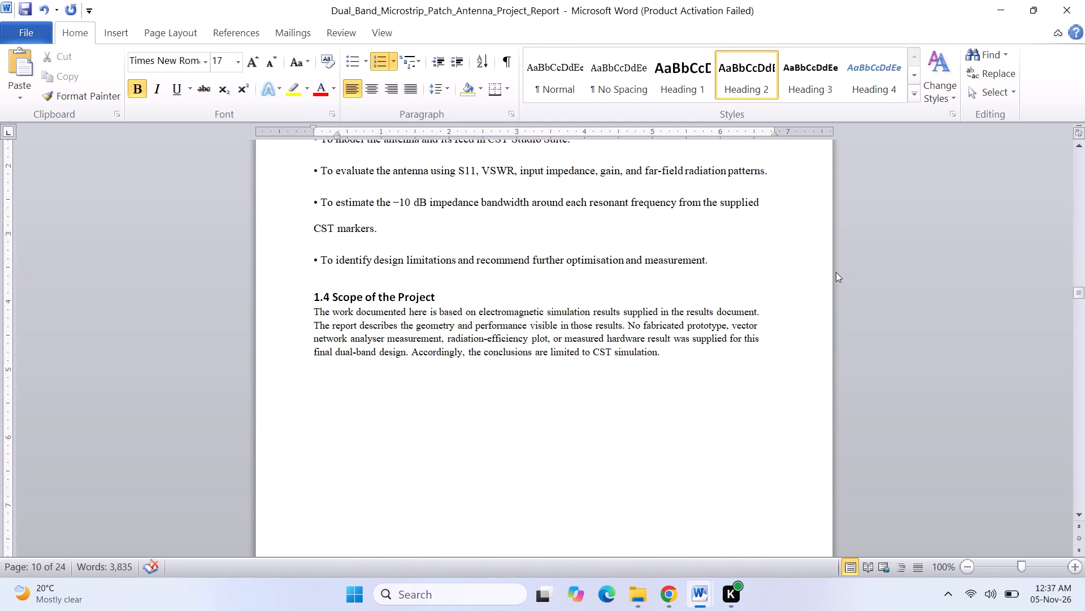
{"action": "left_click_drag", "start_coordinate": [316, 298], "coordinate": [465, 265]}
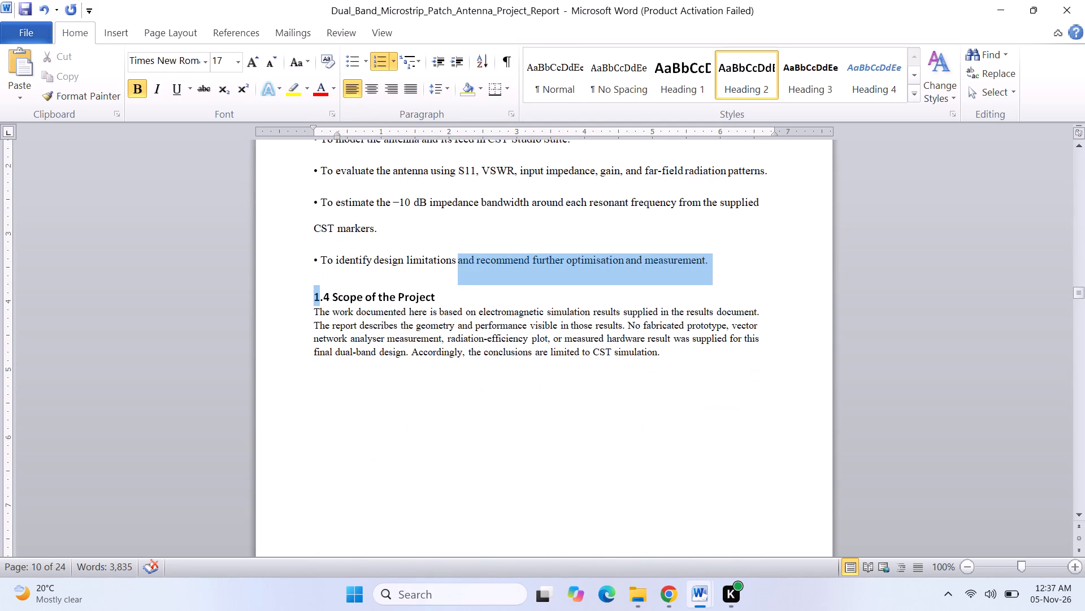
{"action": "left_click_drag", "start_coordinate": [465, 265], "coordinate": [446, 295]}
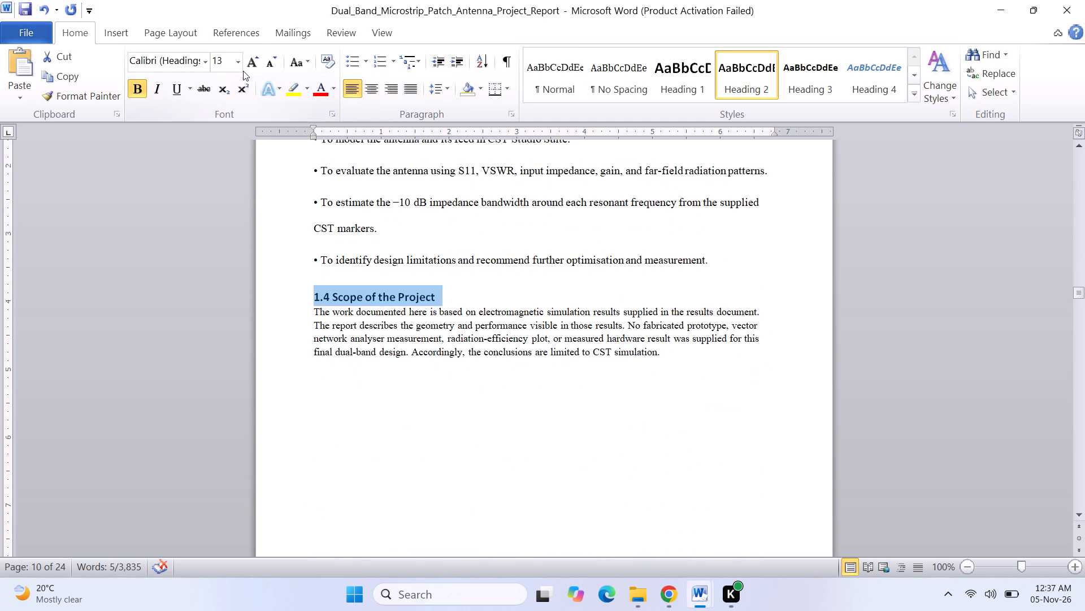
{"action": "left_click", "coordinate": [239, 66]}
{"action": "left_click", "coordinate": [227, 61]}
{"action": "key", "text": "BackSpace"}
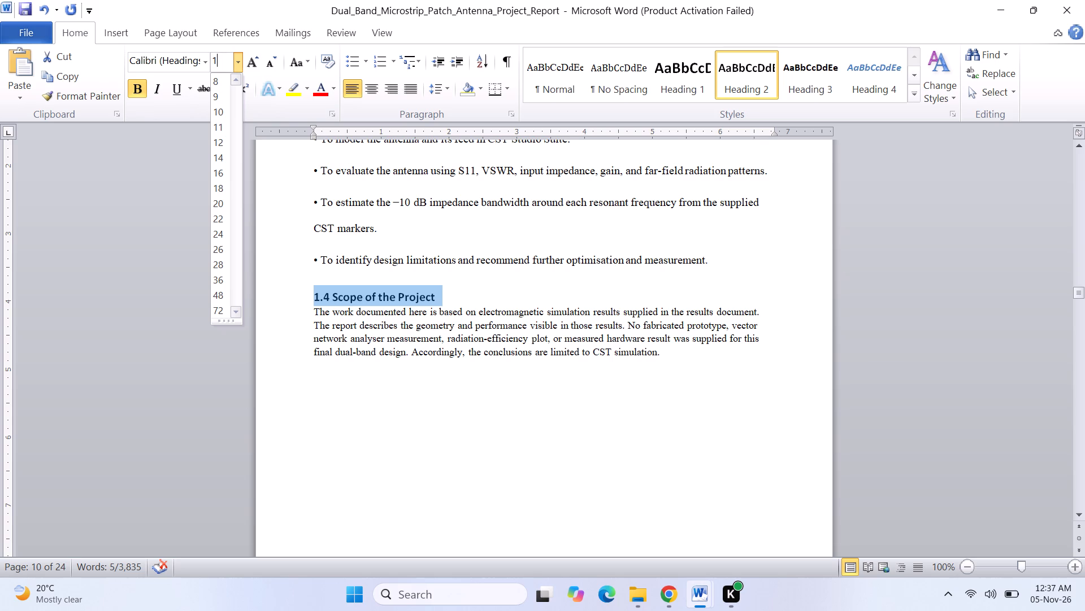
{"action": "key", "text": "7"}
{"action": "key", "text": "Return"}
{"action": "left_click", "coordinate": [205, 64]}
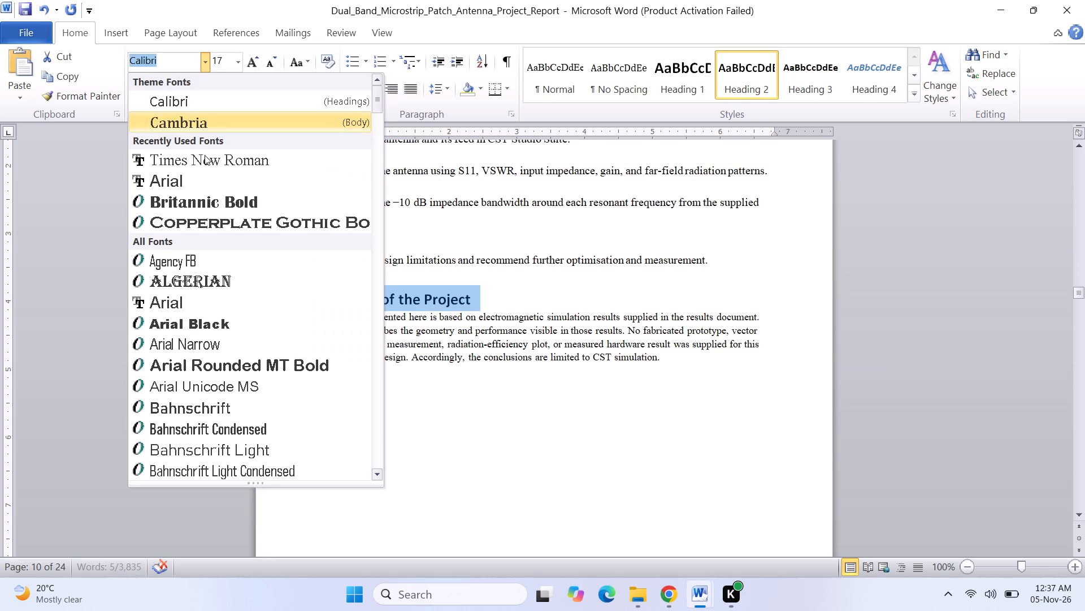
{"action": "left_click", "coordinate": [203, 165]}
Insert an unnumbered blank line between the 1.4 Scope of the Project heading and its paragraph.
{"action": "left_click", "coordinate": [474, 302]}
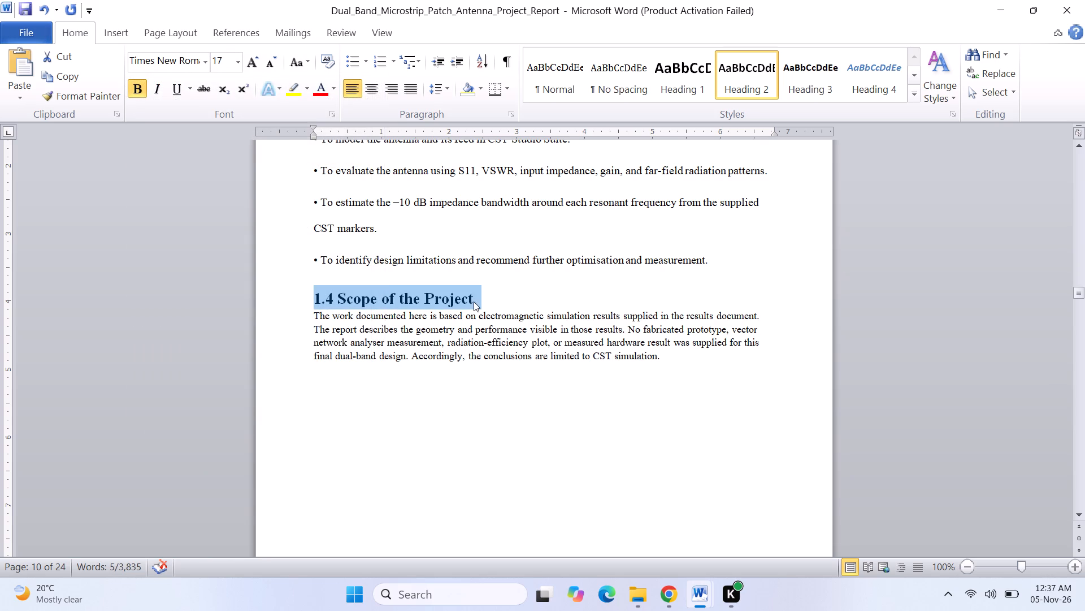
{"action": "key", "text": "Return"}
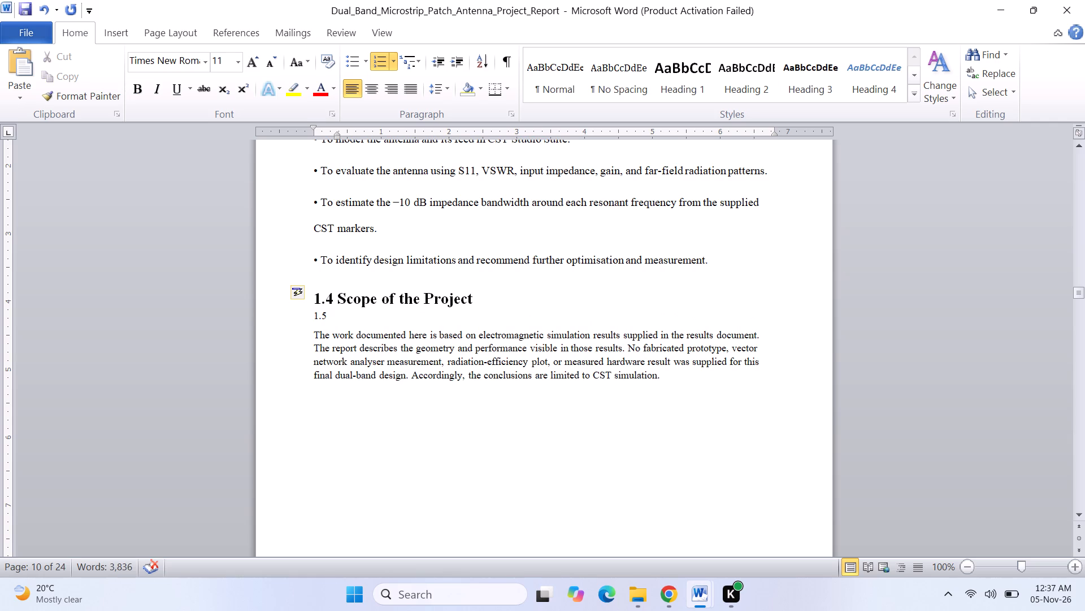
{"action": "key", "text": "BackSpace"}
Set the paragraph under 1.4 Scope of the Project to 12 pt with 2.0 line spacing.
{"action": "left_click_drag", "start_coordinate": [315, 334], "coordinate": [731, 418]}
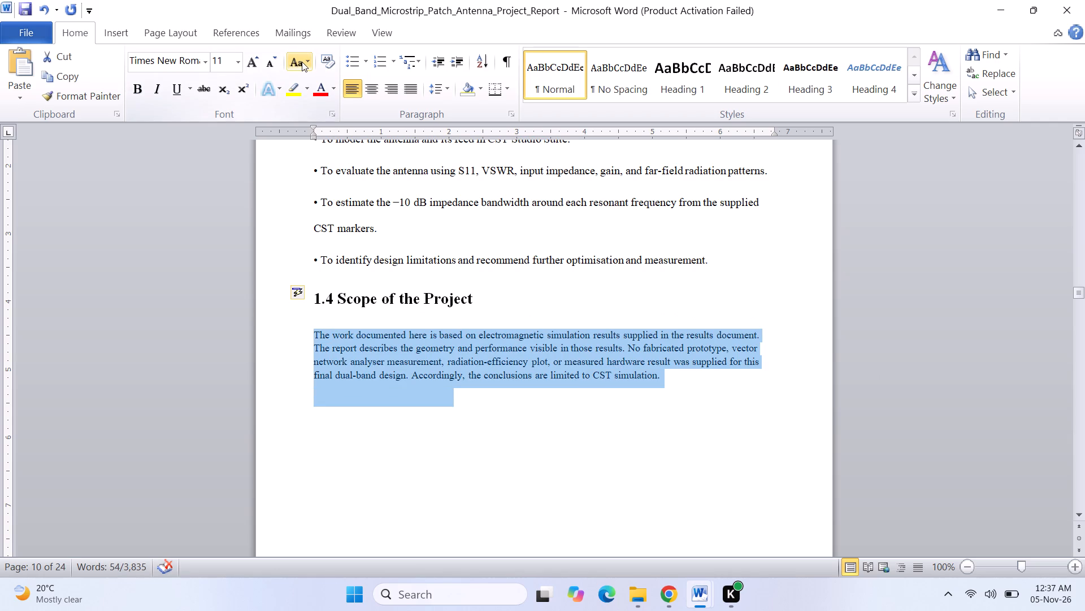
{"action": "left_click", "coordinate": [242, 59]}
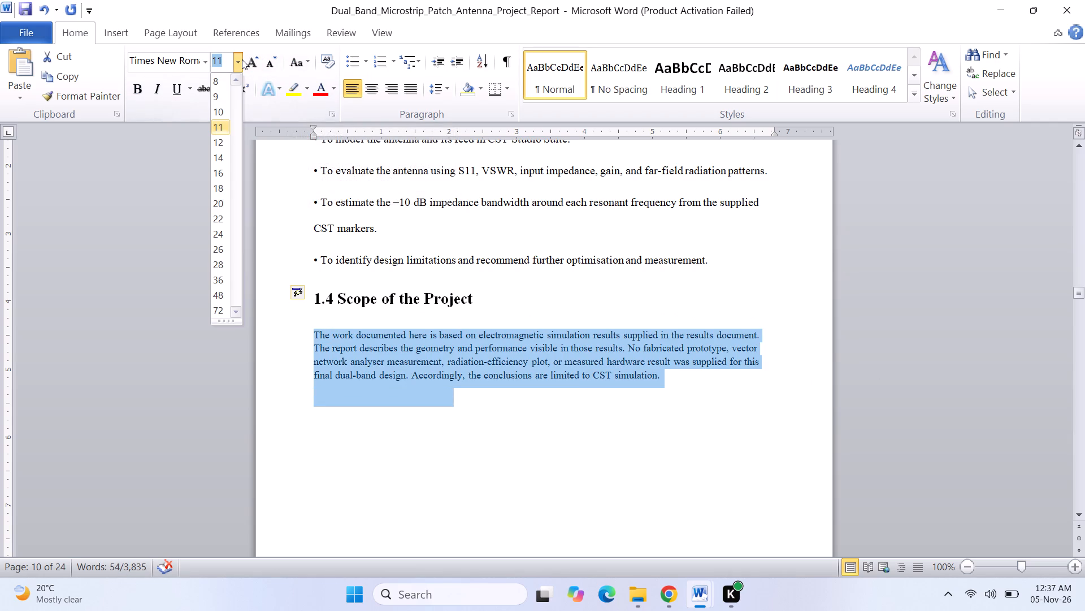
{"action": "left_click", "coordinate": [219, 141]}
{"action": "left_click", "coordinate": [449, 91]}
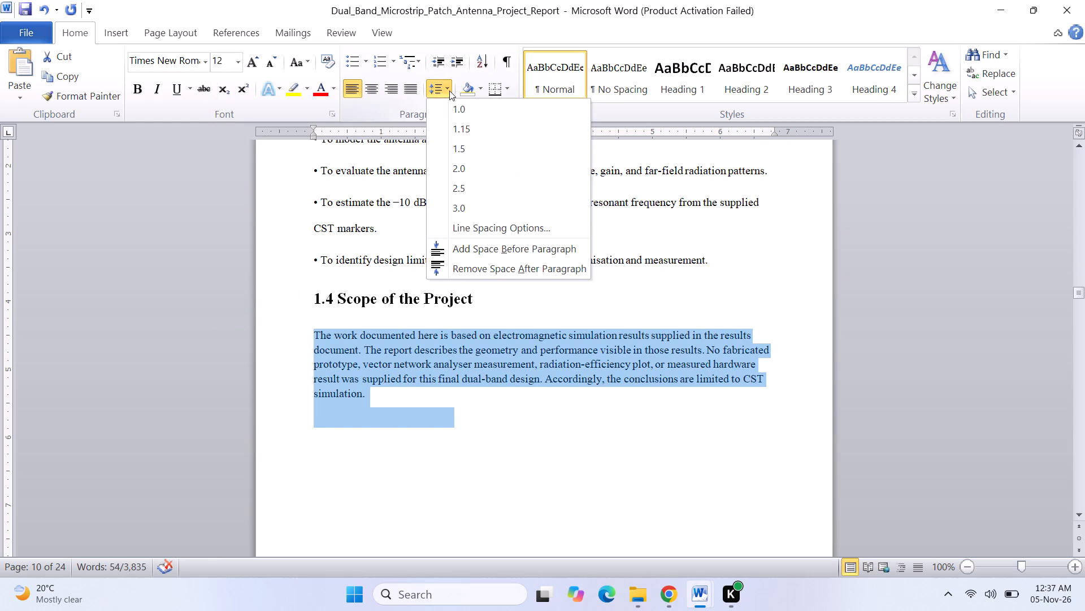
{"action": "left_click", "coordinate": [468, 165]}
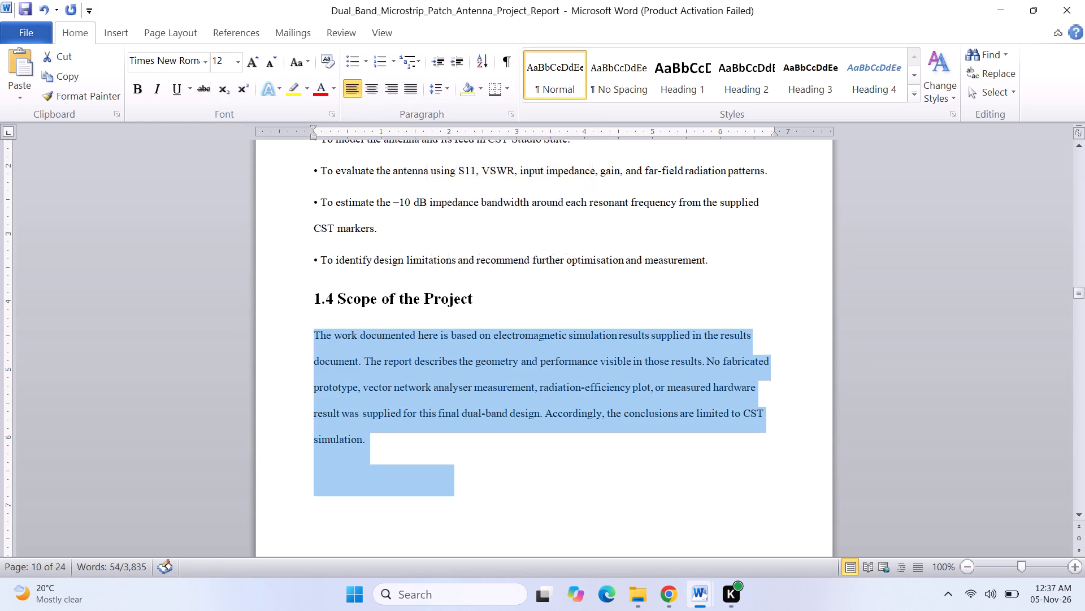
Review the reformatted Chapter 1 pages from the chapter heading through to the start of Chapter 2.
{"action": "scroll", "coordinate": [663, 313], "scroll_direction": "down", "scroll_amount": 14}
{"action": "scroll", "coordinate": [663, 313], "scroll_direction": "up", "scroll_amount": 20}
{"action": "scroll", "coordinate": [663, 313], "scroll_direction": "up", "scroll_amount": 4}
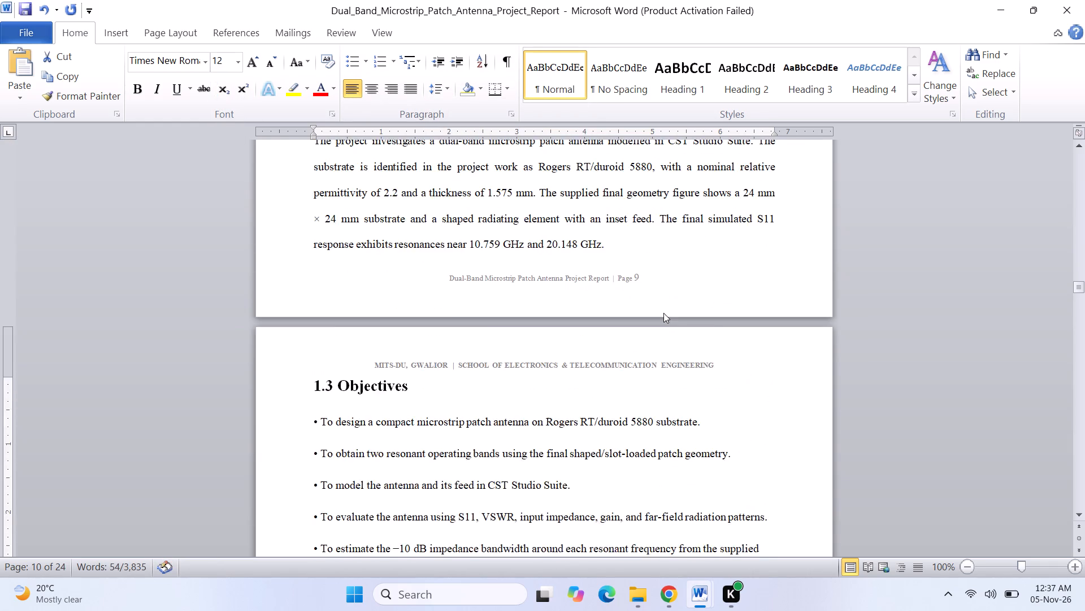
{"action": "scroll", "coordinate": [663, 313], "scroll_direction": "up", "scroll_amount": 12}
{"action": "scroll", "coordinate": [663, 313], "scroll_direction": "up", "scroll_amount": 20}
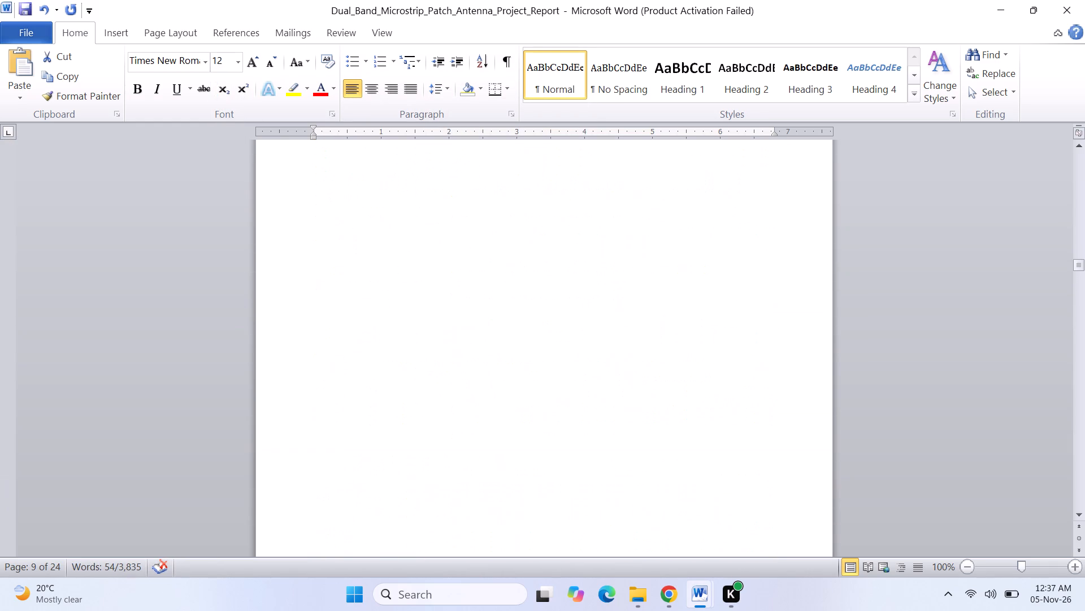
{"action": "scroll", "coordinate": [663, 313], "scroll_direction": "up", "scroll_amount": 20}
{"action": "scroll", "coordinate": [663, 313], "scroll_direction": "down", "scroll_amount": 20}
{"action": "scroll", "coordinate": [663, 313], "scroll_direction": "down", "scroll_amount": 12}
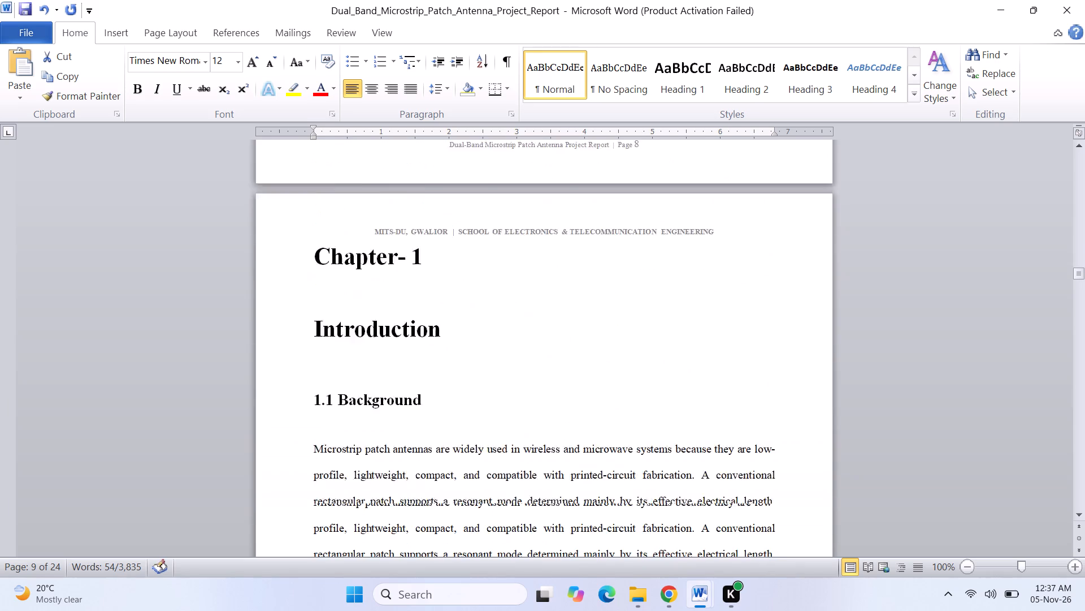
{"action": "scroll", "coordinate": [663, 313], "scroll_direction": "down", "scroll_amount": 20}
{"action": "scroll", "coordinate": [663, 313], "scroll_direction": "down", "scroll_amount": 20}
{"action": "scroll", "coordinate": [663, 313], "scroll_direction": "down", "scroll_amount": 6}
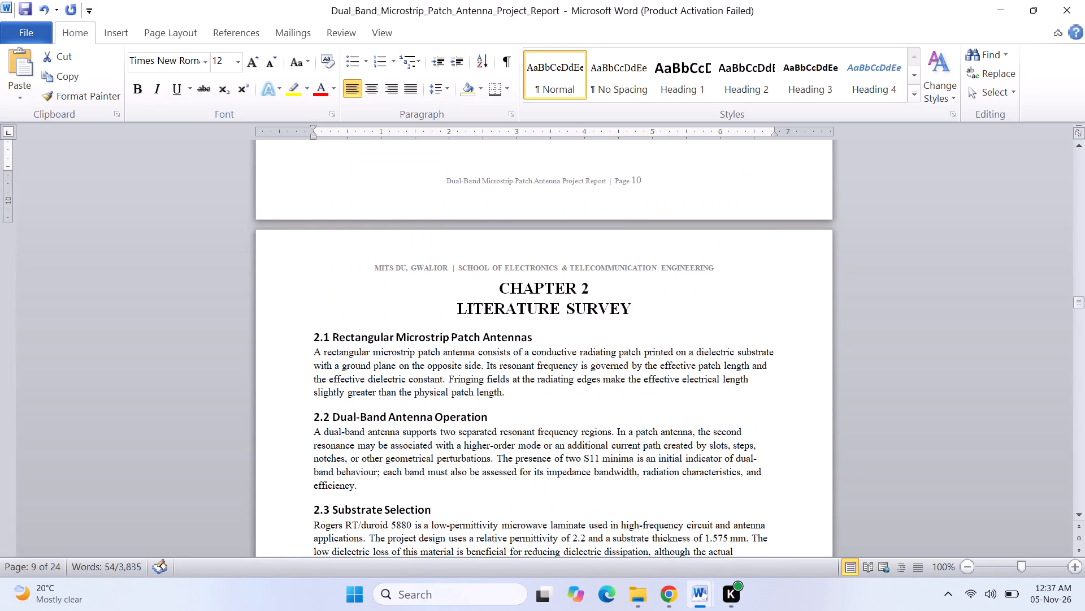
{"action": "scroll", "coordinate": [663, 313], "scroll_direction": "down", "scroll_amount": 2}
Check the font size of the Chapter- 1 heading as a reference for the CHAPTER 2 and LITERATURE SURVEY headings.
{"action": "left_click_drag", "start_coordinate": [500, 231], "coordinate": [604, 256]}
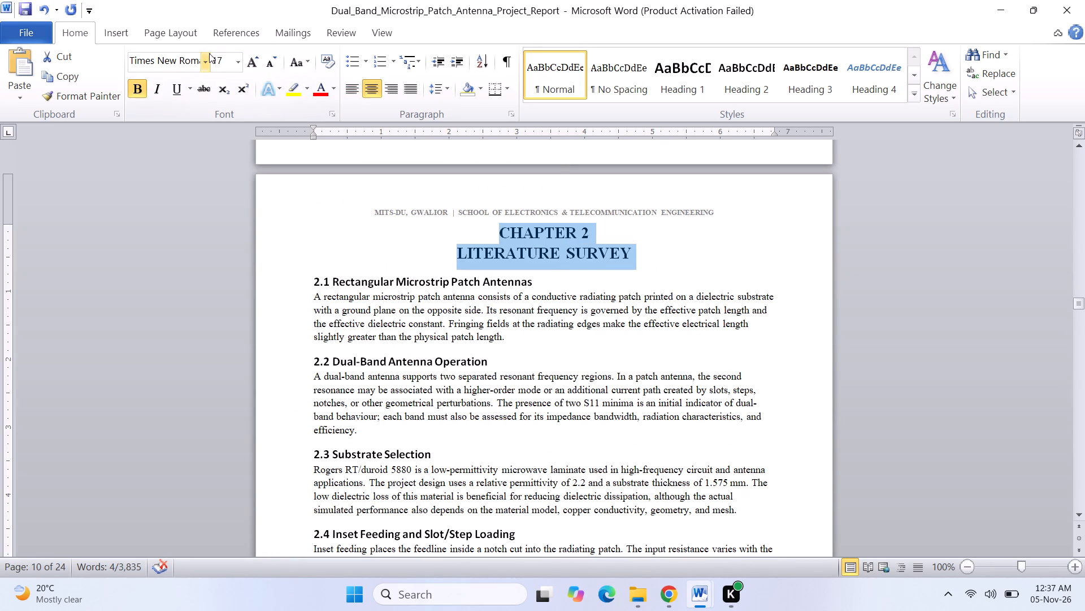
{"action": "scroll", "coordinate": [274, 193], "scroll_direction": "up", "scroll_amount": 20}
{"action": "scroll", "coordinate": [274, 193], "scroll_direction": "up", "scroll_amount": 11}
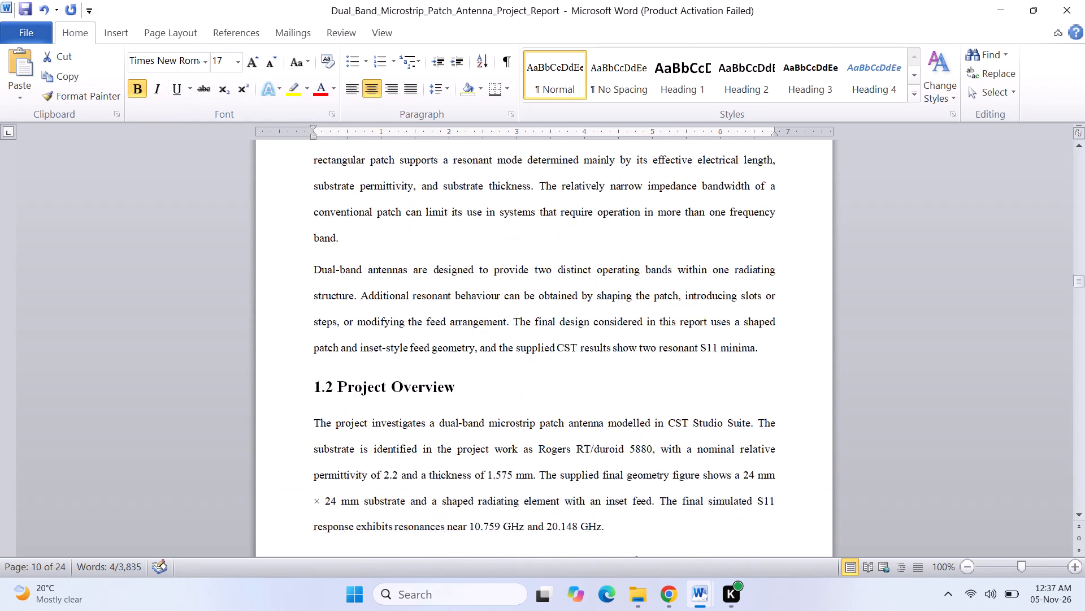
{"action": "scroll", "coordinate": [274, 193], "scroll_direction": "up", "scroll_amount": 15}
{"action": "left_click", "coordinate": [274, 193]}
{"action": "left_click_drag", "start_coordinate": [305, 255], "coordinate": [427, 264]}
{"action": "scroll", "coordinate": [414, 283], "scroll_direction": "down", "scroll_amount": 18}
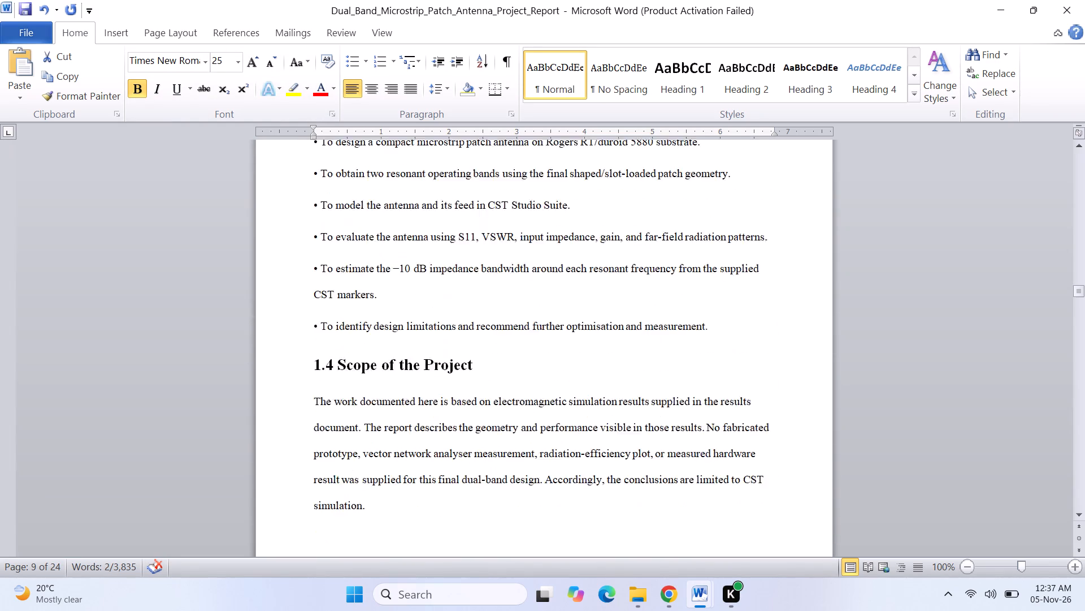
{"action": "scroll", "coordinate": [414, 283], "scroll_direction": "down", "scroll_amount": 20}
{"action": "scroll", "coordinate": [414, 283], "scroll_direction": "down", "scroll_amount": 11}
{"action": "scroll", "coordinate": [414, 283], "scroll_direction": "up", "scroll_amount": 6}
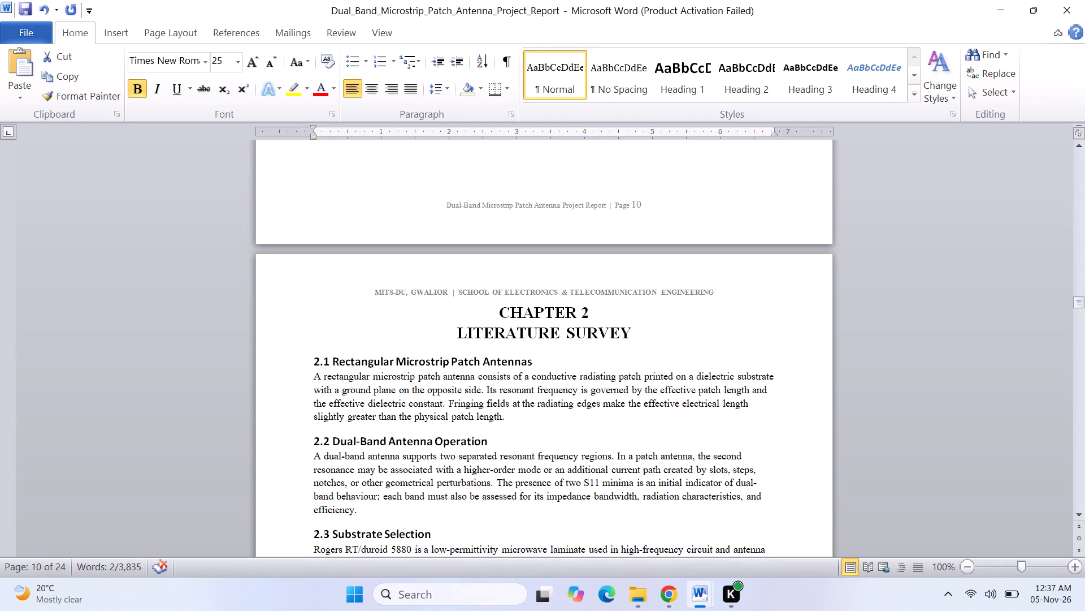
Set the CHAPTER 2 and LITERATURE SURVEY headings to 25 pt.
{"action": "left_click_drag", "start_coordinate": [490, 308], "coordinate": [646, 343]}
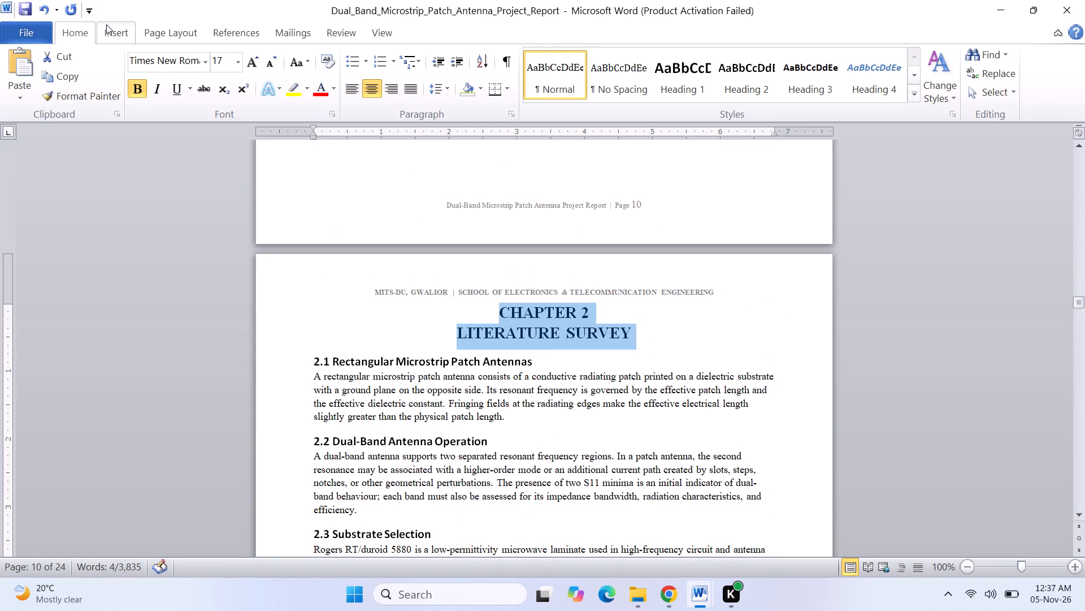
{"action": "left_click", "coordinate": [242, 64]}
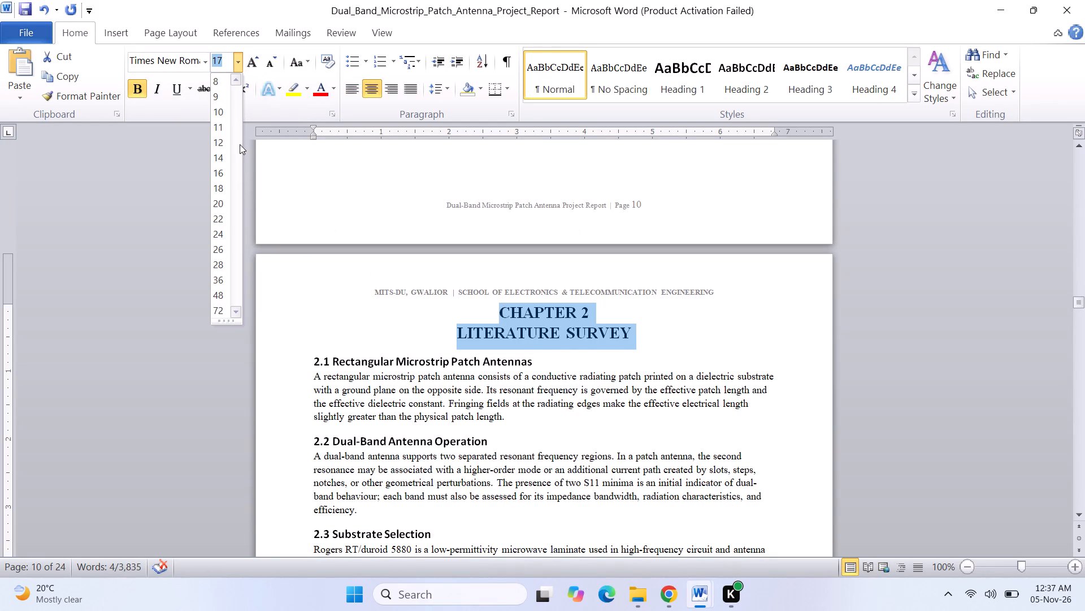
{"action": "left_click", "coordinate": [217, 229]}
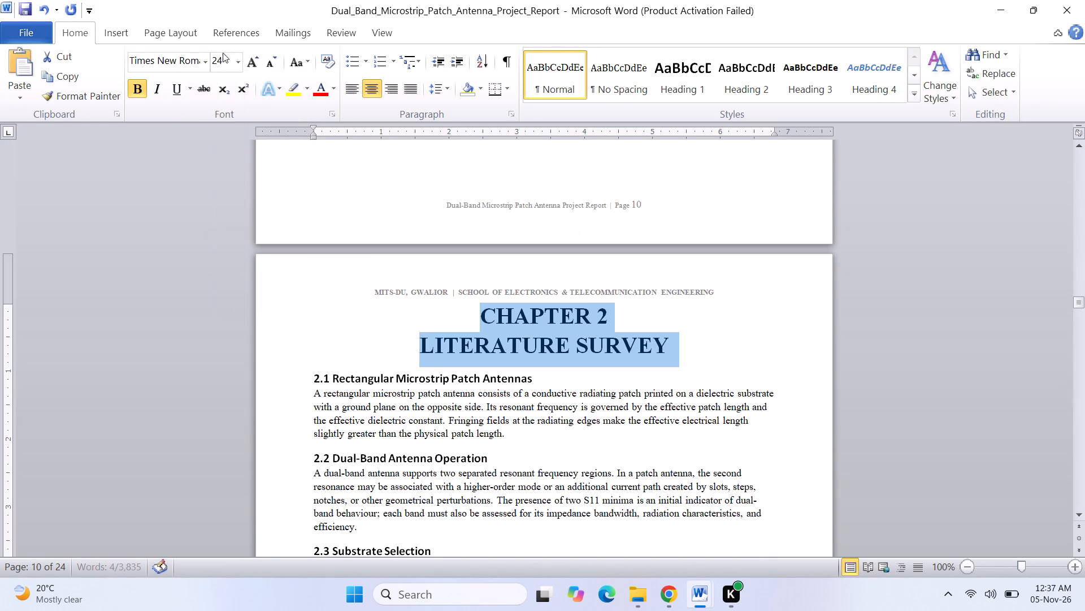
{"action": "left_click", "coordinate": [222, 61]}
{"action": "key", "text": "BackSpace"}
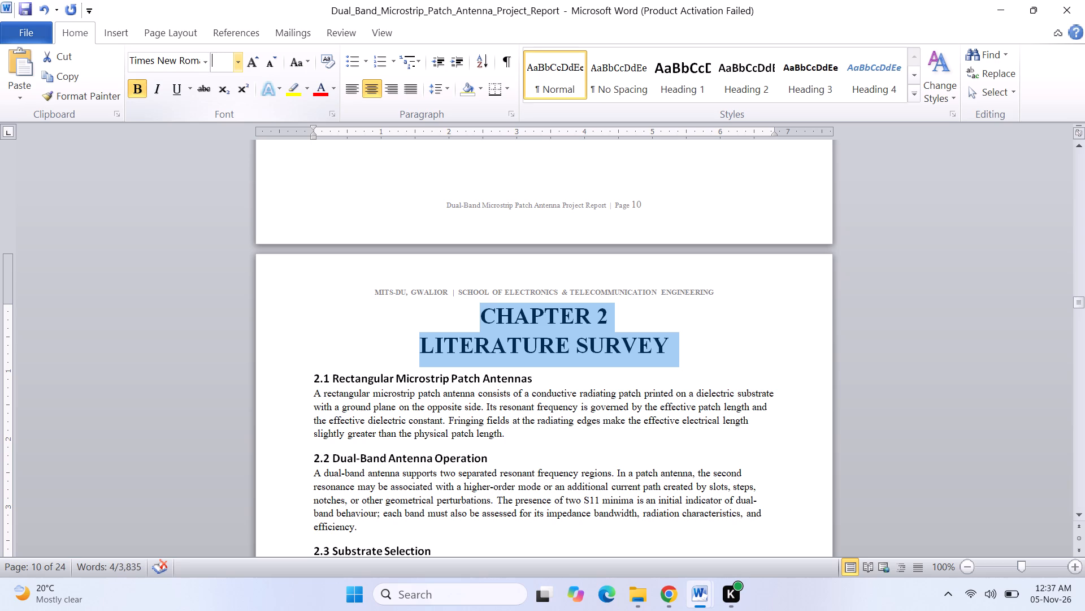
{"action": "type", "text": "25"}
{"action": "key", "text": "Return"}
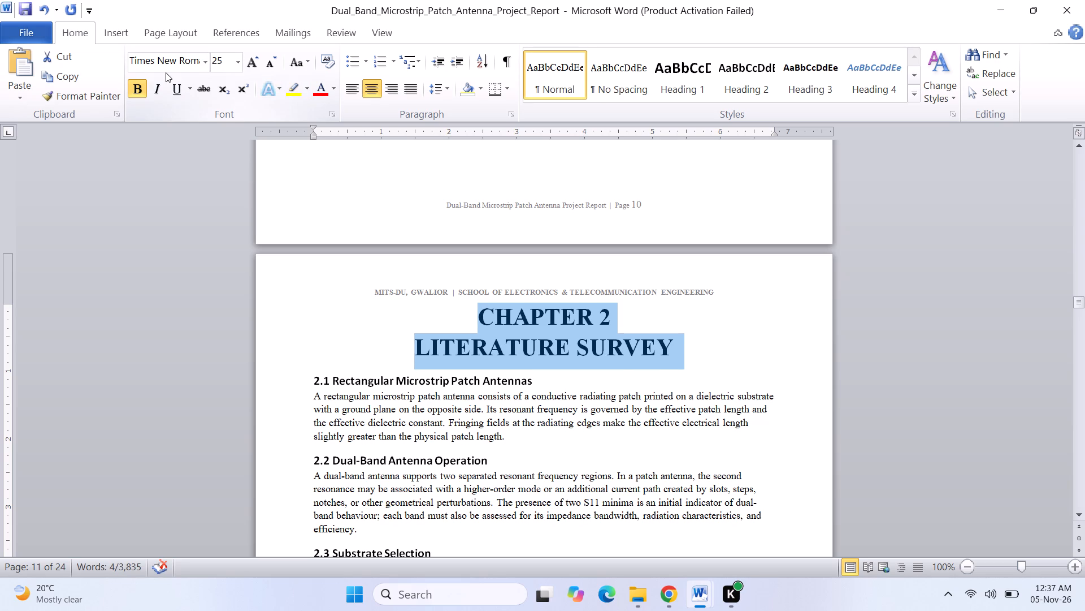
Change the word CHAPTER in the CHAPTER 2 heading to title case so it reads "Chapter 2".
{"action": "left_click", "coordinate": [588, 318]}
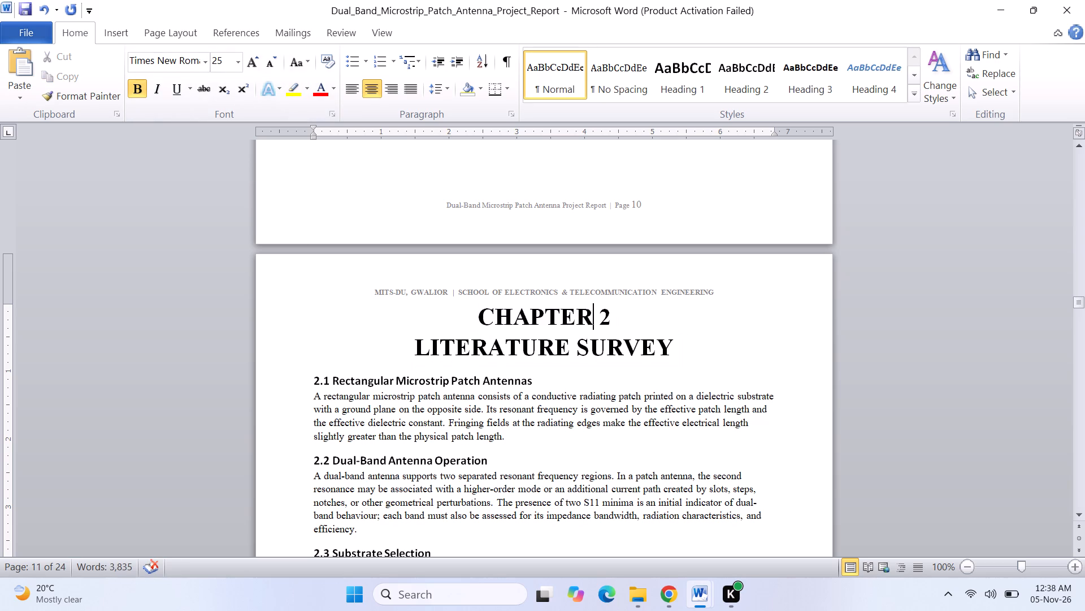
{"action": "key", "text": "BackSpace"}
{"action": "key", "text": "BackSpace"}
{"action": "key", "text": "BackSpace"}
{"action": "key", "text": "BackSpace"}
{"action": "key", "text": "BackSpace"}
{"action": "key", "text": "BackSpace"}
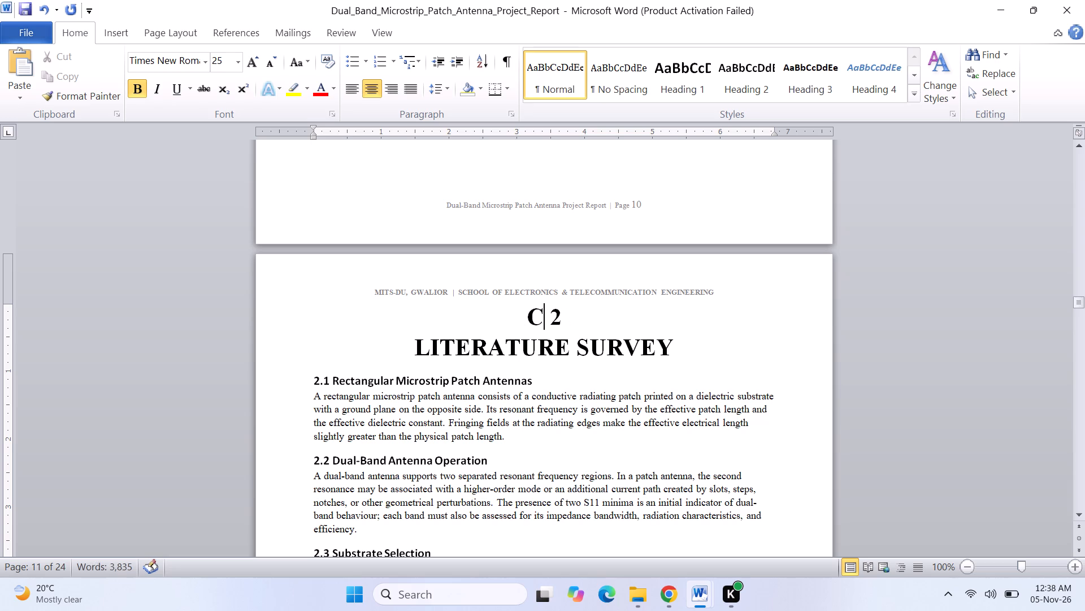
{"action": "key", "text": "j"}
{"action": "key", "text": "BackSpace"}
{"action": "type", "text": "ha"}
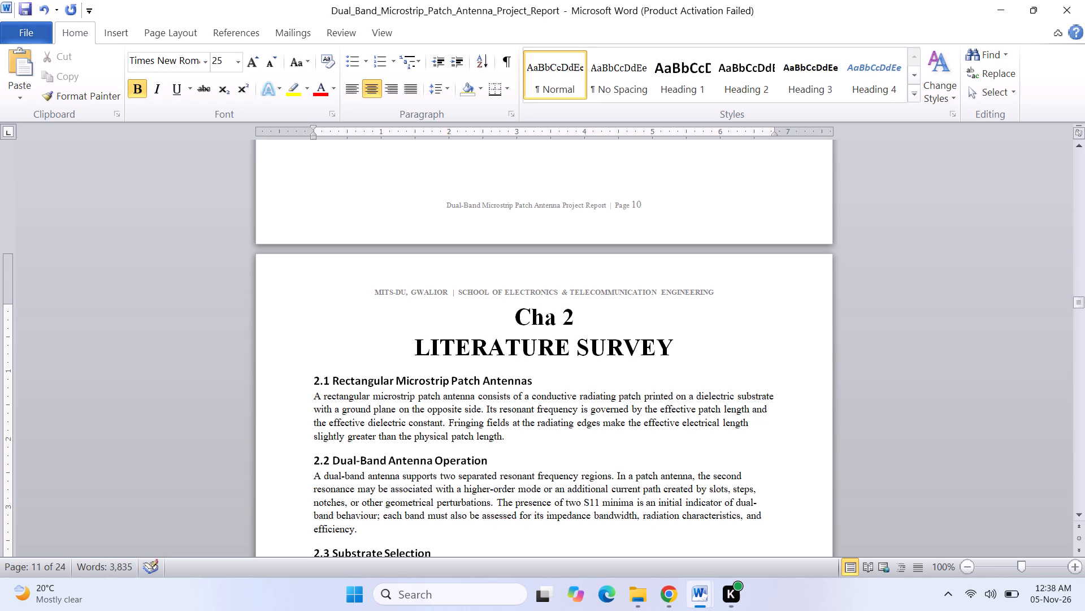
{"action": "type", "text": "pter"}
Retype the LITERATURE SURVEY heading in title case as "Literature Survey".
{"action": "left_click", "coordinate": [675, 350]}
{"action": "key", "text": "BackSpace"}
{"action": "key", "text": "BackSpace"}
{"action": "key", "text": "BackSpace"}
{"action": "key", "text": "BackSpace"}
{"action": "key", "text": "BackSpace"}
{"action": "key", "text": "BackSpace"}
{"action": "key", "text": "BackSpace"}
{"action": "key", "text": "BackSpace"}
{"action": "key", "text": "BackSpace"}
{"action": "key", "text": "BackSpace"}
{"action": "key", "text": "BackSpace"}
{"action": "key", "text": "BackSpace"}
{"action": "key", "text": "BackSpace"}
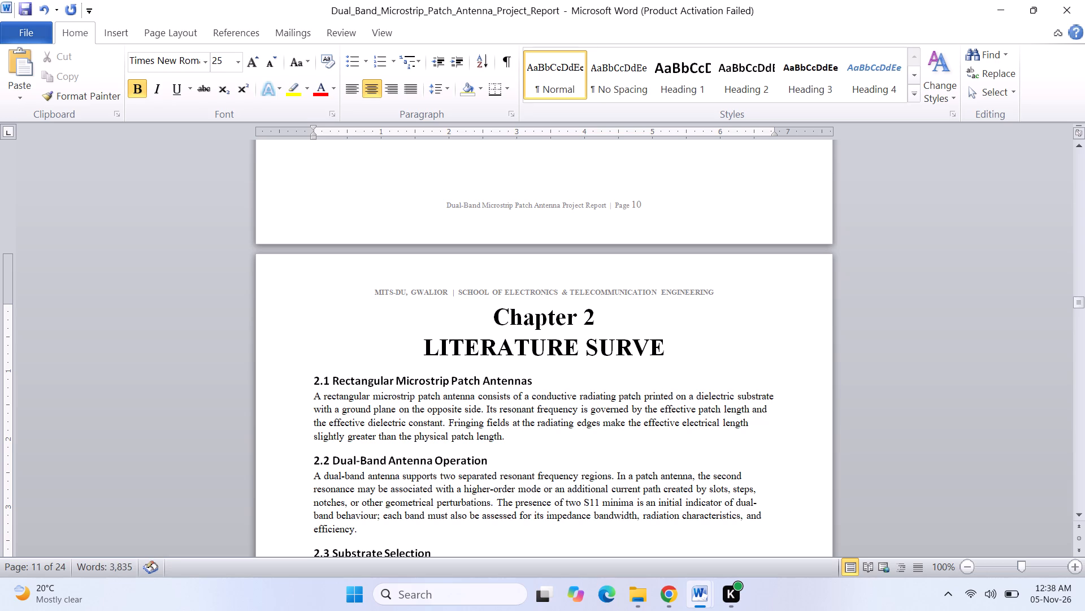
{"action": "key", "text": "BackSpace"}
{"action": "key", "text": "BackSpace"}
{"action": "key", "text": "BackSpace"}
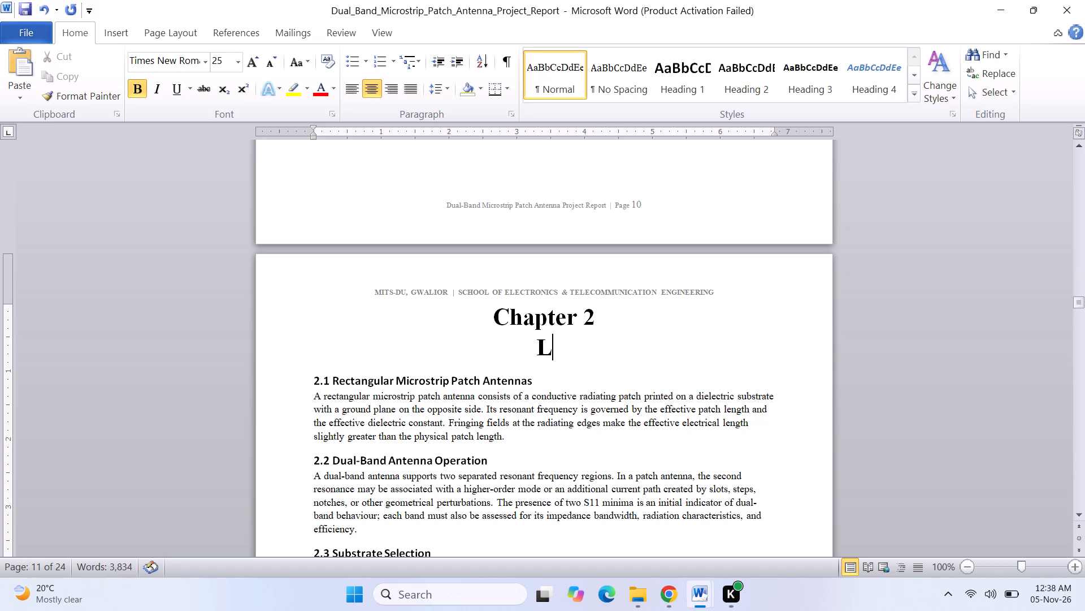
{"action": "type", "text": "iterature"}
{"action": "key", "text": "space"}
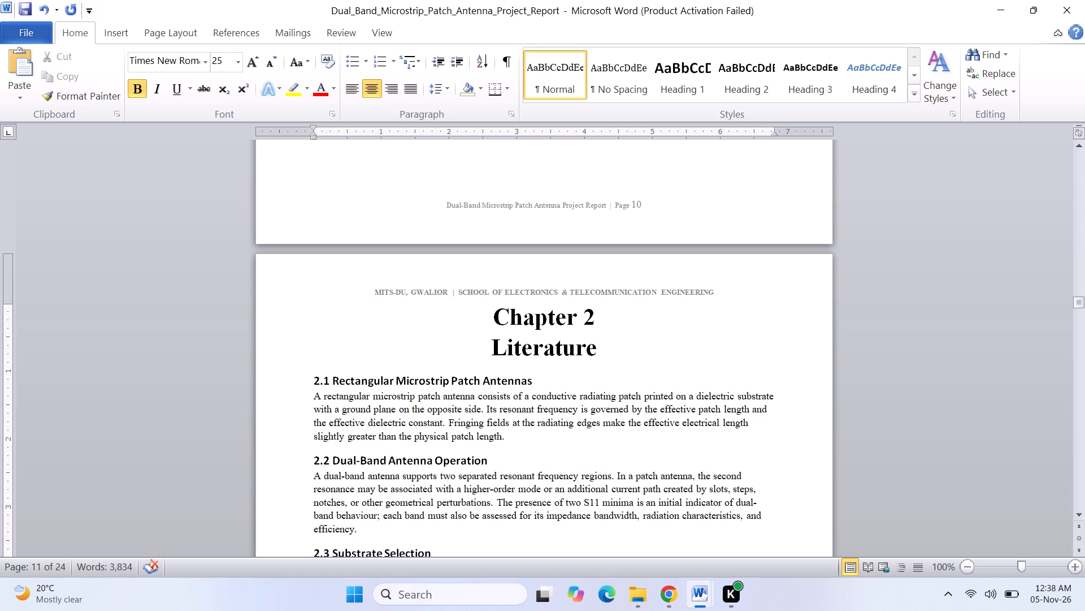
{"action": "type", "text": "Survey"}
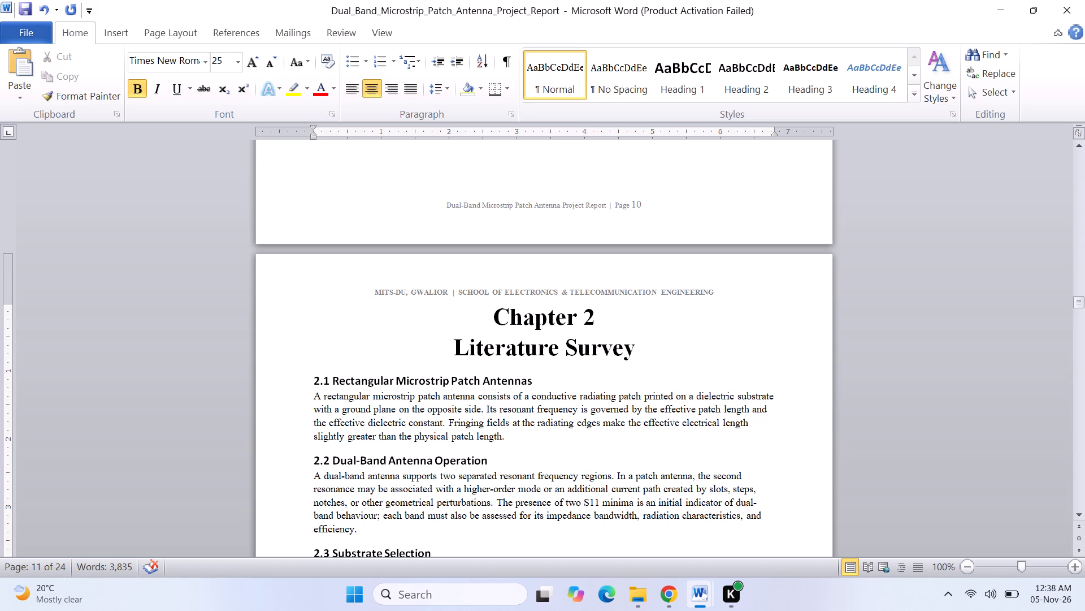
Left-align the Chapter 2 and Literature Survey headings by removing their centring.
{"action": "left_click", "coordinate": [493, 317]}
{"action": "key", "text": "BackSpace"}
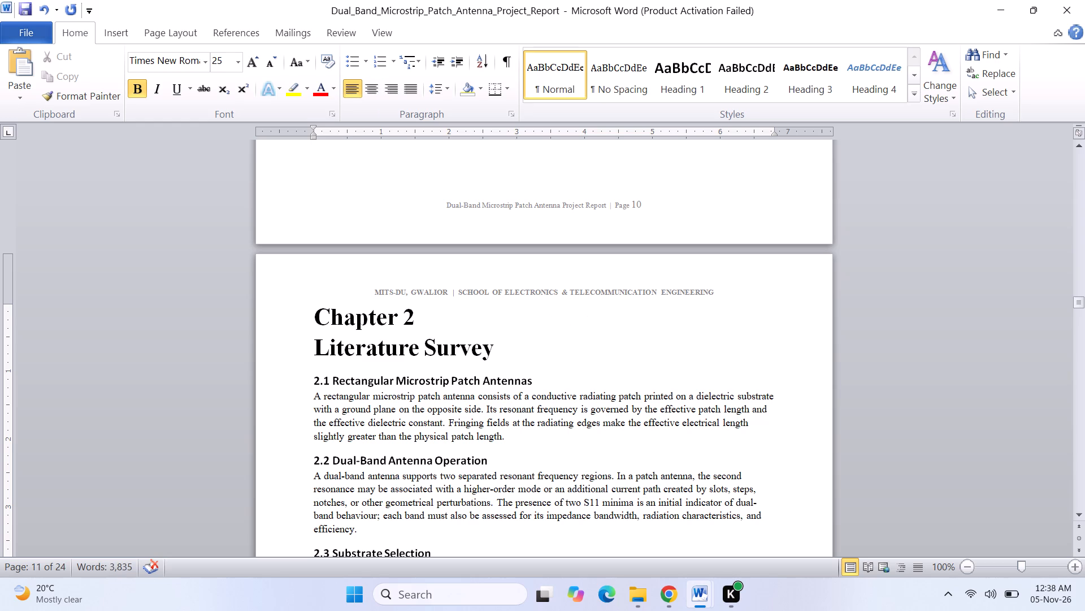
Insert a blank line after the Chapter 2 heading and another after the Literature Survey heading.
{"action": "left_click", "coordinate": [446, 321]}
{"action": "key", "text": "Return"}
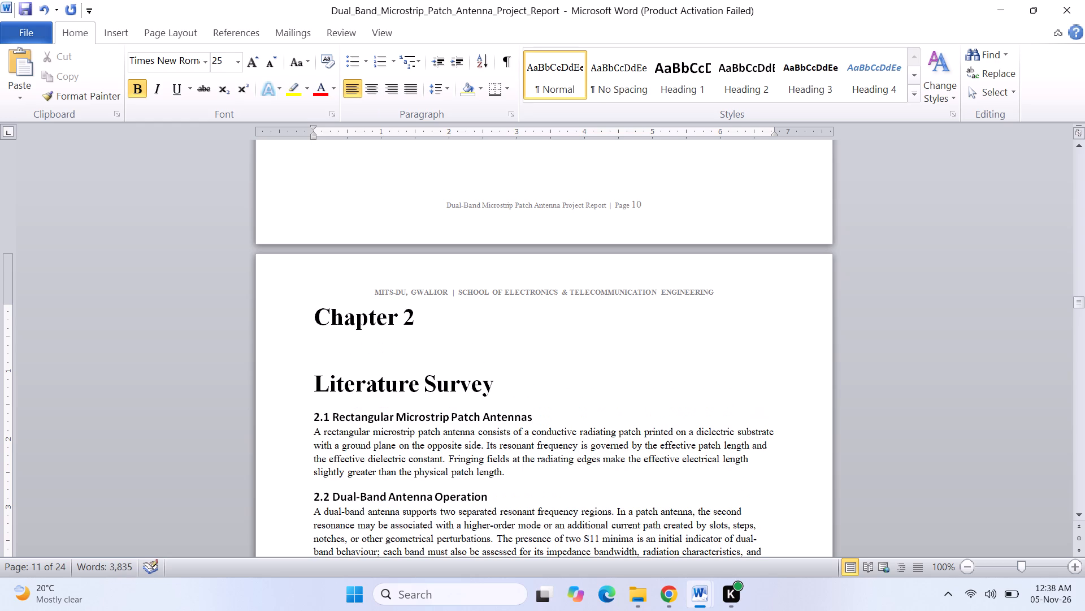
{"action": "left_click", "coordinate": [504, 383]}
{"action": "key", "text": "Return"}
Format the 2.1 Rectangular Microstrip Patch Antennas heading as 17 pt Times New Roman.
{"action": "scroll", "coordinate": [504, 383], "scroll_direction": "up", "scroll_amount": 7}
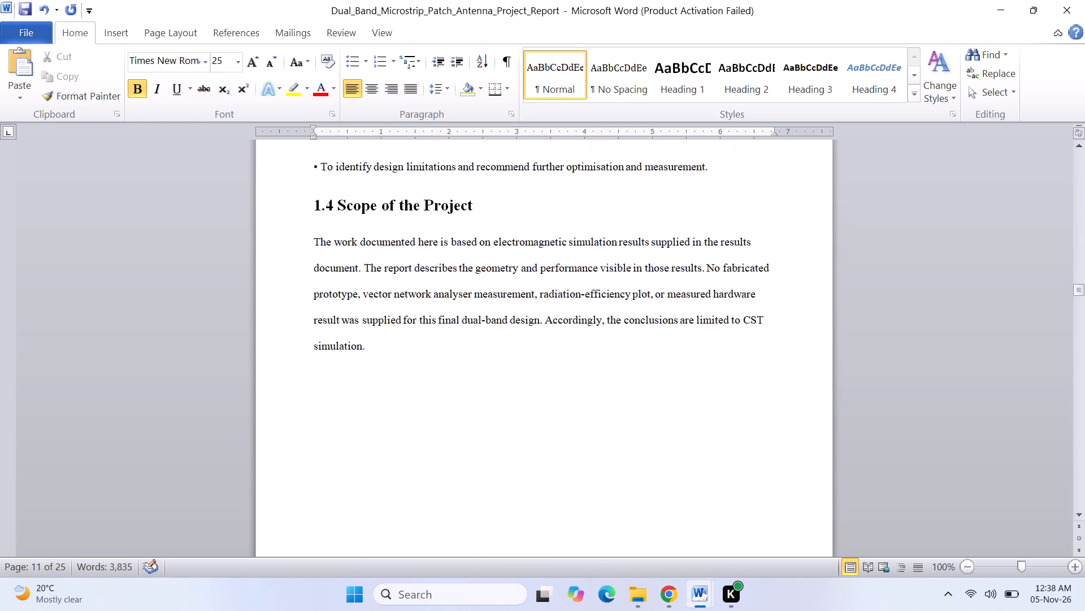
{"action": "scroll", "coordinate": [504, 383], "scroll_direction": "up", "scroll_amount": 20}
{"action": "scroll", "coordinate": [504, 383], "scroll_direction": "up", "scroll_amount": 19}
{"action": "scroll", "coordinate": [504, 383], "scroll_direction": "down", "scroll_amount": 10}
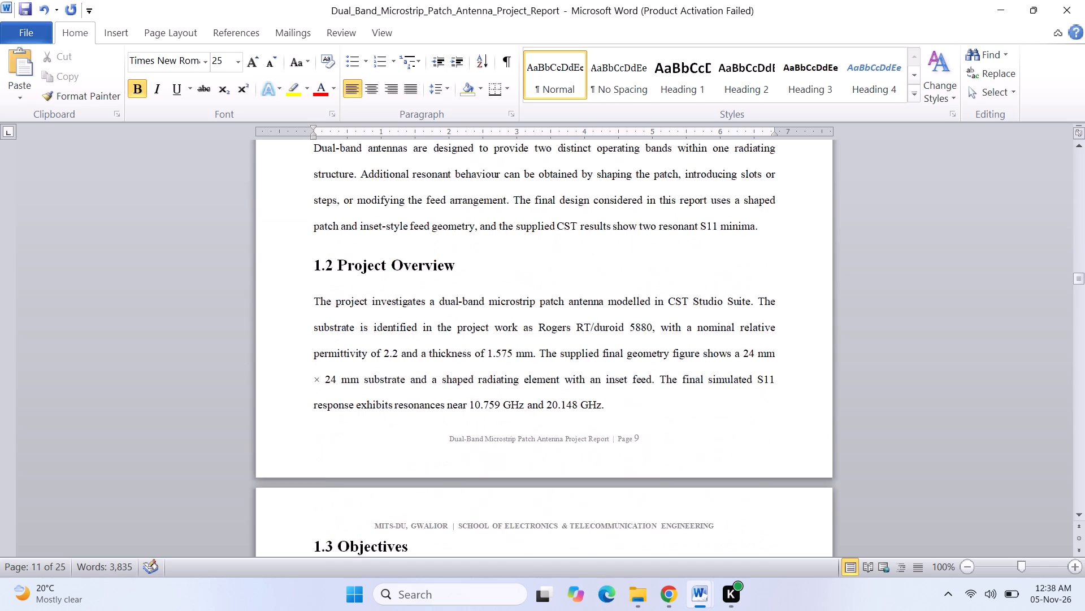
{"action": "scroll", "coordinate": [504, 383], "scroll_direction": "down", "scroll_amount": 20}
{"action": "scroll", "coordinate": [504, 383], "scroll_direction": "down", "scroll_amount": 18}
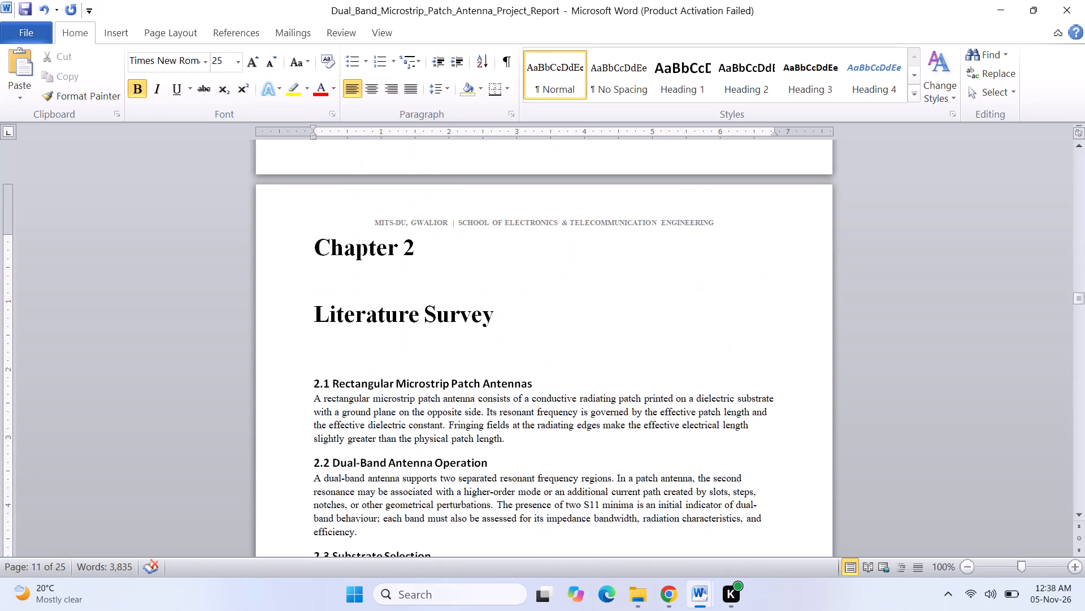
{"action": "left_click_drag", "start_coordinate": [312, 385], "coordinate": [500, 378]}
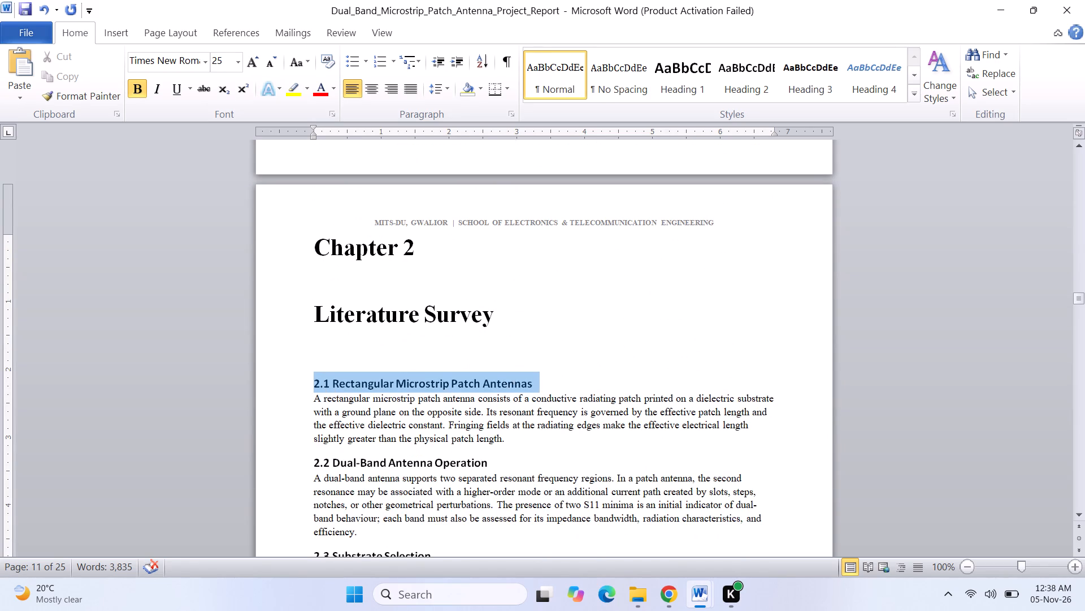
{"action": "left_click_drag", "start_coordinate": [500, 378], "coordinate": [502, 379]}
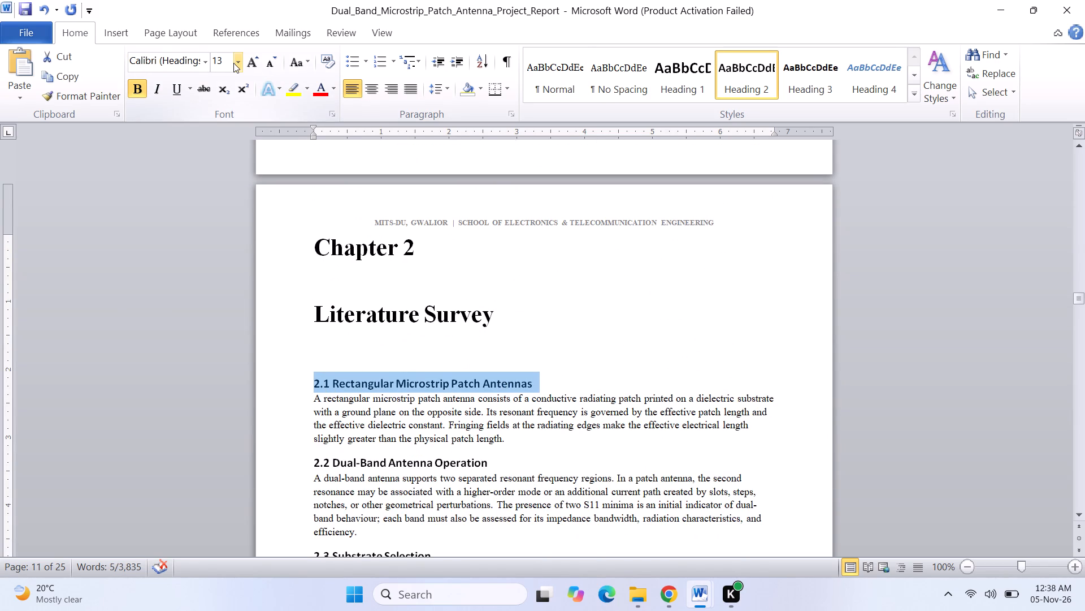
{"action": "left_click", "coordinate": [228, 61]}
{"action": "key", "text": "BackSpace"}
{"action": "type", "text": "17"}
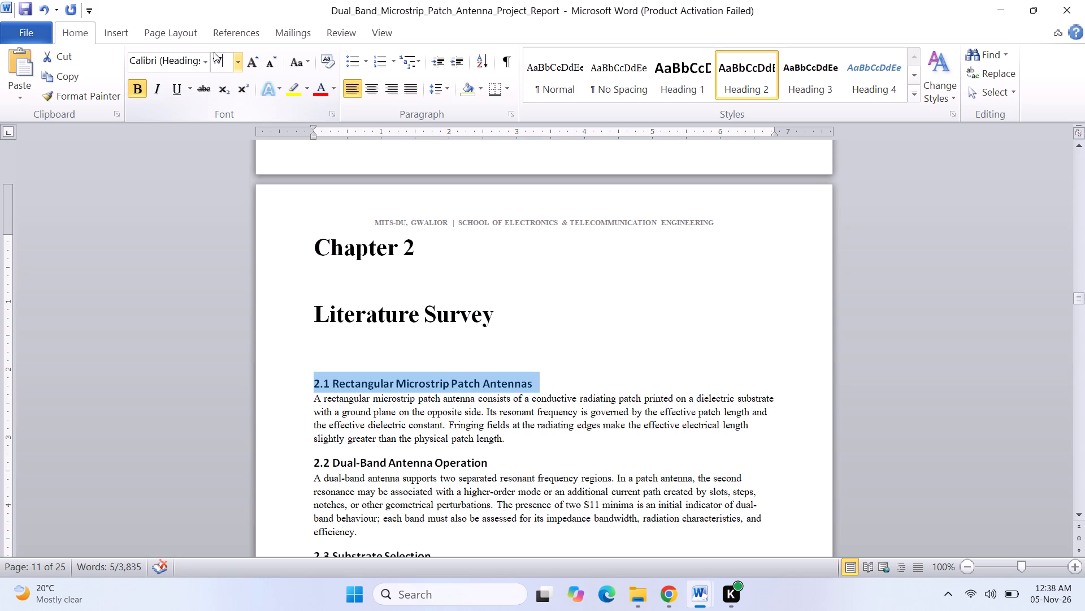
{"action": "left_click", "coordinate": [198, 61]}
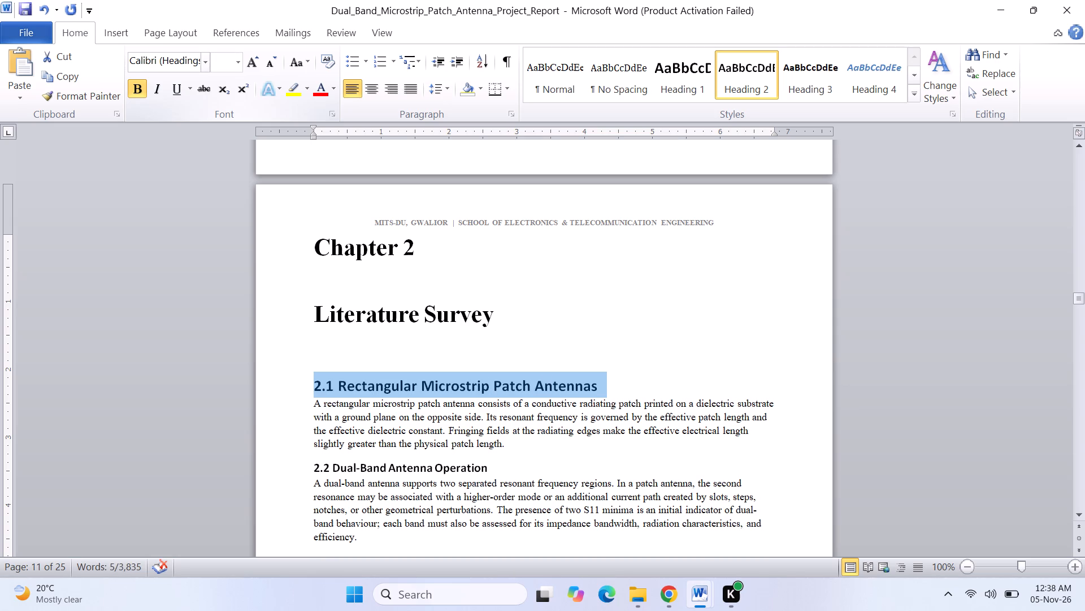
{"action": "left_click", "coordinate": [205, 62]}
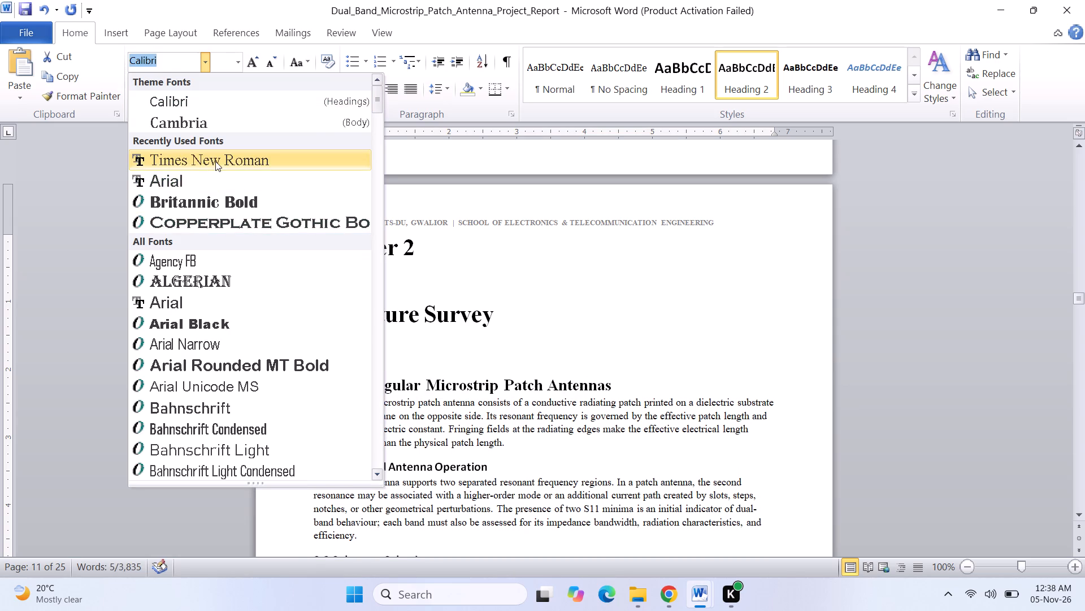
{"action": "left_click", "coordinate": [215, 161]}
{"action": "left_click", "coordinate": [604, 305]}
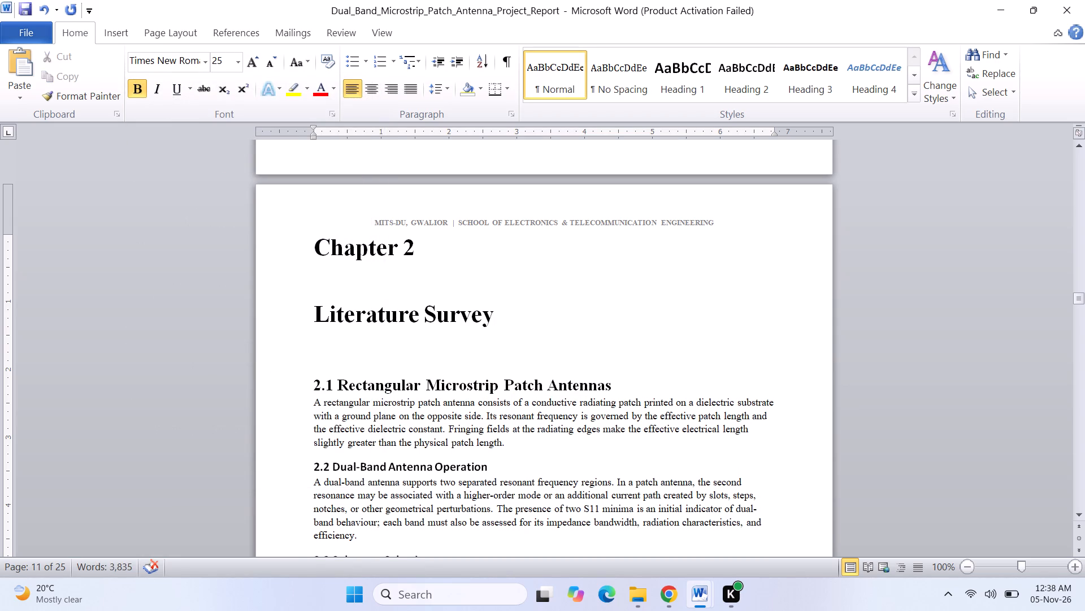
Set the paragraph under 2.1 Rectangular Microstrip Patch Antennas to 12 pt with 2.0 line spacing and justified alignment.
{"action": "left_click_drag", "start_coordinate": [315, 403], "coordinate": [489, 438]}
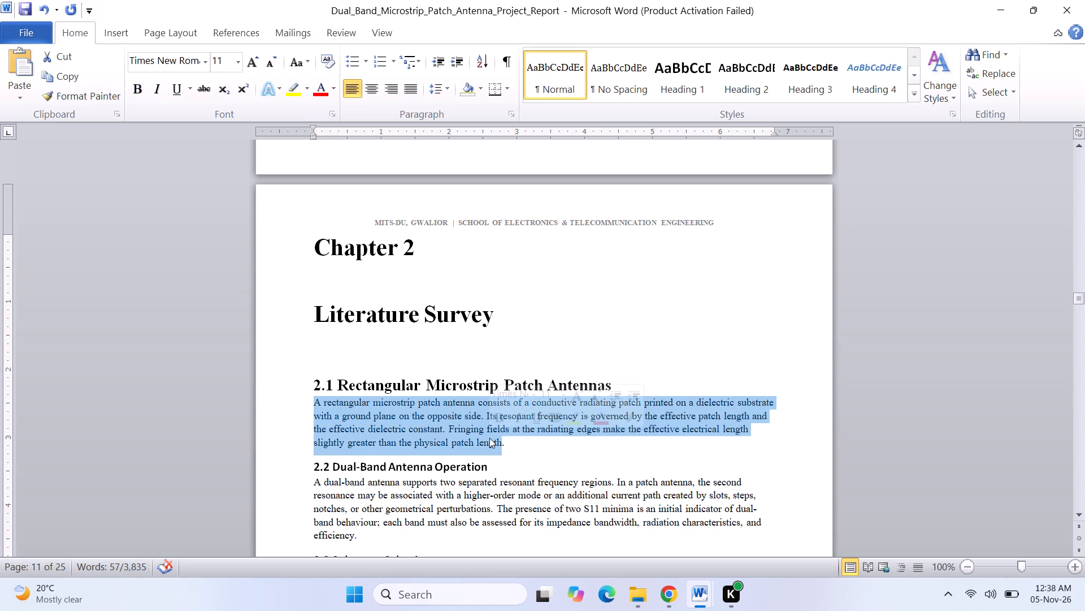
{"action": "left_click", "coordinate": [237, 64]}
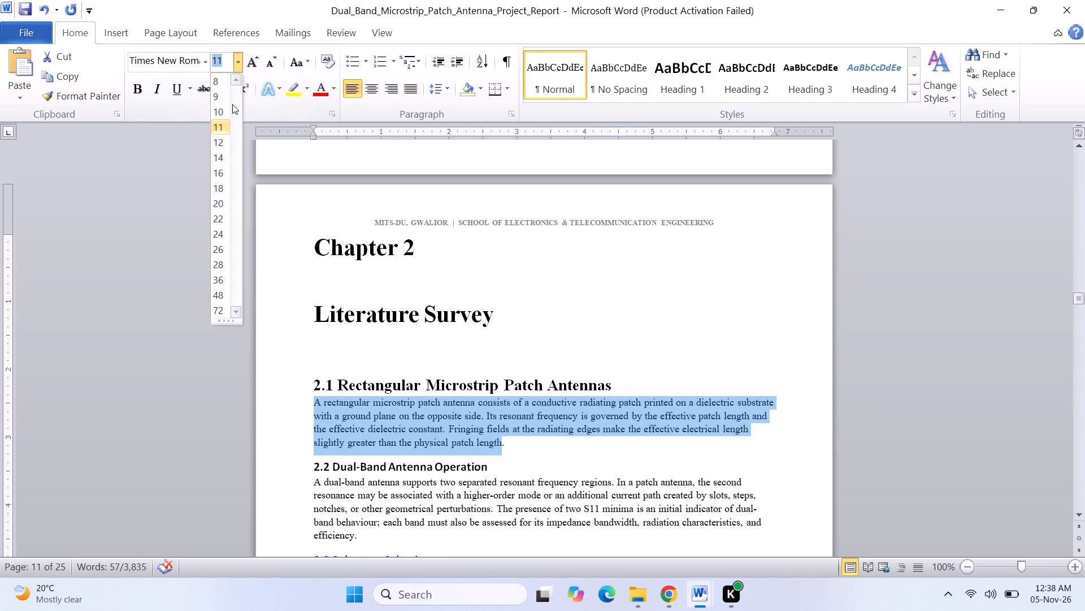
{"action": "left_click", "coordinate": [223, 139]}
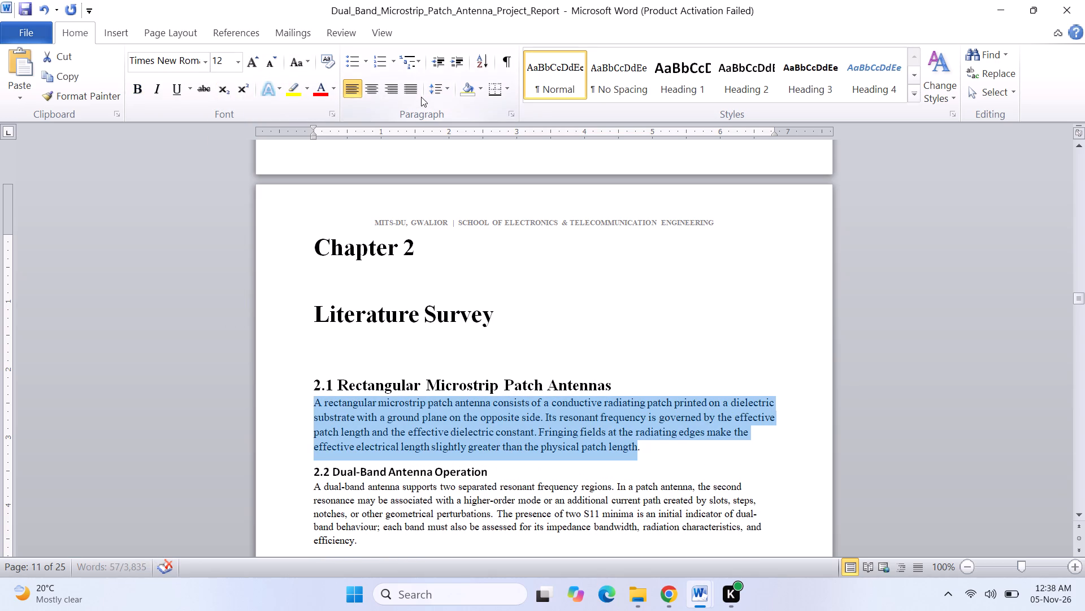
{"action": "left_click", "coordinate": [452, 91]}
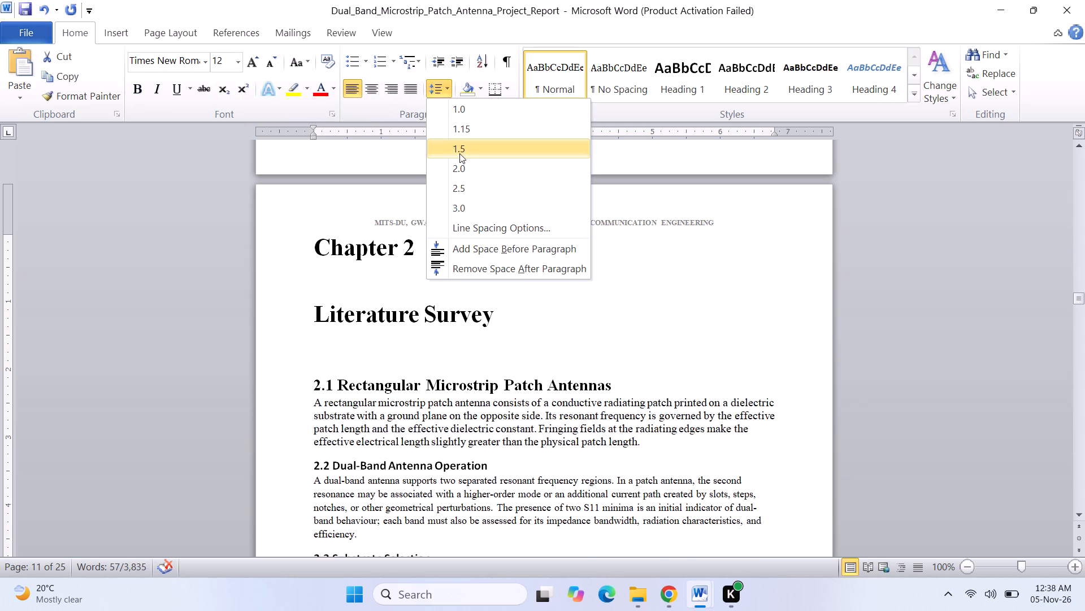
{"action": "left_click", "coordinate": [460, 169]}
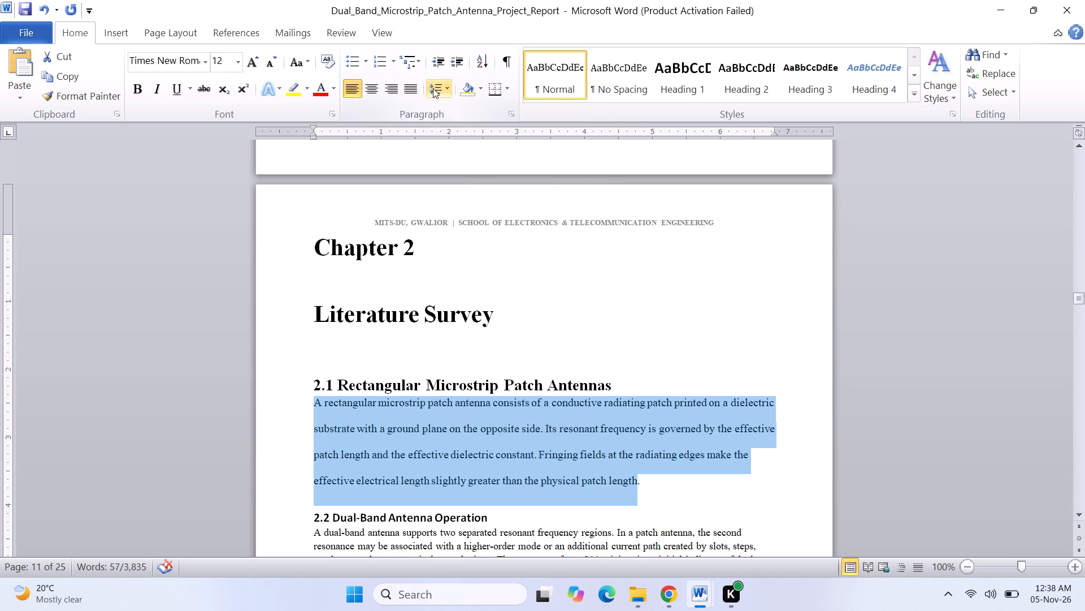
{"action": "left_click", "coordinate": [417, 88]}
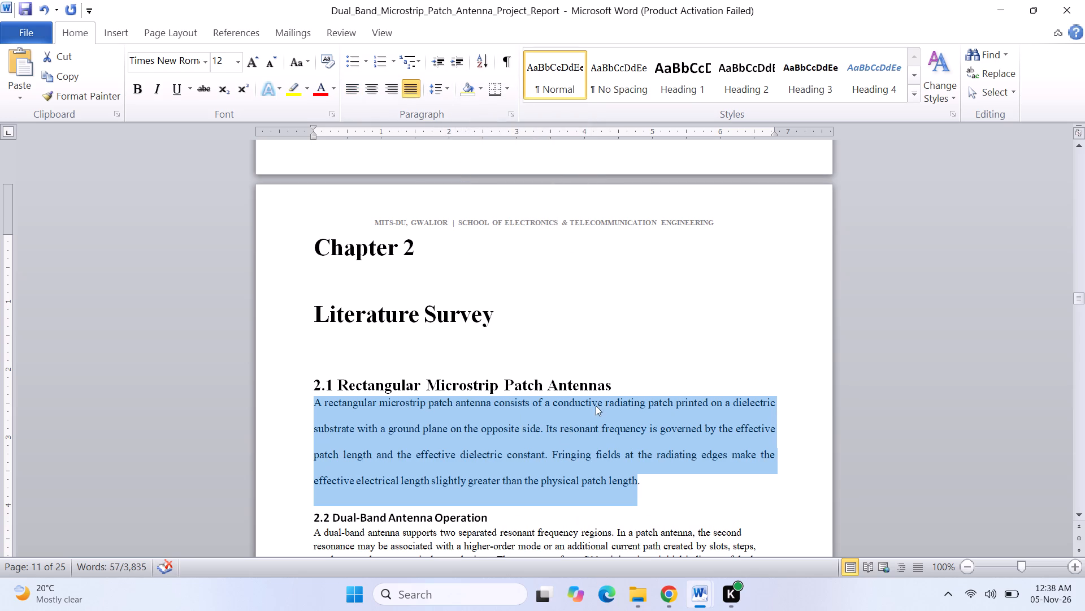
Insert a blank line between the 2.1 Rectangular Microstrip Patch Antennas heading and its paragraph.
{"action": "left_click", "coordinate": [614, 382]}
{"action": "key", "text": "Return"}
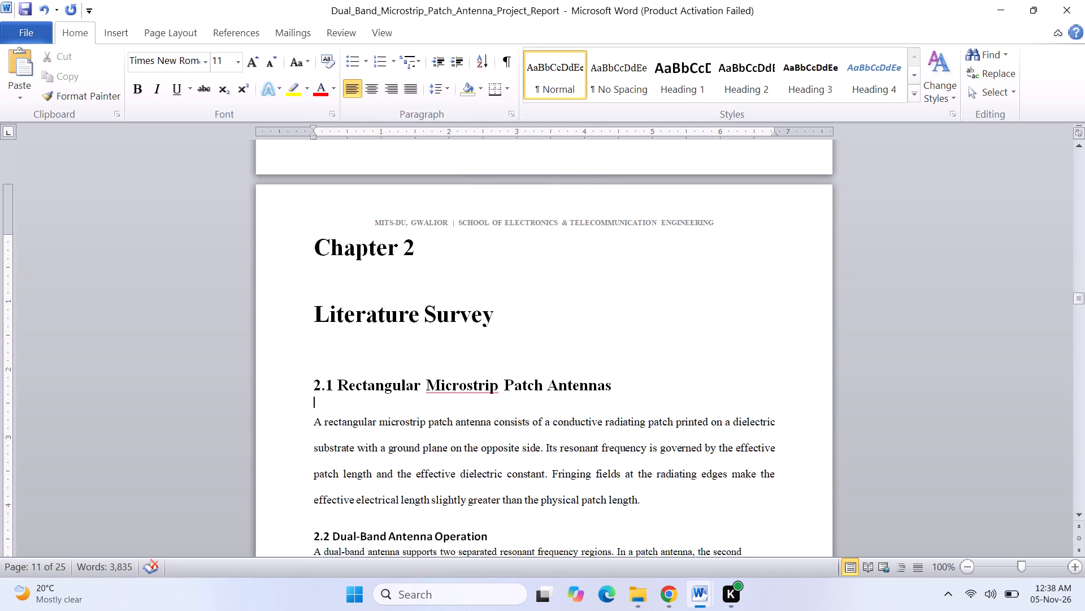
Set the 2.2 Dual-Band Antenna Operation heading's font size to 17 pt.
{"action": "scroll", "coordinate": [614, 423], "scroll_direction": "down", "scroll_amount": 4}
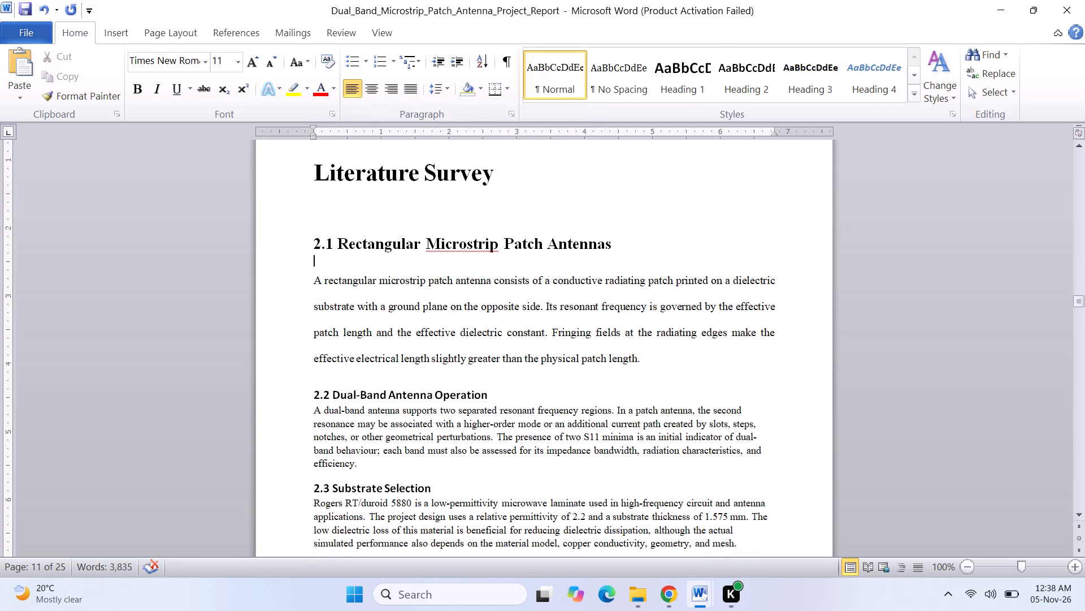
{"action": "scroll", "coordinate": [614, 423], "scroll_direction": "down", "scroll_amount": 3}
{"action": "scroll", "coordinate": [614, 423], "scroll_direction": "up", "scroll_amount": 1}
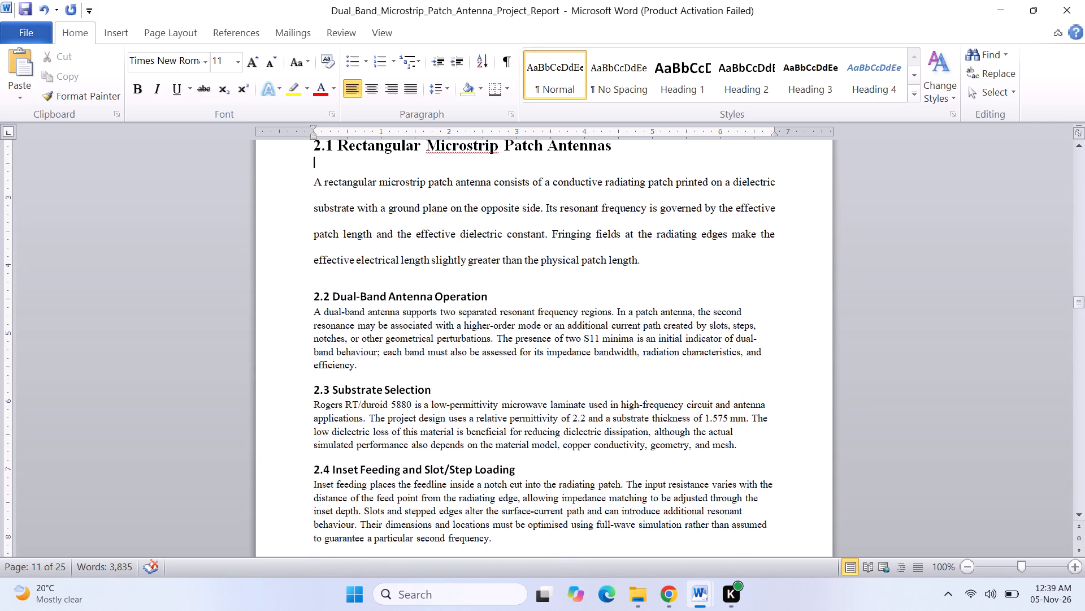
{"action": "left_click_drag", "start_coordinate": [307, 298], "coordinate": [454, 292]}
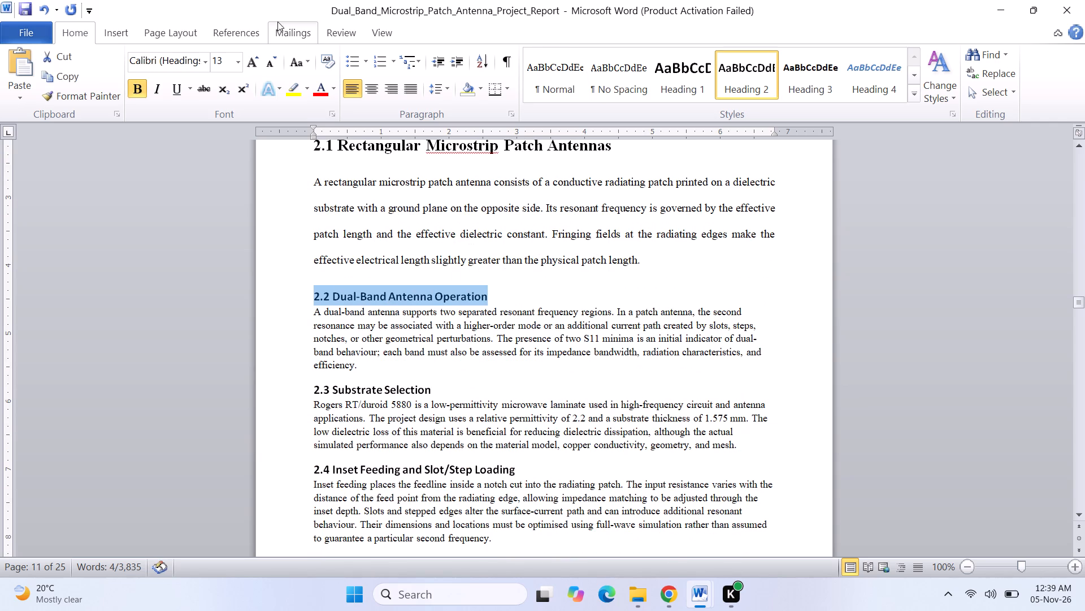
{"action": "left_click", "coordinate": [240, 68]}
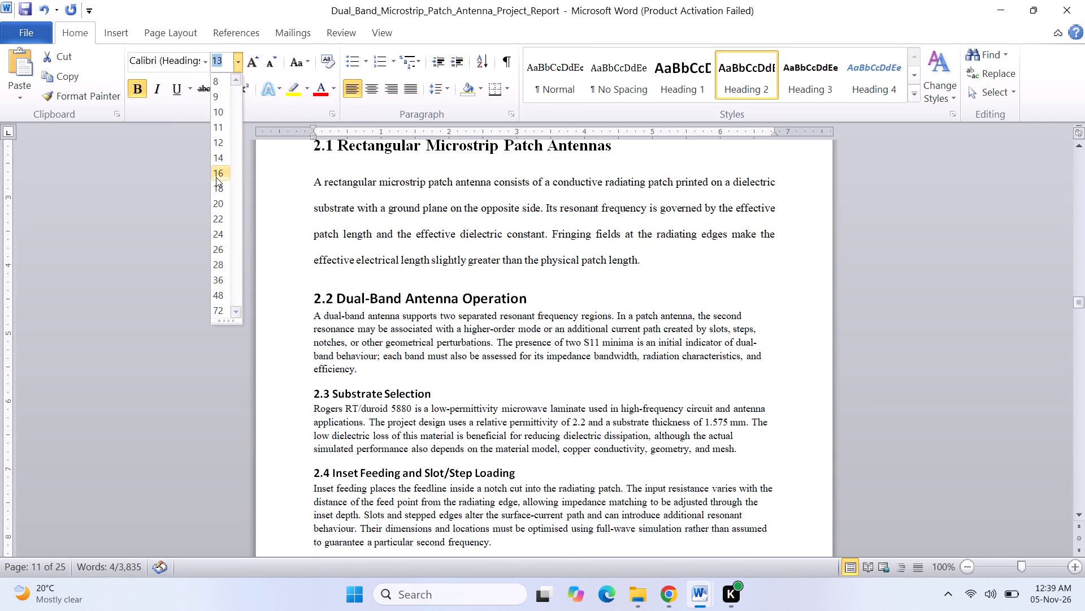
{"action": "left_click", "coordinate": [170, 267]}
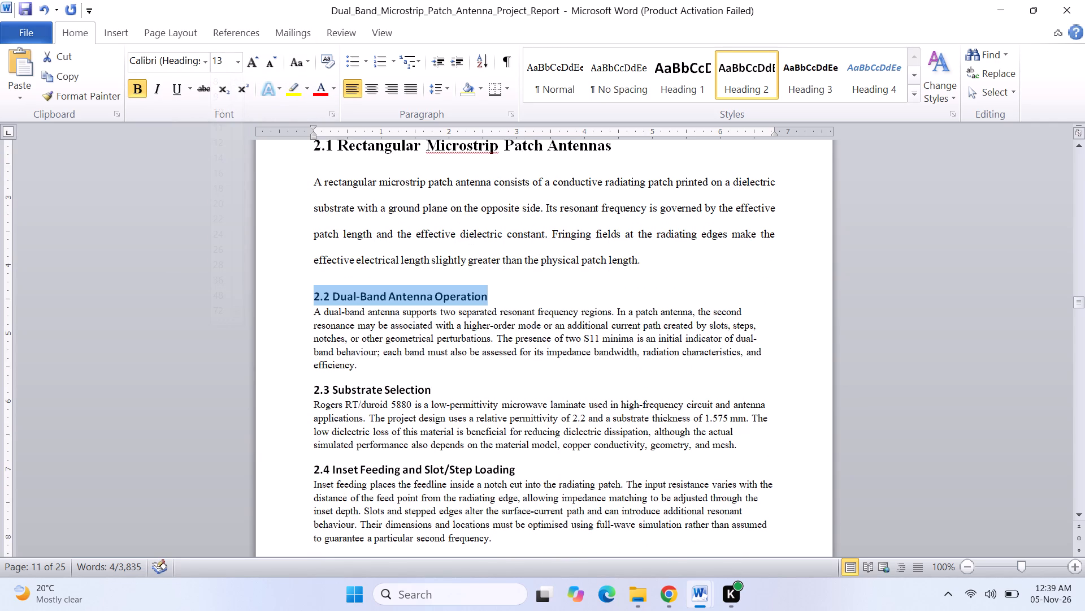
{"action": "double_click", "coordinate": [433, 141]}
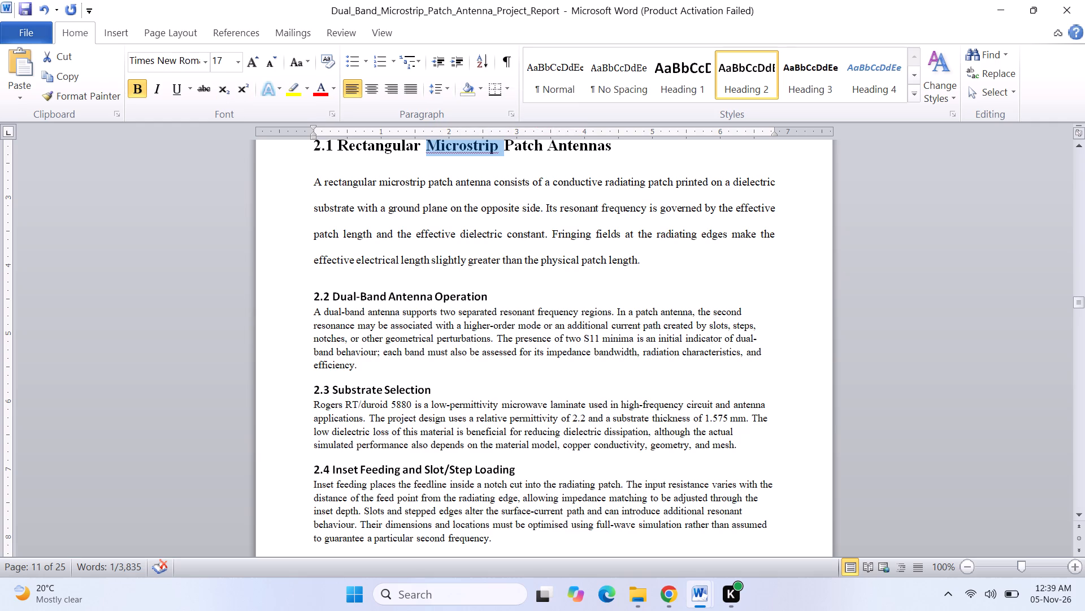
{"action": "left_click_drag", "start_coordinate": [309, 294], "coordinate": [479, 293]}
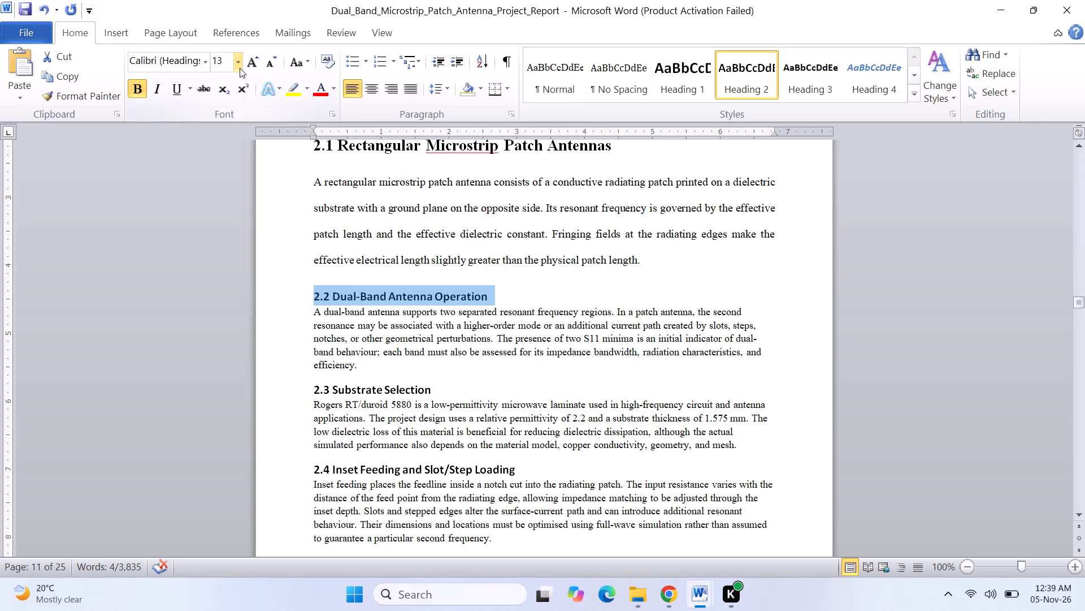
{"action": "left_click", "coordinate": [240, 68]}
{"action": "left_click", "coordinate": [232, 67]}
{"action": "key", "text": "BackSpace"}
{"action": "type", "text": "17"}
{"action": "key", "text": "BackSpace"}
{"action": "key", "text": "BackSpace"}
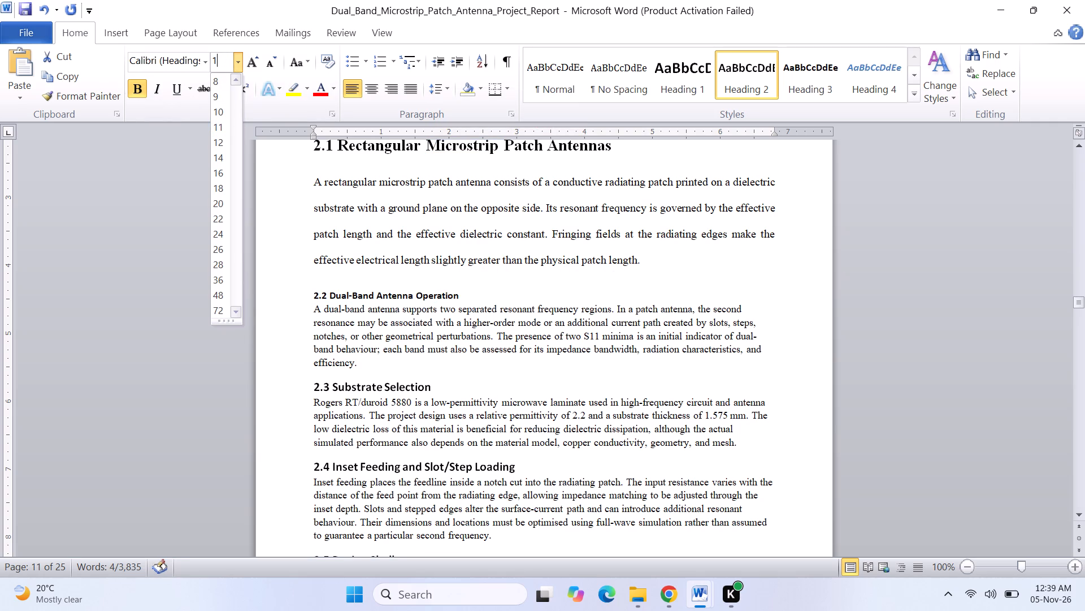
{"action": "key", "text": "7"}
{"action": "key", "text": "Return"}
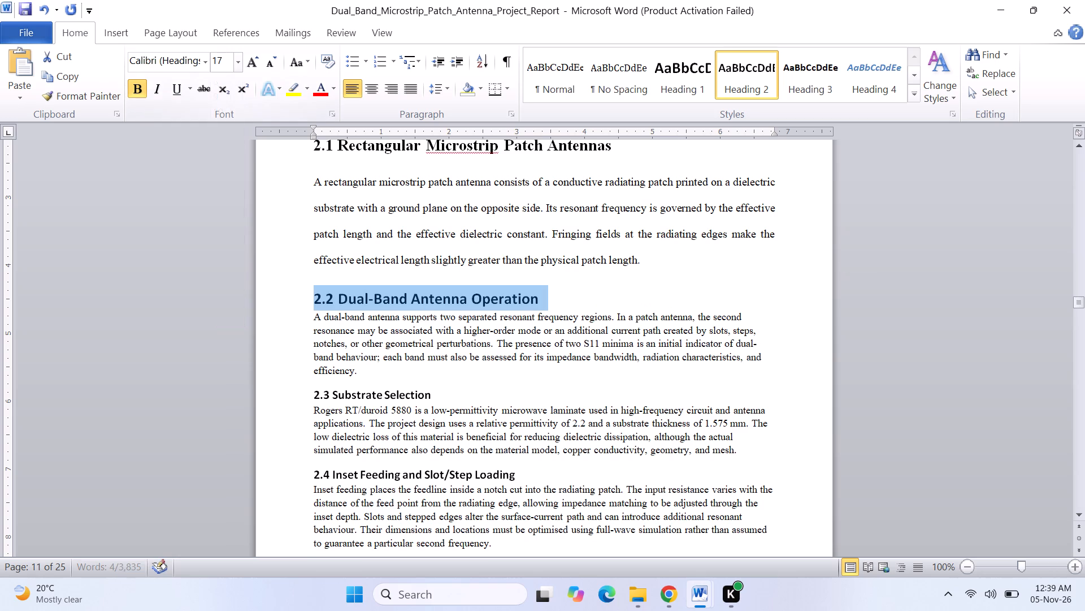
Try to set the 2.3 Substrate Selection heading's font size to 17 pt.
{"action": "left_click_drag", "start_coordinate": [311, 393], "coordinate": [437, 393]}
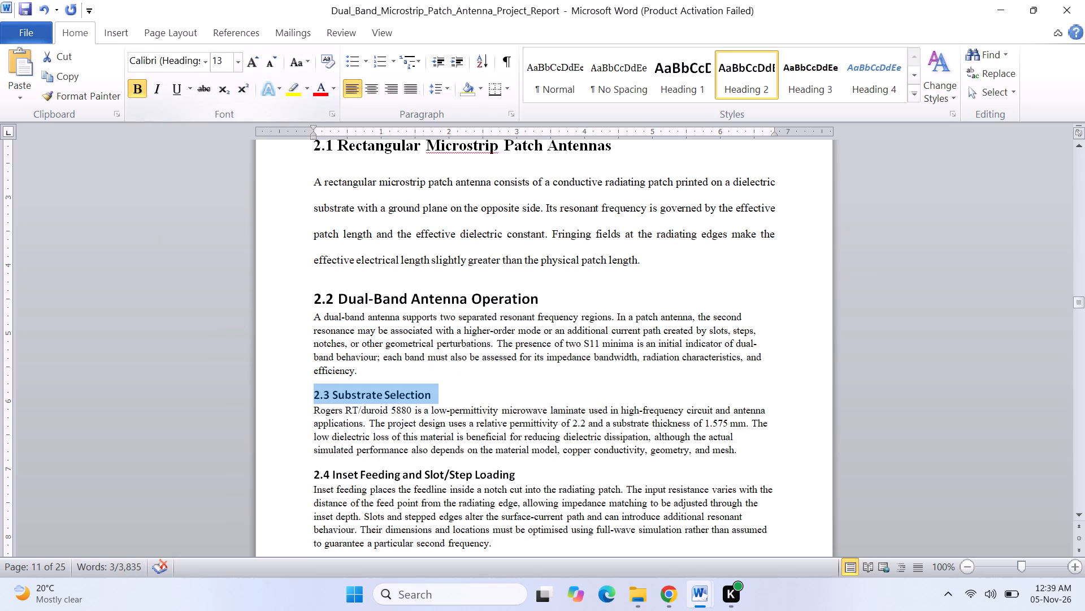
{"action": "key", "text": "BackSpace"}
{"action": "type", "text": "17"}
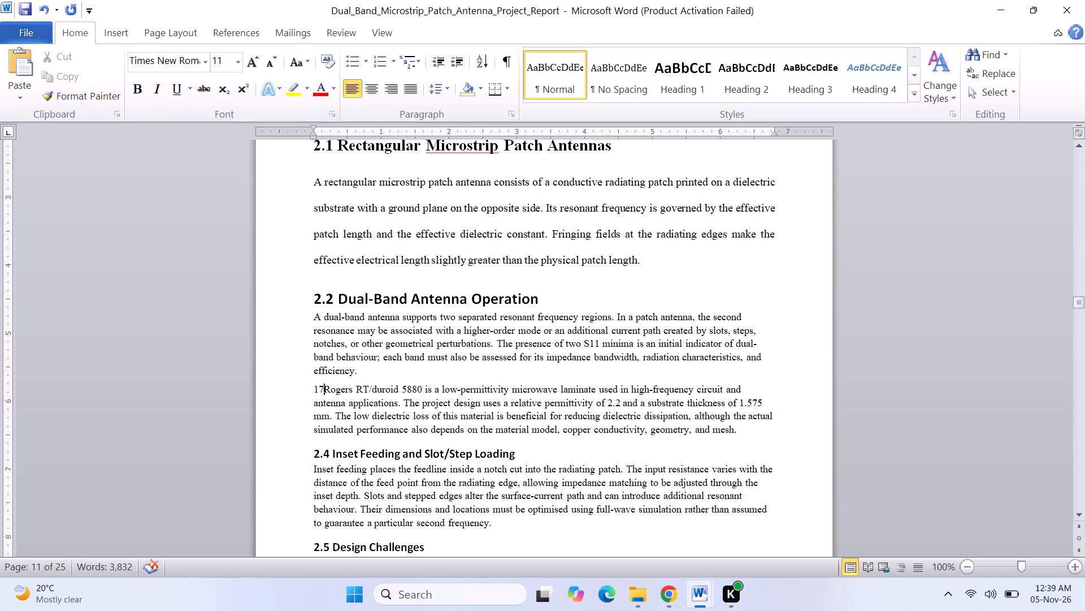
Set the 2.4 Inset Feeding and Slot/Step Loading heading's font size to 17 pt.
{"action": "left_click_drag", "start_coordinate": [306, 458], "coordinate": [426, 460]}
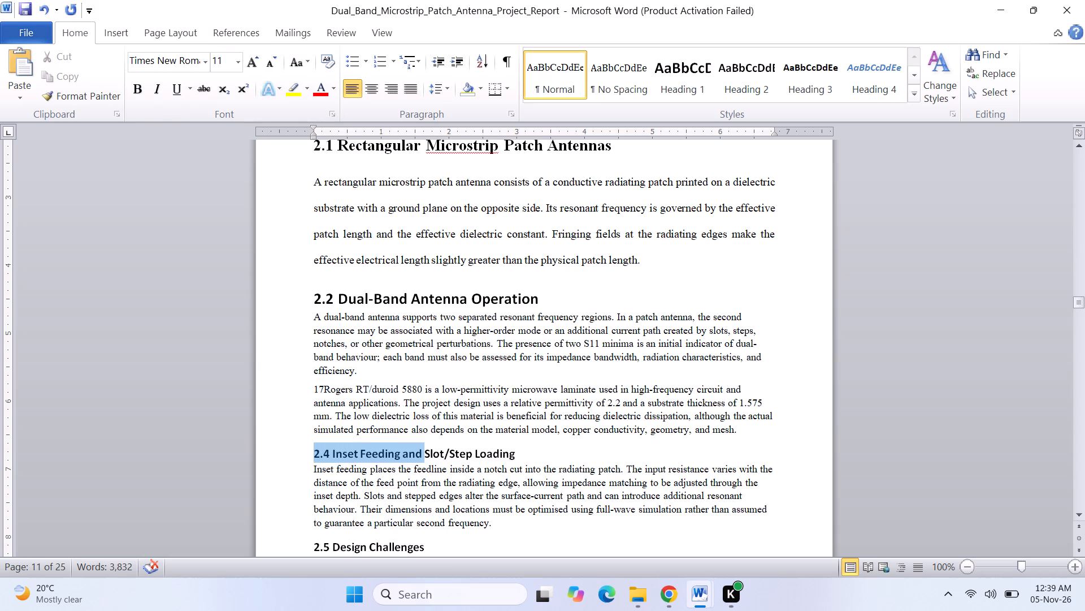
{"action": "left_click_drag", "start_coordinate": [426, 460], "coordinate": [576, 457]}
{"action": "left_click", "coordinate": [222, 68]}
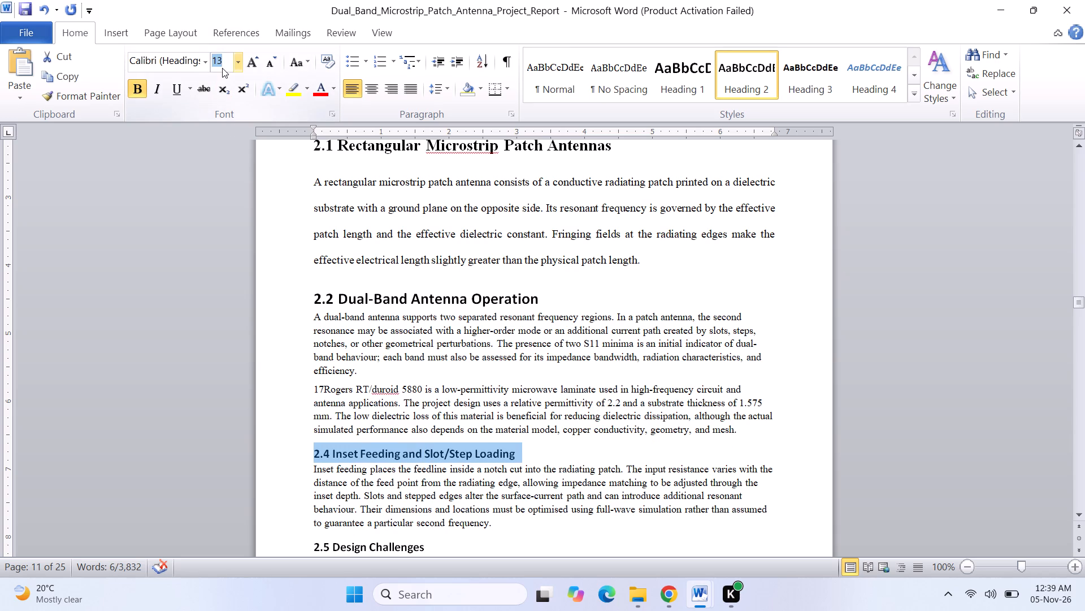
{"action": "key", "text": "BackSpace"}
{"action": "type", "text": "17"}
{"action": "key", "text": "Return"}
{"action": "scroll", "coordinate": [222, 68], "scroll_direction": "down", "scroll_amount": 11}
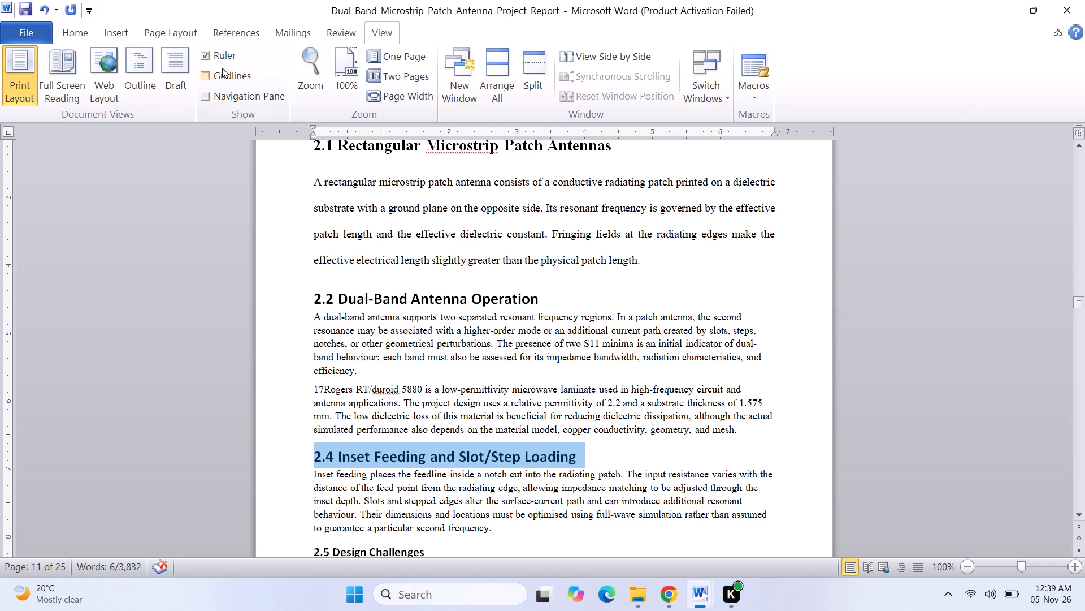
{"action": "left_click", "coordinate": [847, 316]}
Set the 2.5 Design Challenges heading's font size to 17 pt.
{"action": "scroll", "coordinate": [670, 328], "scroll_direction": "down", "scroll_amount": 4}
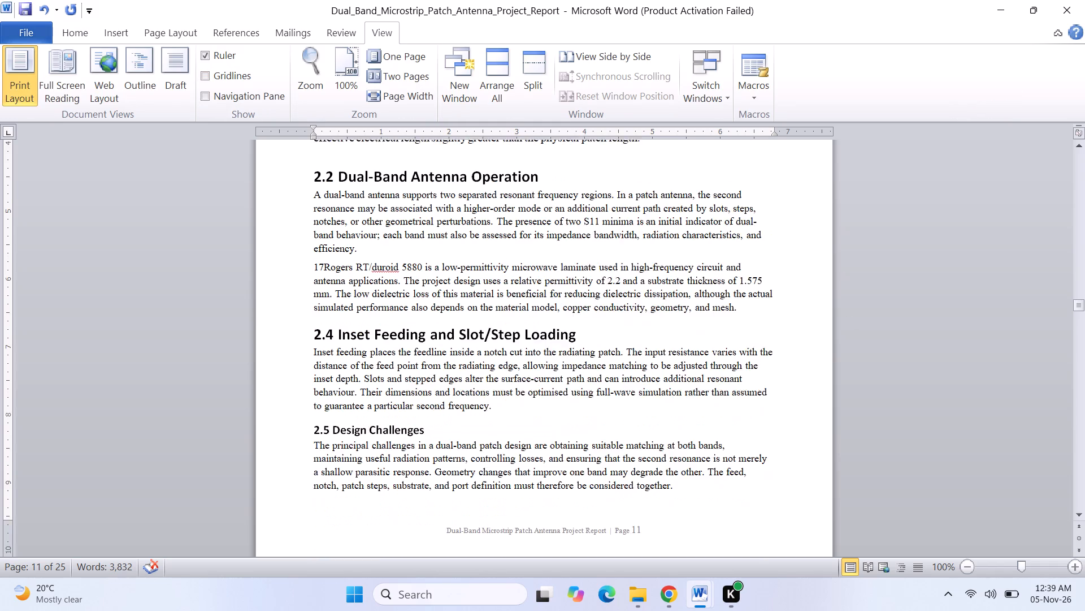
{"action": "scroll", "coordinate": [670, 328], "scroll_direction": "down", "scroll_amount": 3}
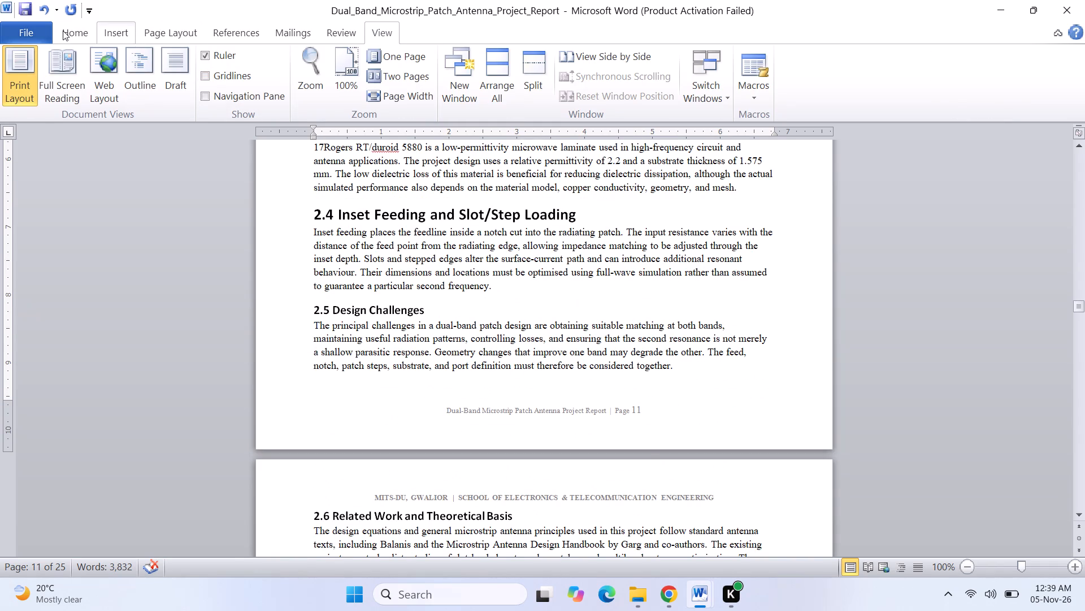
{"action": "left_click", "coordinate": [63, 31]}
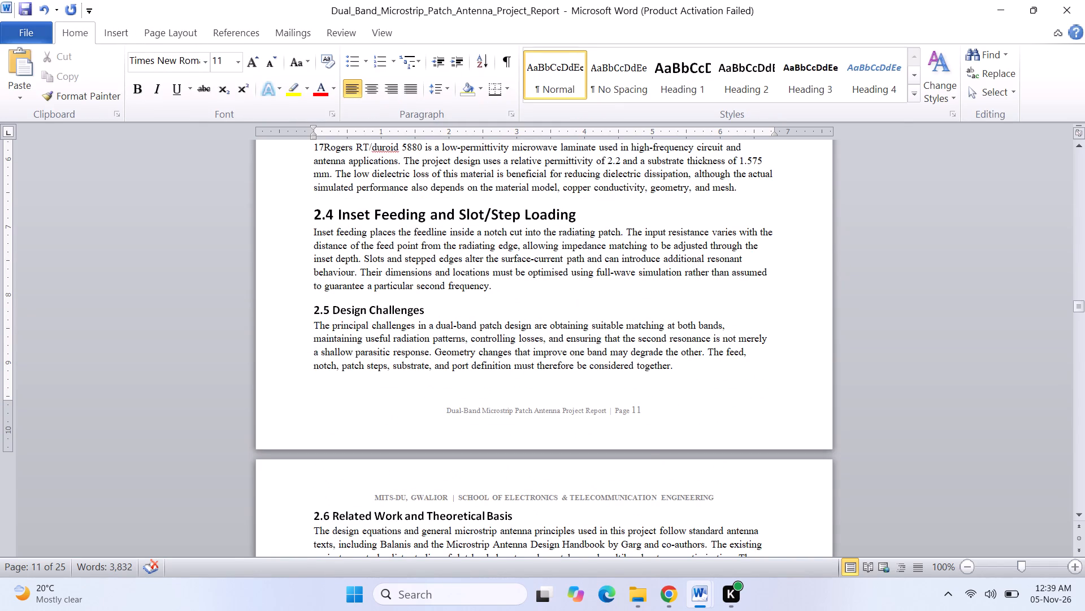
{"action": "left_click_drag", "start_coordinate": [310, 308], "coordinate": [415, 312]}
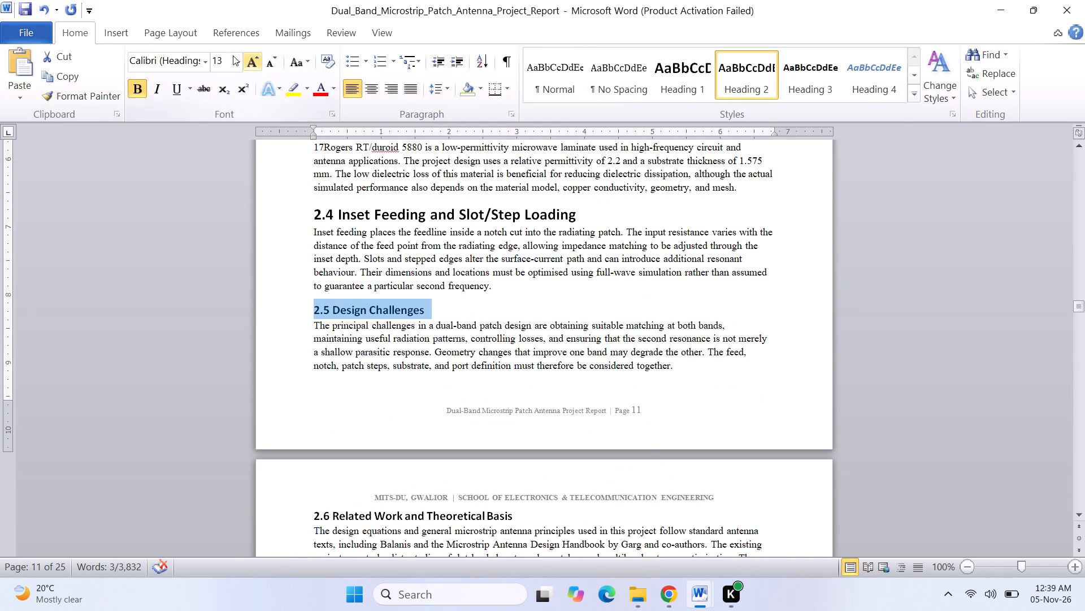
{"action": "left_click", "coordinate": [213, 61]}
{"action": "key", "text": "BackSpace"}
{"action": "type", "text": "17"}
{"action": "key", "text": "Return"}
{"action": "scroll", "coordinate": [213, 61], "scroll_direction": "down", "scroll_amount": 9}
{"action": "left_click", "coordinate": [779, 216]}
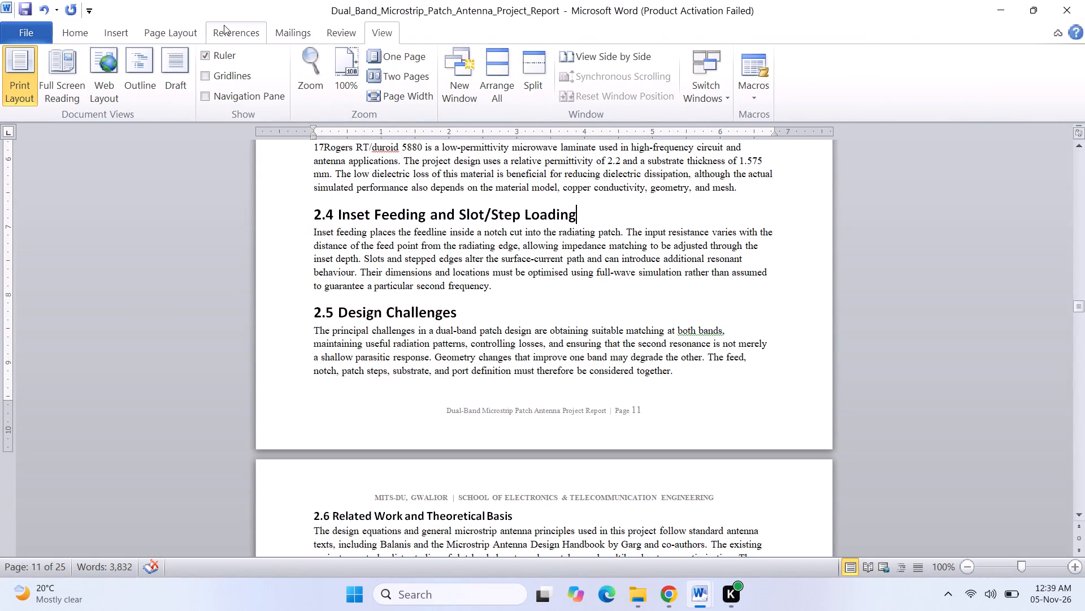
Set the 2.6 Related Work and Theoretical Basis heading's font size to 17 pt.
{"action": "left_click", "coordinate": [84, 38]}
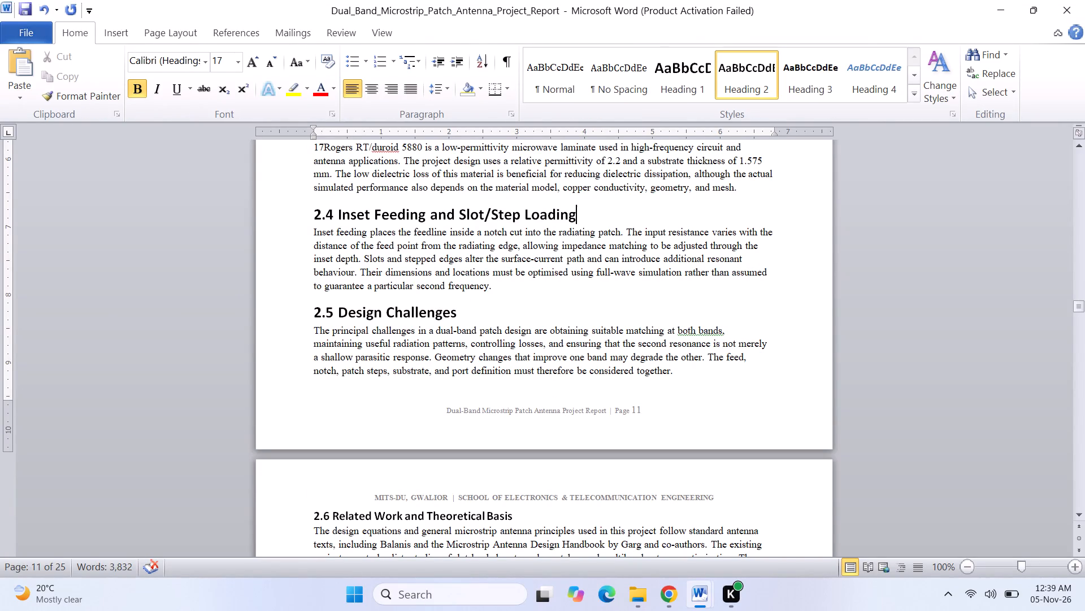
{"action": "scroll", "coordinate": [392, 356], "scroll_direction": "down", "scroll_amount": 4}
{"action": "left_click_drag", "start_coordinate": [312, 369], "coordinate": [544, 373]}
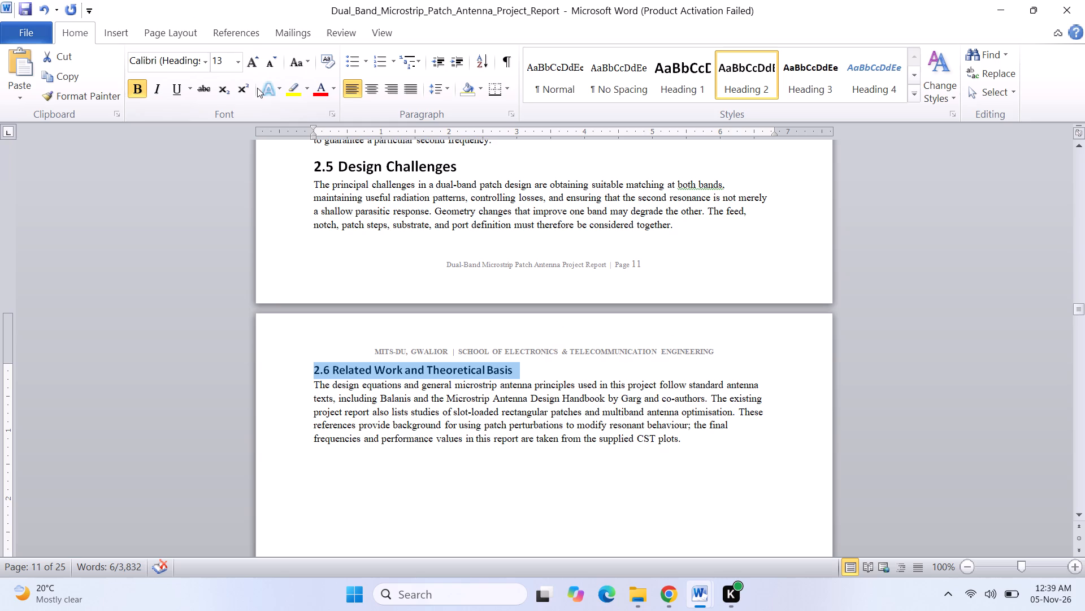
{"action": "left_click", "coordinate": [223, 60]}
{"action": "key", "text": "BackSpace"}
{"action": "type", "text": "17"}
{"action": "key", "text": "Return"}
{"action": "scroll", "coordinate": [354, 97], "scroll_direction": "down", "scroll_amount": 6}
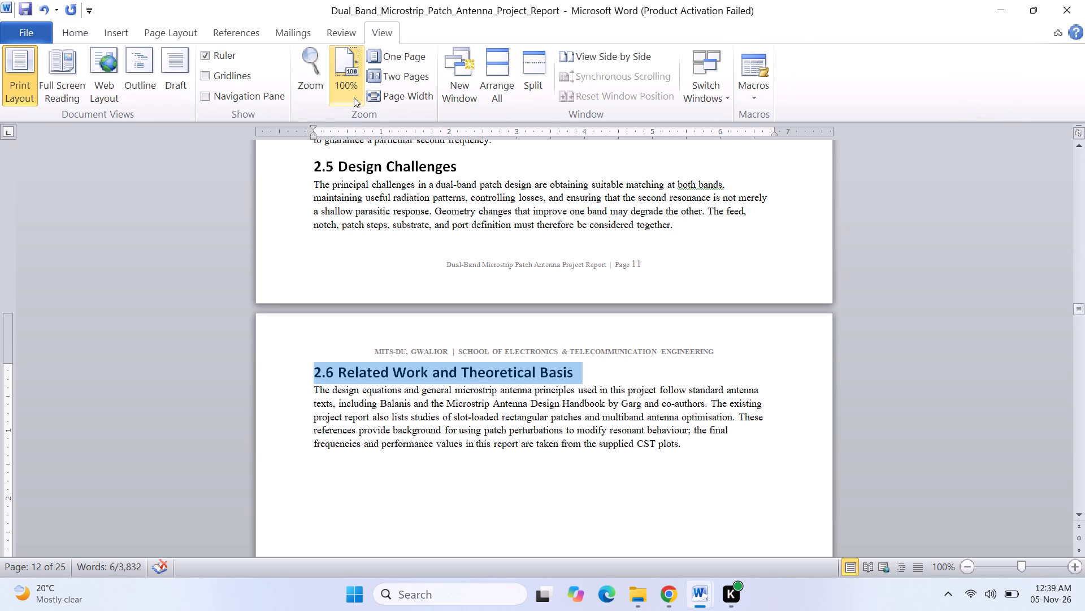
{"action": "left_click", "coordinate": [977, 246]}
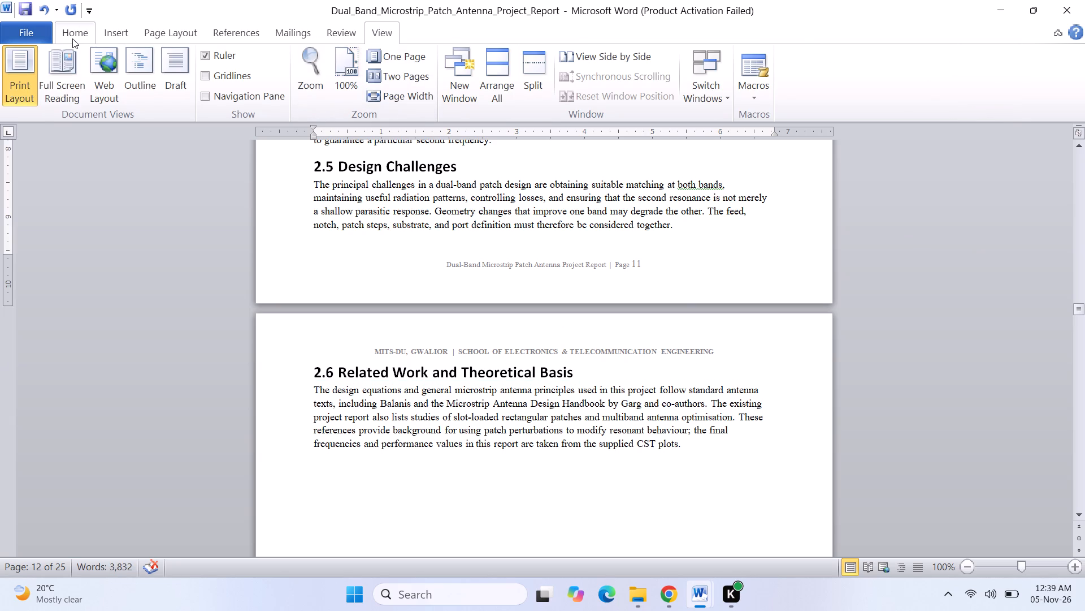
Set the dual-band operation paragraph and the Rogers RT/duroid 5880 paragraph below it to 12 pt with 2.0 line spacing.
{"action": "left_click", "coordinate": [72, 38]}
{"action": "scroll", "coordinate": [433, 361], "scroll_direction": "down", "scroll_amount": 18}
{"action": "scroll", "coordinate": [433, 361], "scroll_direction": "down", "scroll_amount": 5}
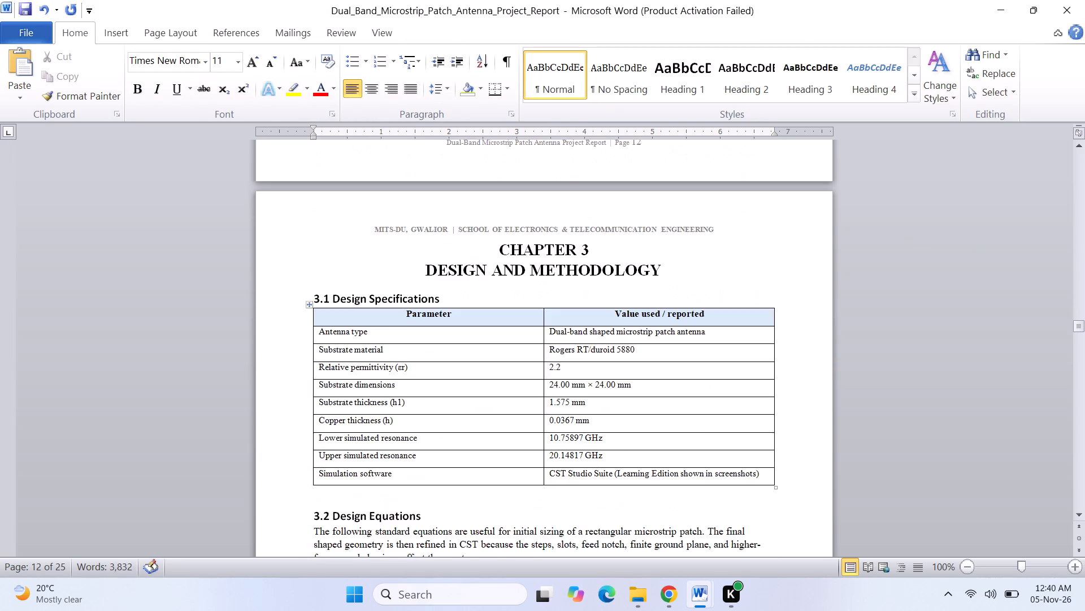
{"action": "scroll", "coordinate": [433, 361], "scroll_direction": "up", "scroll_amount": 20}
{"action": "scroll", "coordinate": [433, 361], "scroll_direction": "up", "scroll_amount": 20}
{"action": "scroll", "coordinate": [433, 361], "scroll_direction": "up", "scroll_amount": 1}
{"action": "scroll", "coordinate": [433, 361], "scroll_direction": "down", "scroll_amount": 3}
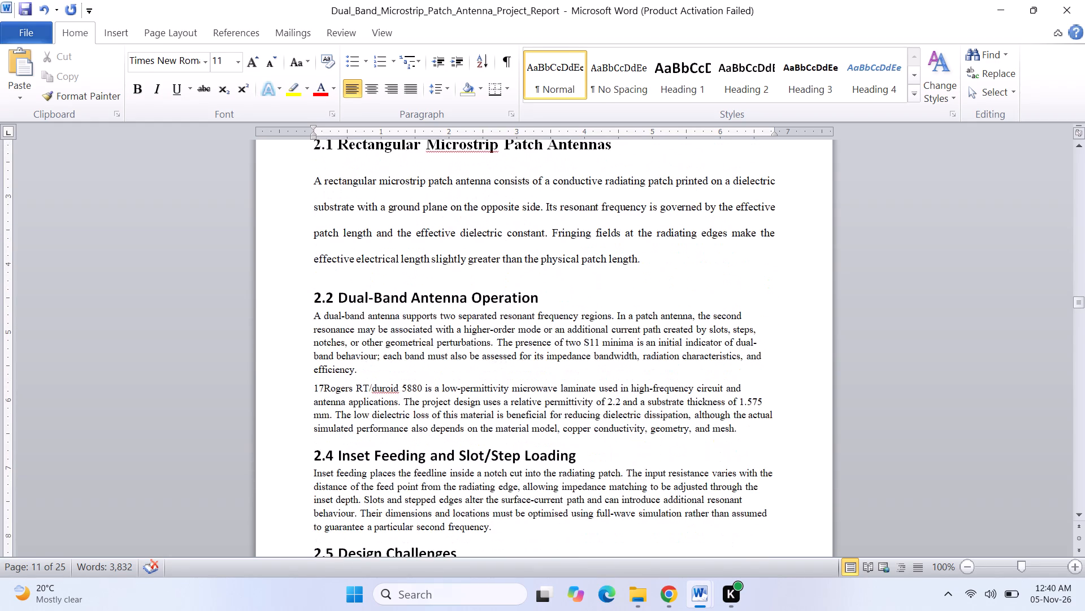
{"action": "left_click_drag", "start_coordinate": [309, 315], "coordinate": [550, 403]}
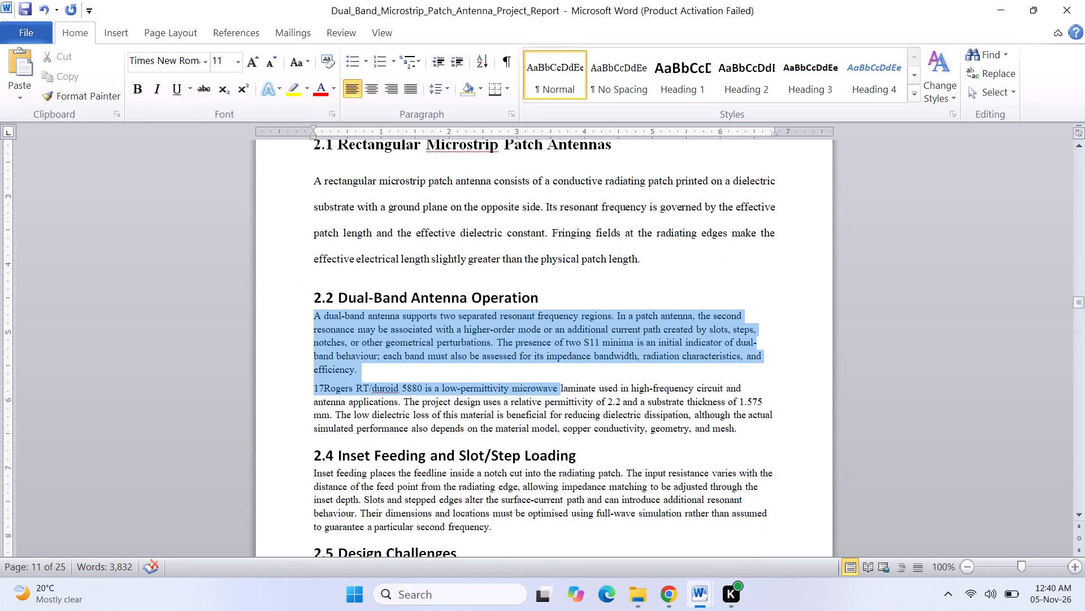
{"action": "left_click_drag", "start_coordinate": [550, 403], "coordinate": [735, 434]}
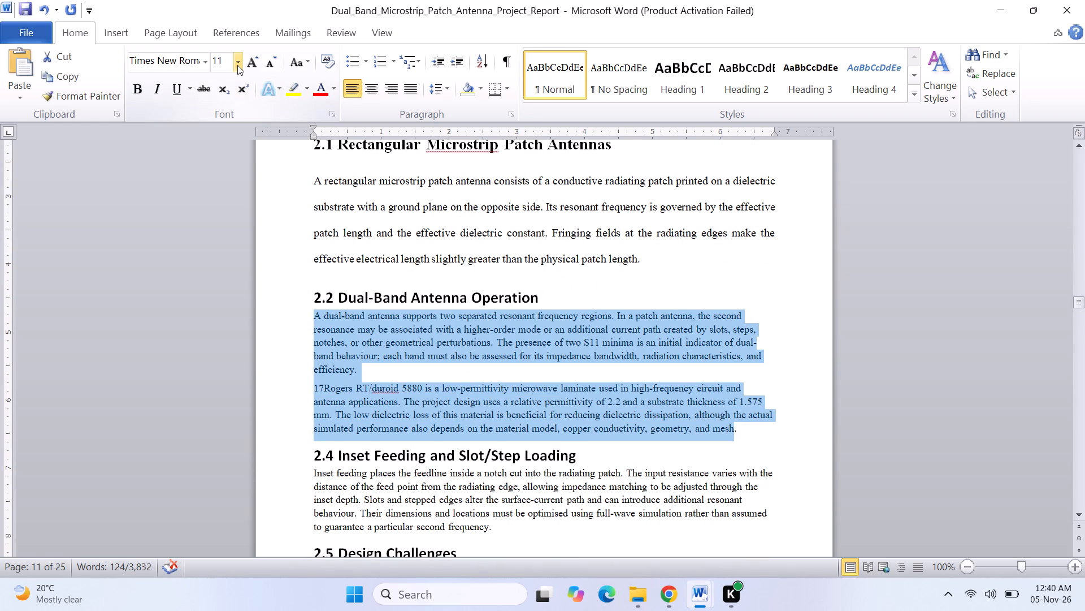
{"action": "left_click", "coordinate": [237, 65]}
{"action": "left_click", "coordinate": [216, 141]}
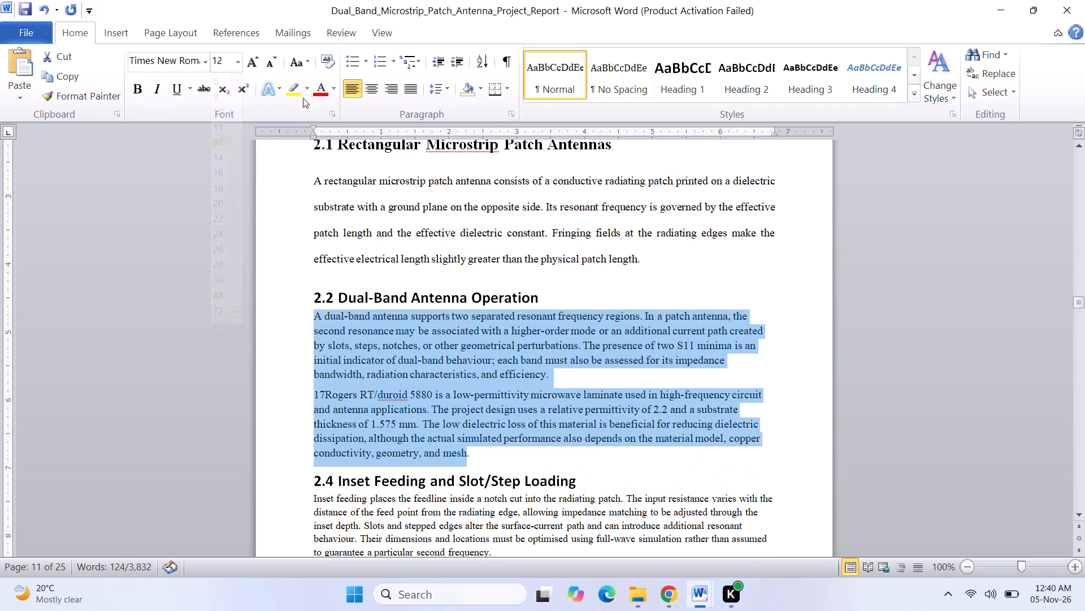
{"action": "left_click", "coordinate": [449, 87]}
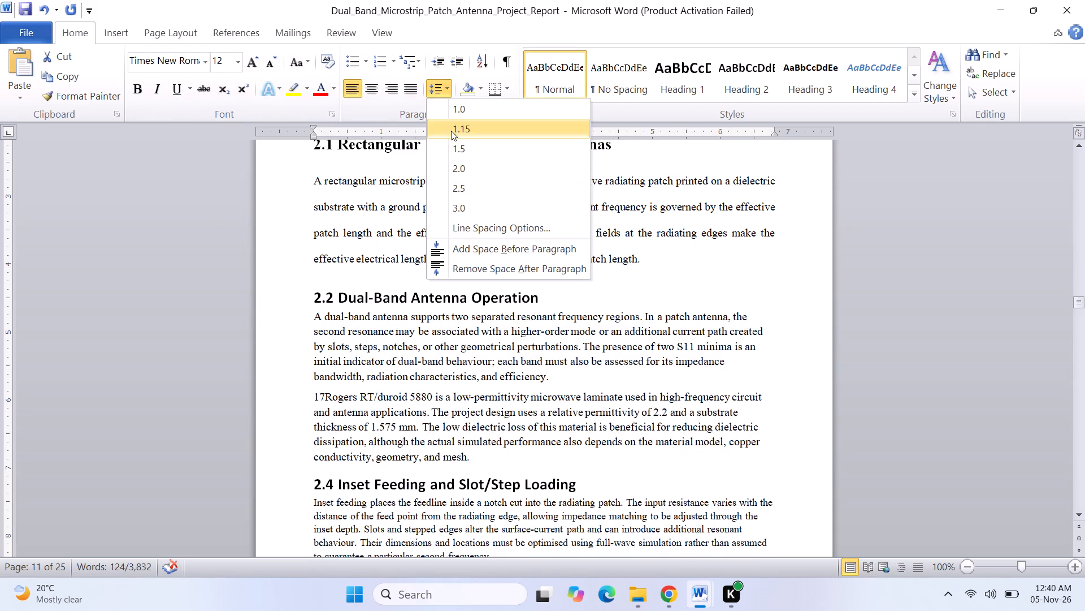
{"action": "left_click", "coordinate": [453, 167]}
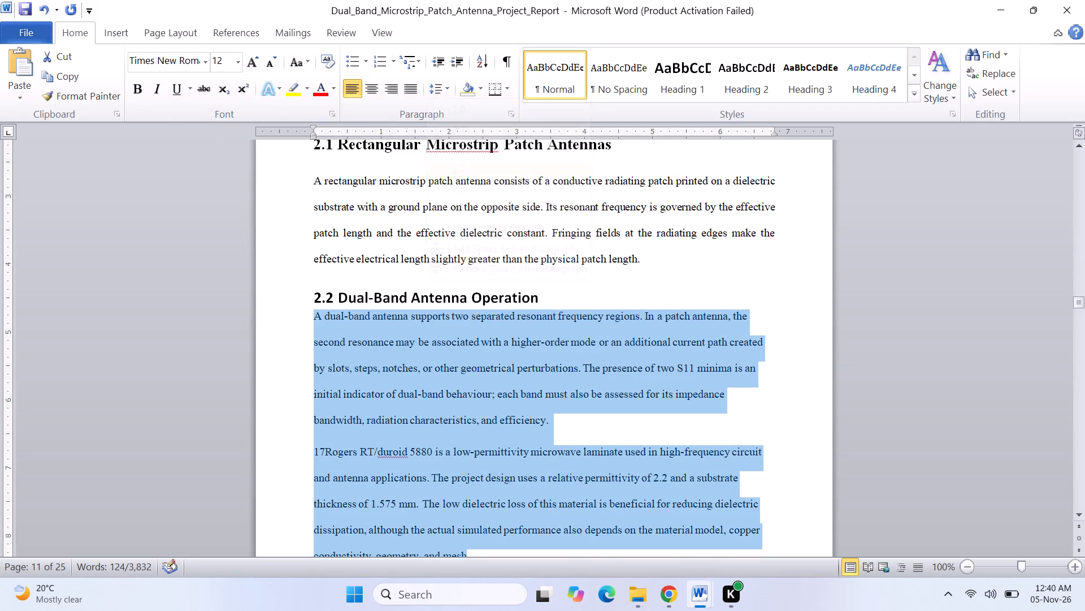
Insert a blank line between the 2.2 Dual-Band Antenna Operation heading and its paragraph.
{"action": "left_click", "coordinate": [540, 294]}
{"action": "key", "text": "Return"}
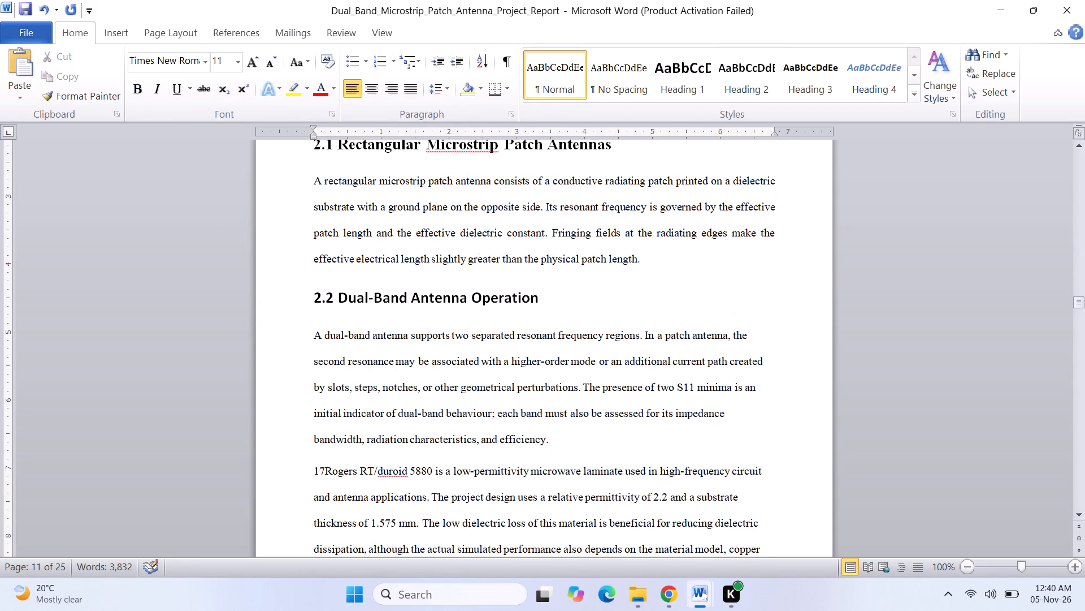
Change the 2.2 Dual-Band Antenna Operation heading's font to Times New Roman.
{"action": "left_click_drag", "start_coordinate": [309, 291], "coordinate": [546, 296]}
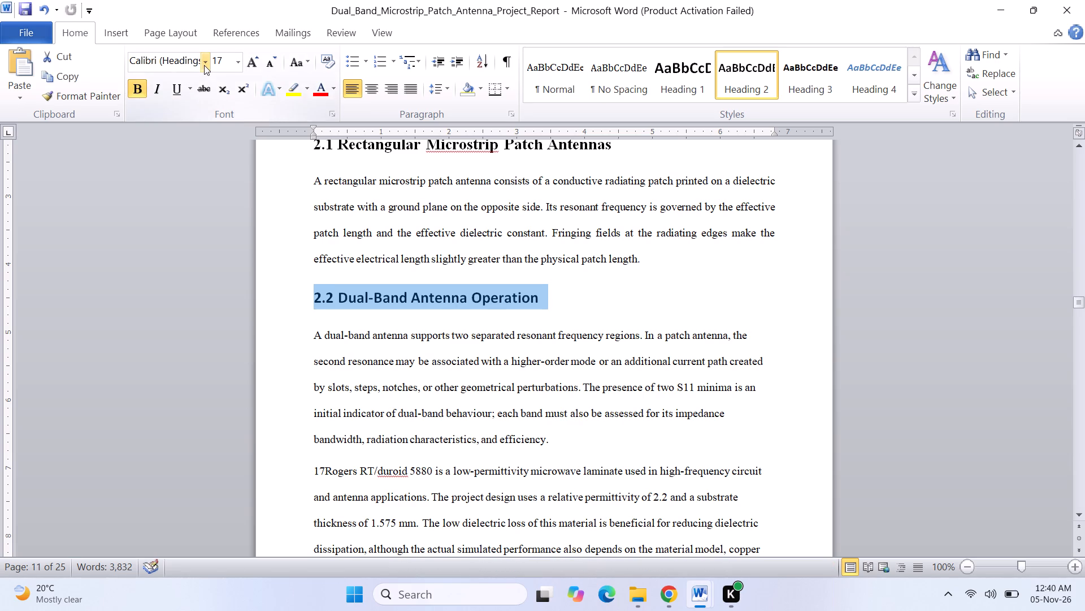
{"action": "left_click", "coordinate": [204, 65]}
{"action": "left_click", "coordinate": [197, 165]}
Change the font of the 2.4, 2.5 and 2.6 section headings to Times New Roman.
{"action": "scroll", "coordinate": [489, 446], "scroll_direction": "down", "scroll_amount": 13}
{"action": "left_click_drag", "start_coordinate": [314, 313], "coordinate": [586, 335]}
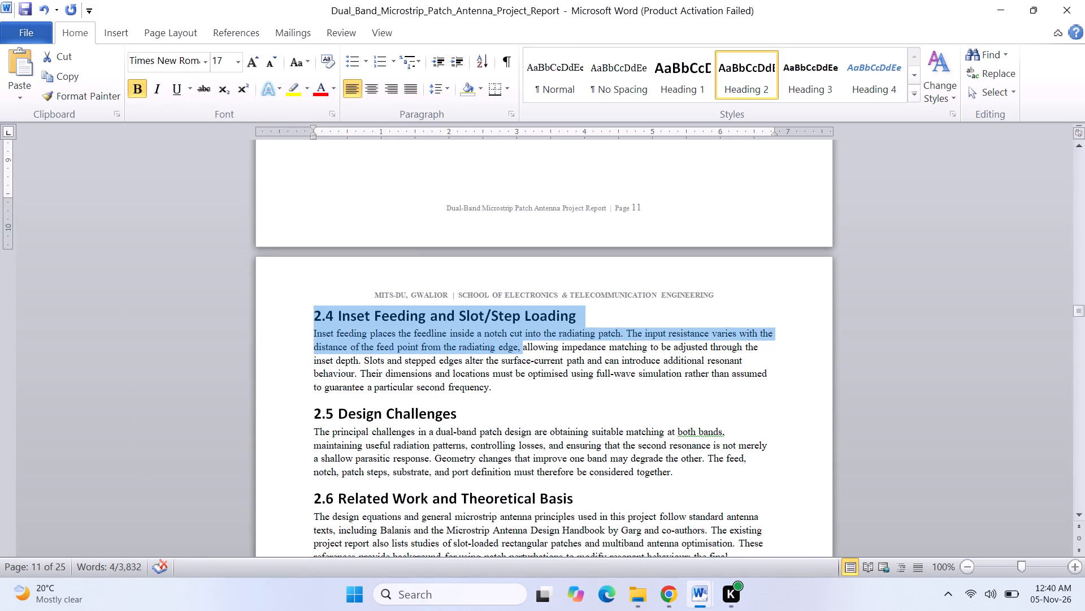
{"action": "left_click_drag", "start_coordinate": [586, 335], "coordinate": [591, 321]}
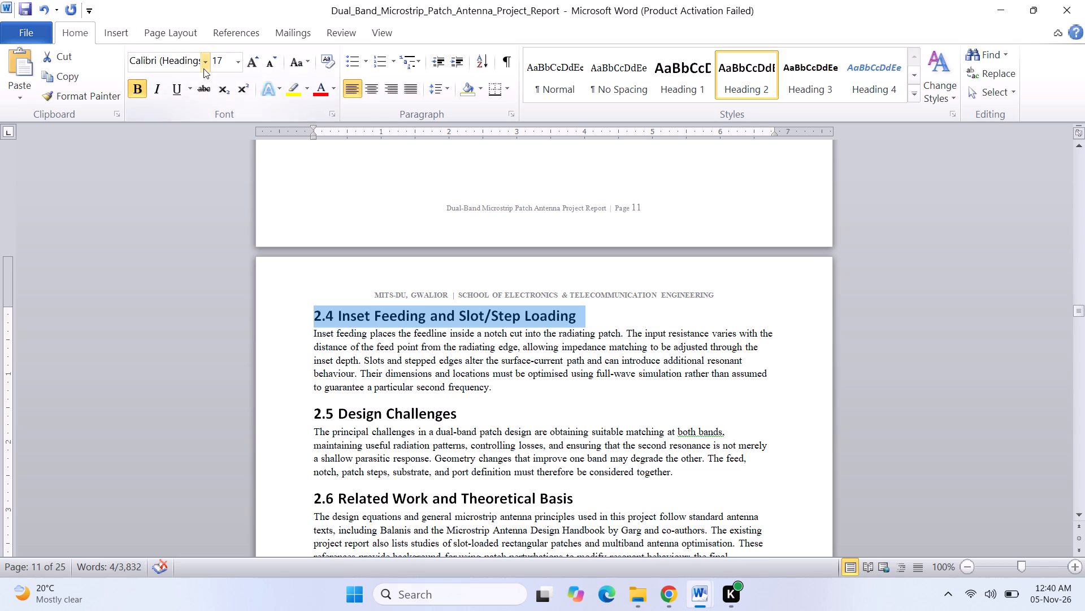
{"action": "left_click", "coordinate": [203, 68]}
{"action": "left_click", "coordinate": [201, 166]}
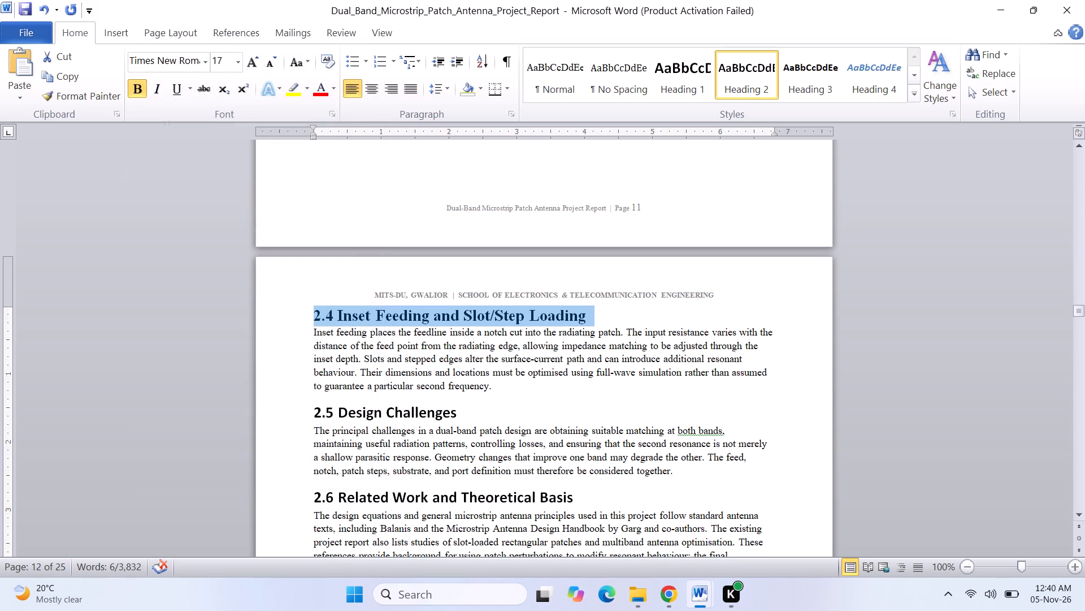
{"action": "left_click_drag", "start_coordinate": [314, 408], "coordinate": [498, 406]}
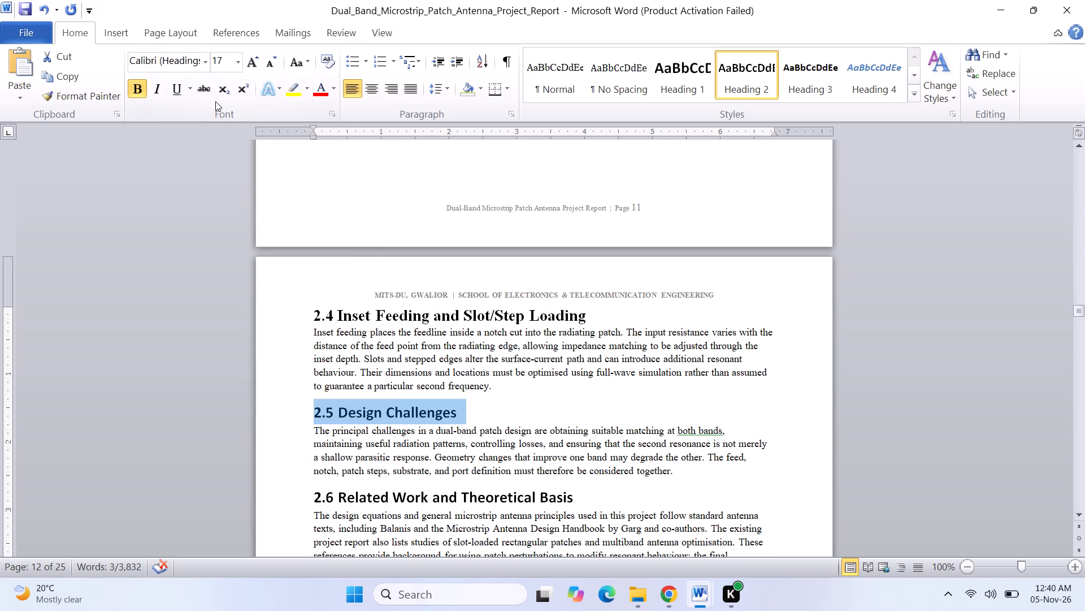
{"action": "left_click", "coordinate": [205, 68]}
{"action": "left_click", "coordinate": [207, 167]}
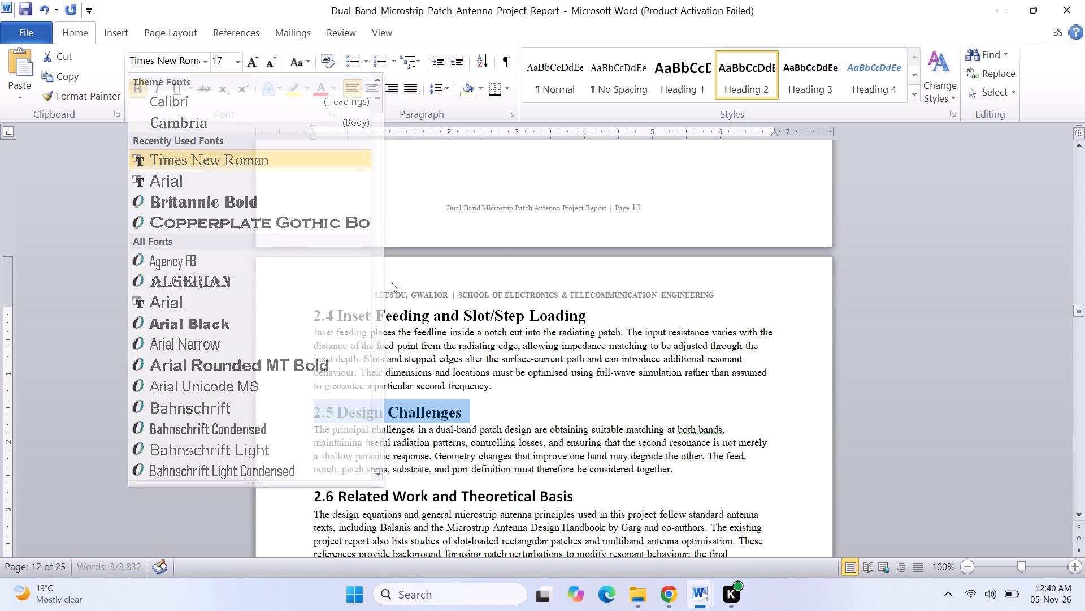
{"action": "scroll", "coordinate": [462, 358], "scroll_direction": "down", "scroll_amount": 6}
{"action": "left_click_drag", "start_coordinate": [310, 294], "coordinate": [465, 283]}
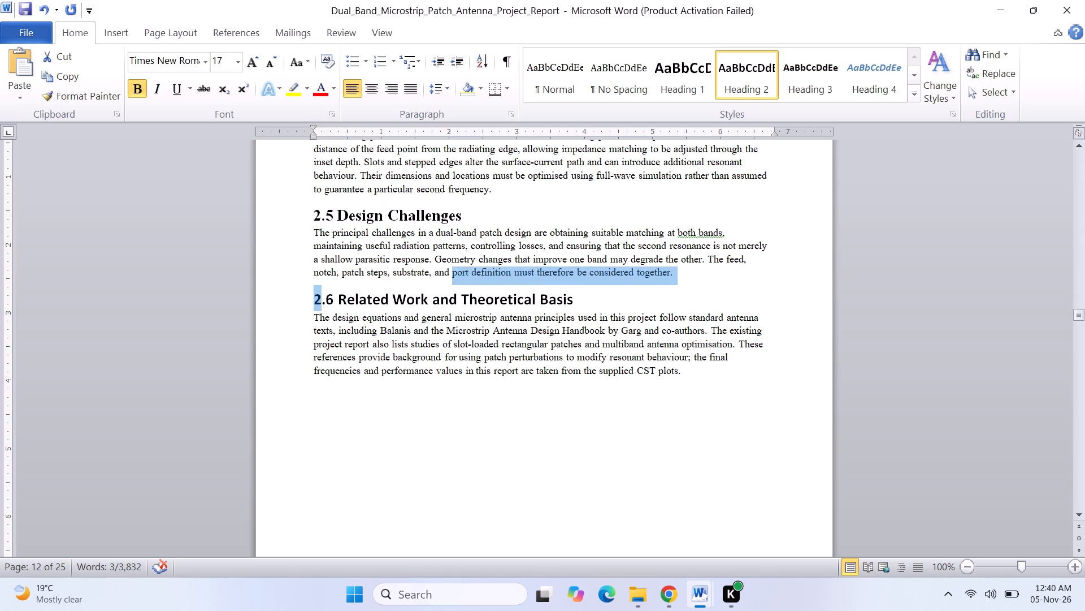
{"action": "left_click_drag", "start_coordinate": [465, 283], "coordinate": [574, 296]}
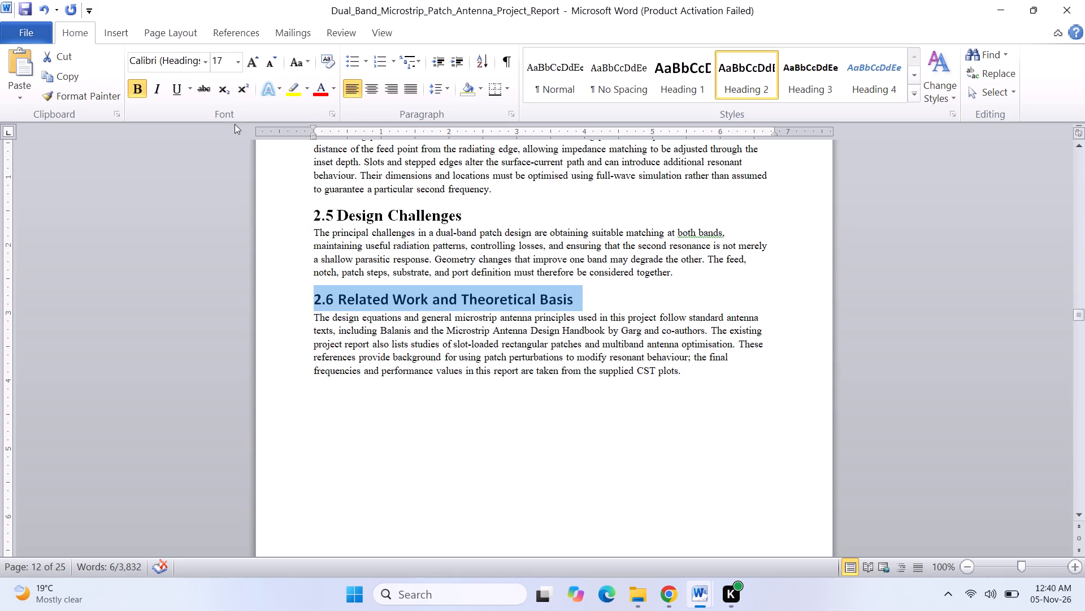
{"action": "left_click", "coordinate": [202, 62]}
{"action": "left_click", "coordinate": [194, 157]}
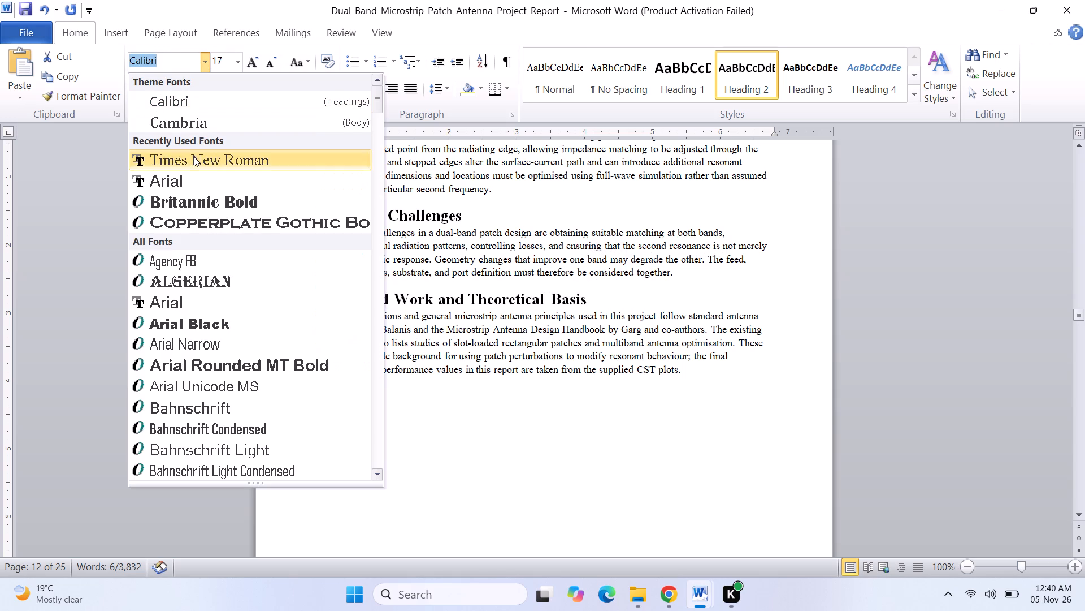
Insert a blank line between the 2.4 Inset Feeding and Slot/Step Loading heading and its paragraph.
{"action": "scroll", "coordinate": [387, 285], "scroll_direction": "down", "scroll_amount": 7}
{"action": "scroll", "coordinate": [387, 285], "scroll_direction": "up", "scroll_amount": 20}
{"action": "scroll", "coordinate": [387, 285], "scroll_direction": "up", "scroll_amount": 2}
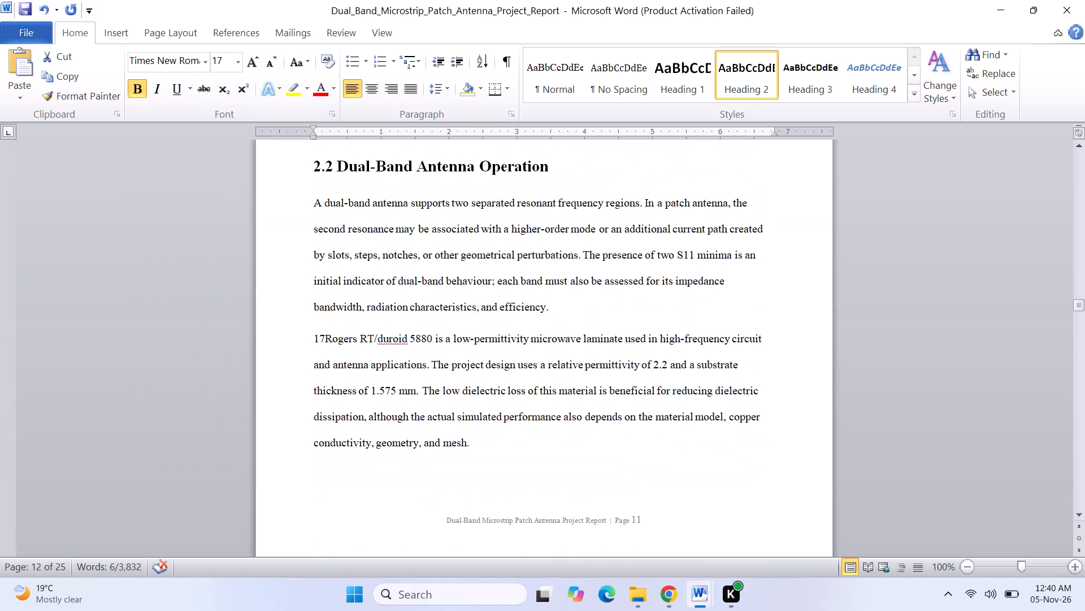
{"action": "scroll", "coordinate": [387, 285], "scroll_direction": "down", "scroll_amount": 11}
{"action": "left_click", "coordinate": [593, 252]}
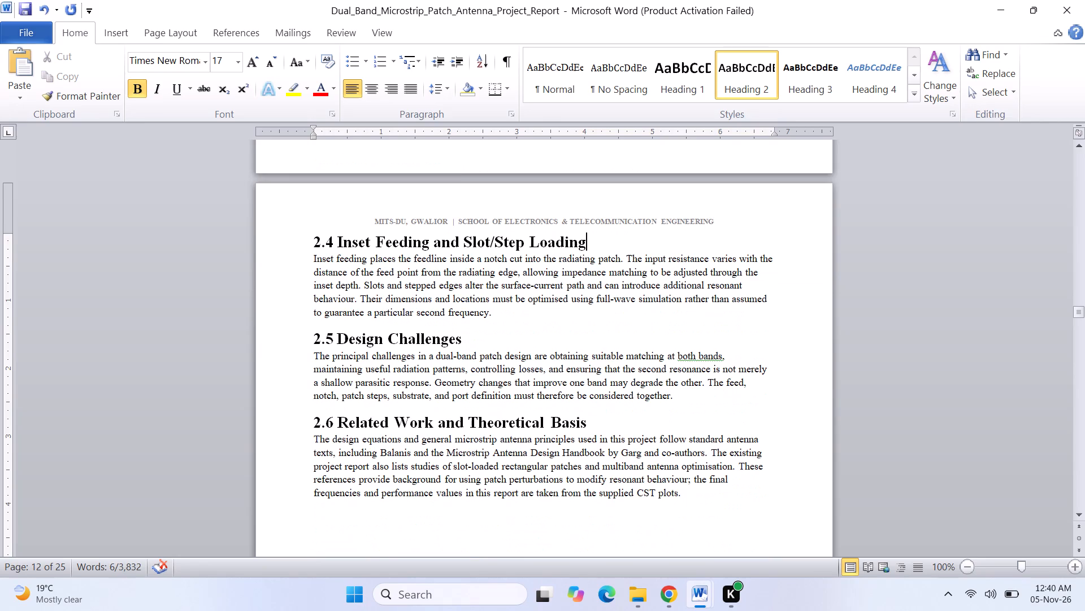
{"action": "key", "text": "Return"}
Set the inset feeding paragraph under heading 2.4 to 12 pt, justified, with 2.0 line spacing.
{"action": "scroll", "coordinate": [593, 252], "scroll_direction": "up", "scroll_amount": 12}
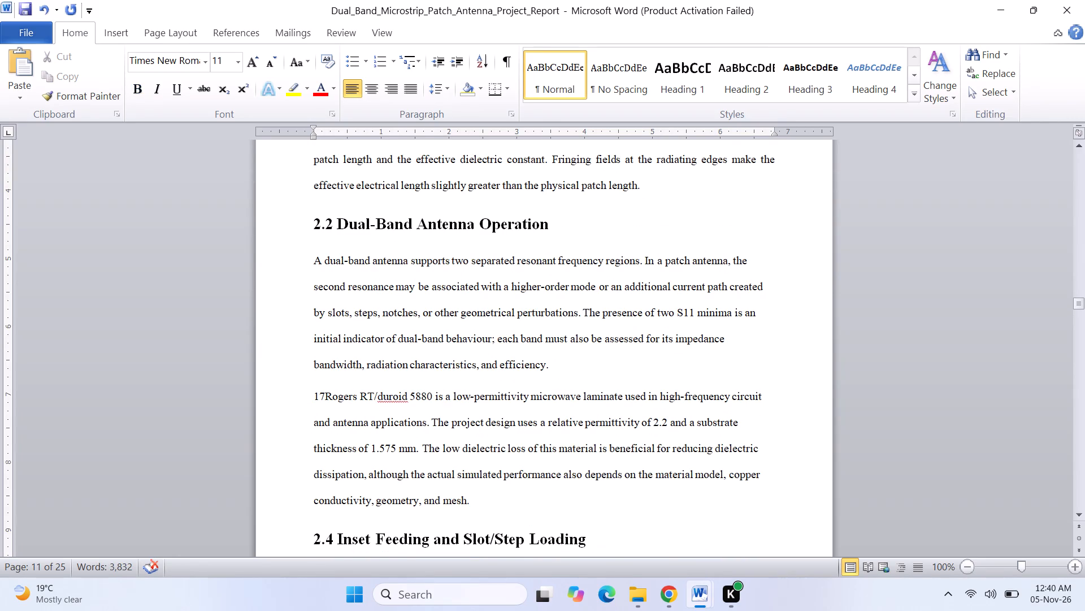
{"action": "scroll", "coordinate": [593, 252], "scroll_direction": "up", "scroll_amount": 8}
{"action": "scroll", "coordinate": [593, 252], "scroll_direction": "down", "scroll_amount": 10}
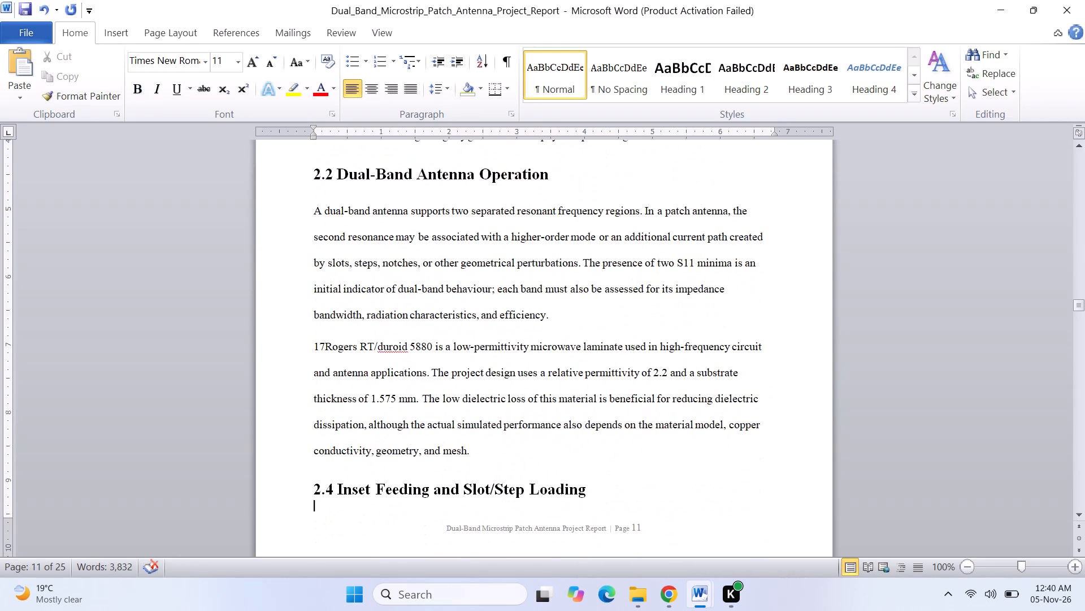
{"action": "scroll", "coordinate": [691, 463], "scroll_direction": "down", "scroll_amount": 8}
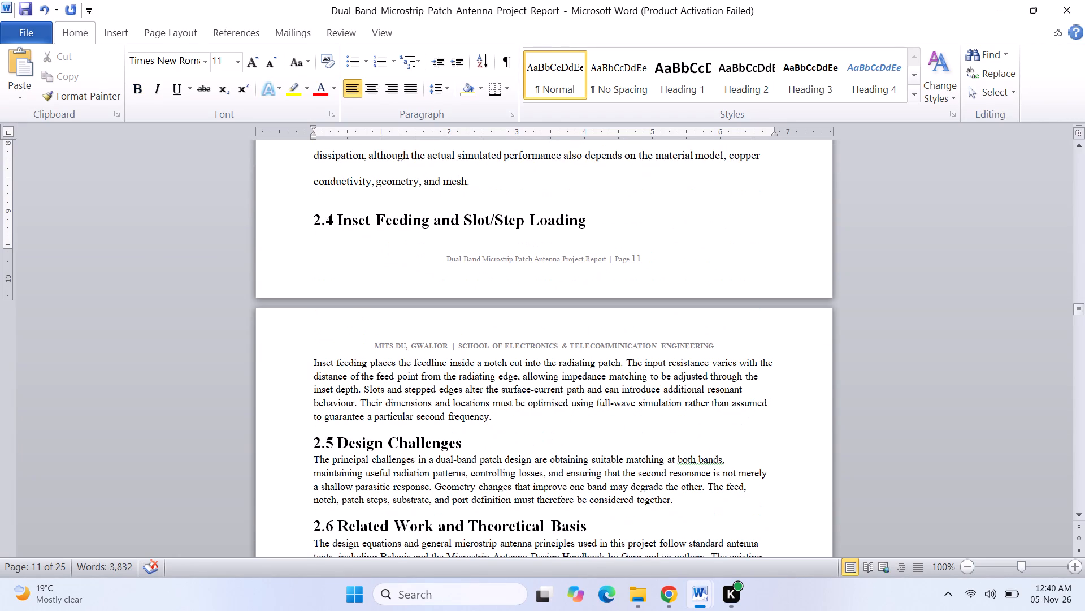
{"action": "left_click_drag", "start_coordinate": [310, 360], "coordinate": [622, 410]}
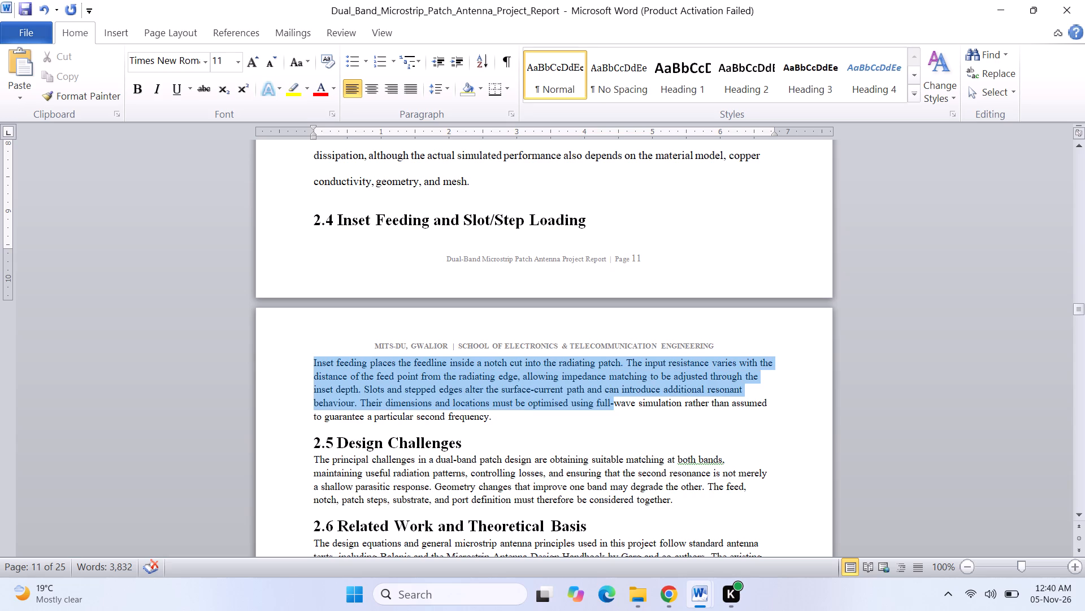
{"action": "left_click_drag", "start_coordinate": [622, 410], "coordinate": [541, 425]}
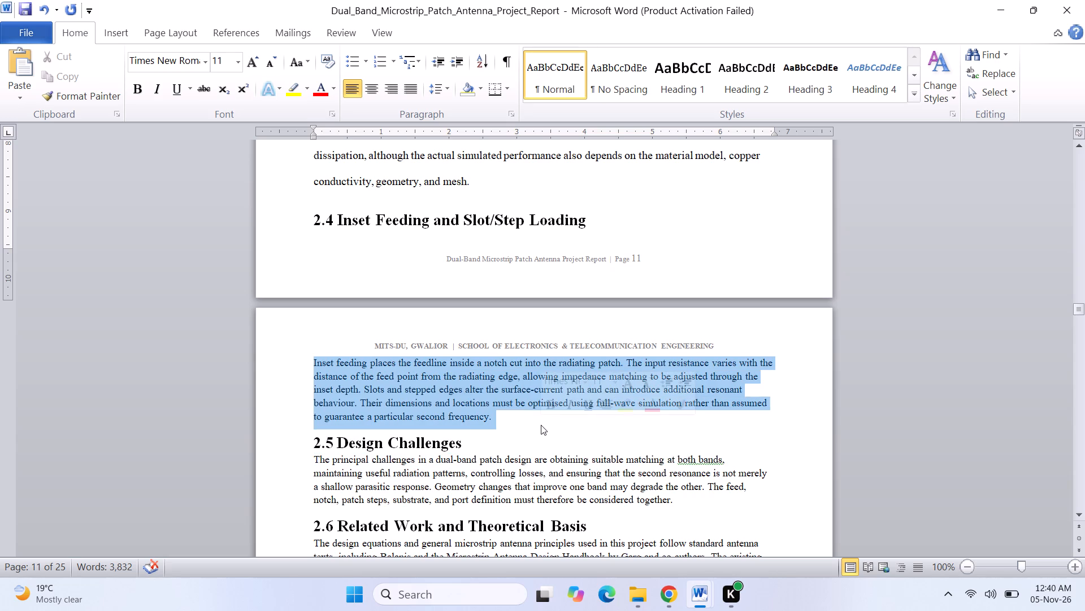
{"action": "left_click", "coordinate": [240, 56]}
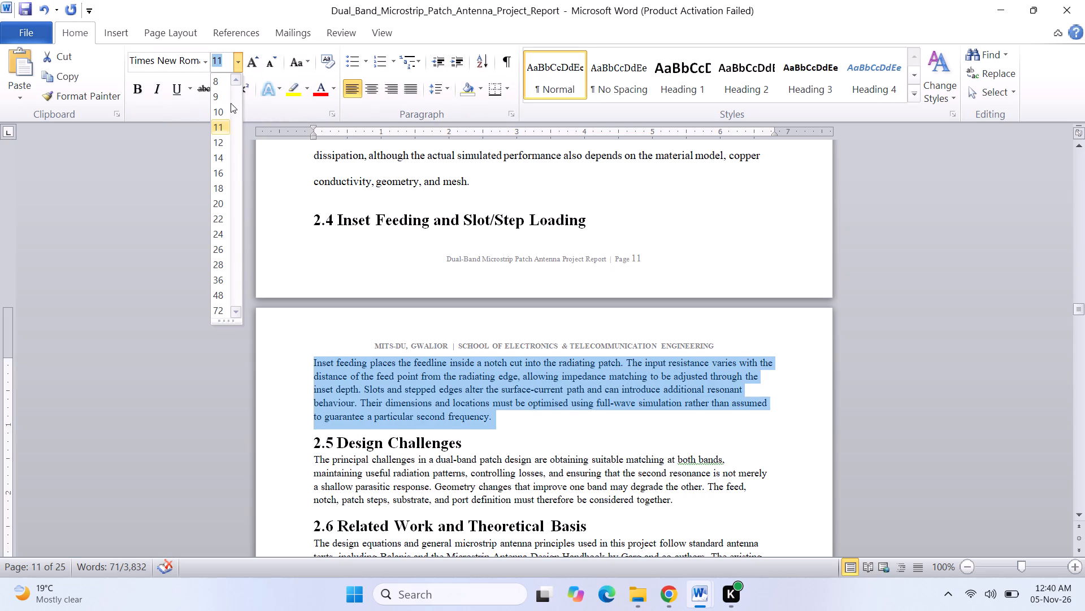
{"action": "left_click", "coordinate": [222, 142]}
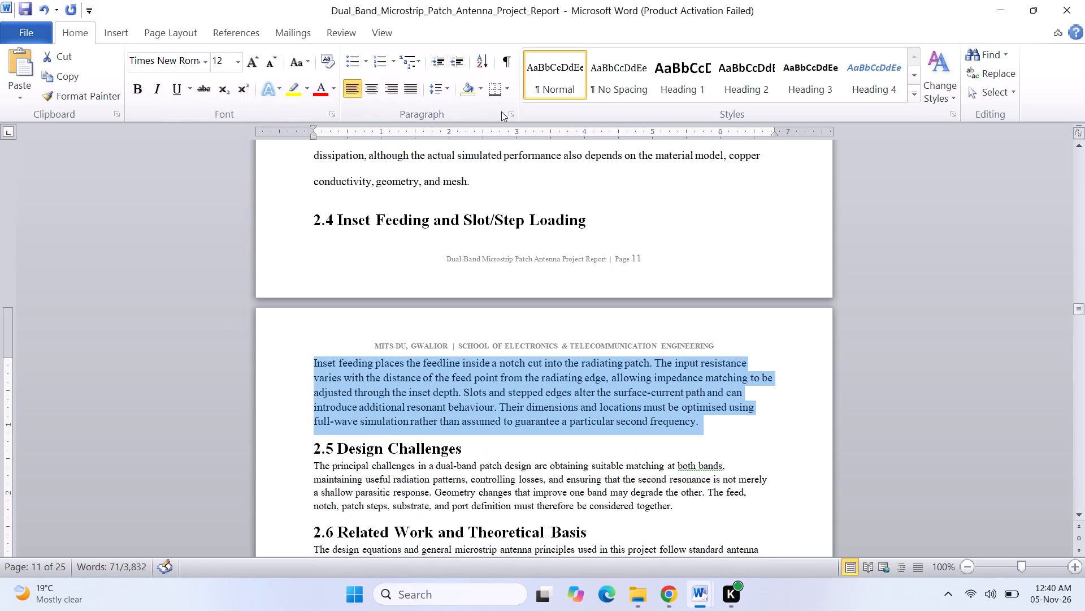
{"action": "left_click", "coordinate": [413, 85]}
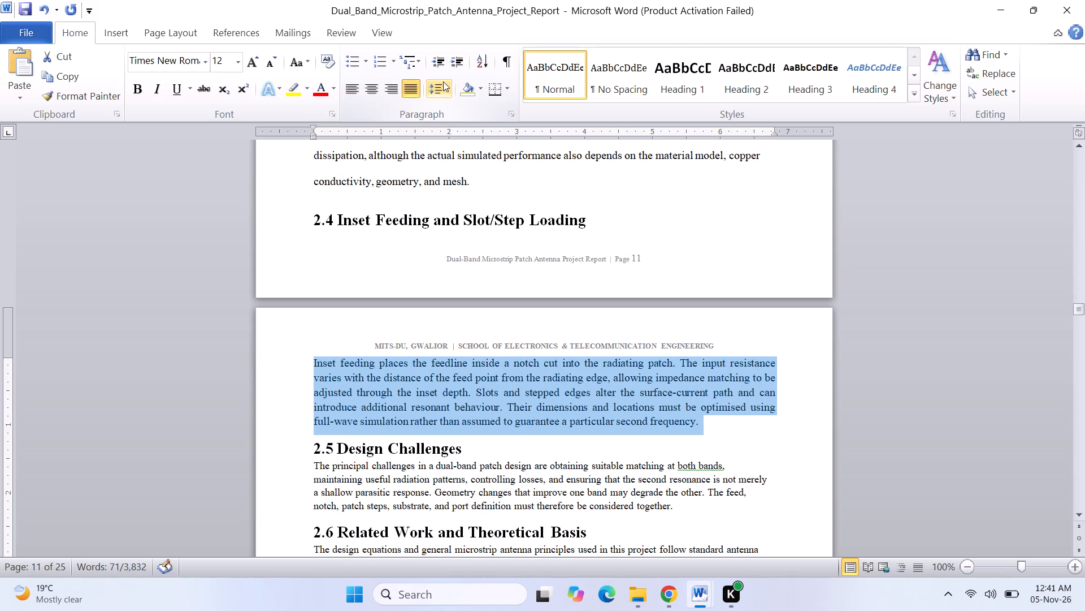
{"action": "left_click", "coordinate": [449, 89]}
{"action": "left_click", "coordinate": [460, 169]}
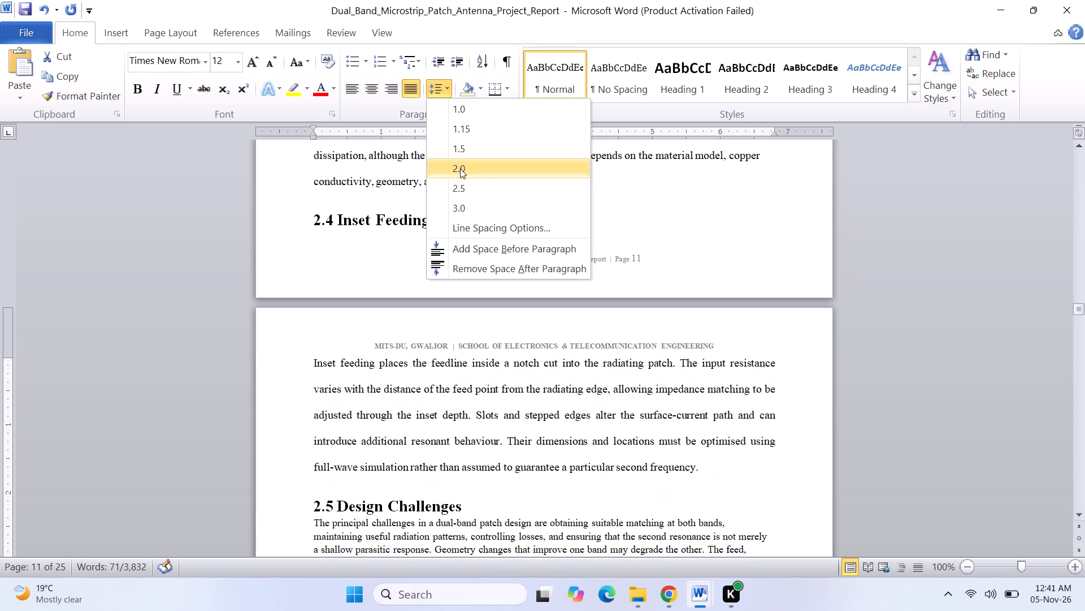
Insert a blank line before the 2.4 Inset Feeding and Slot/Step Loading heading to move it onto the following page.
{"action": "left_click", "coordinate": [311, 213]}
{"action": "key", "text": "Return"}
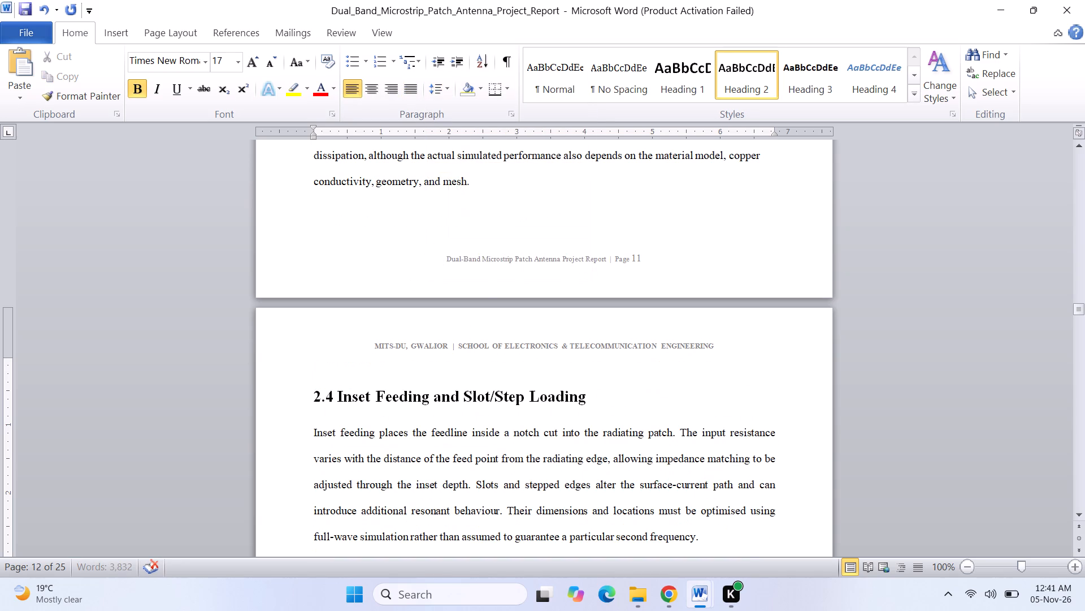
{"action": "scroll", "coordinate": [477, 232], "scroll_direction": "up", "scroll_amount": 10}
{"action": "scroll", "coordinate": [477, 232], "scroll_direction": "down", "scroll_amount": 10}
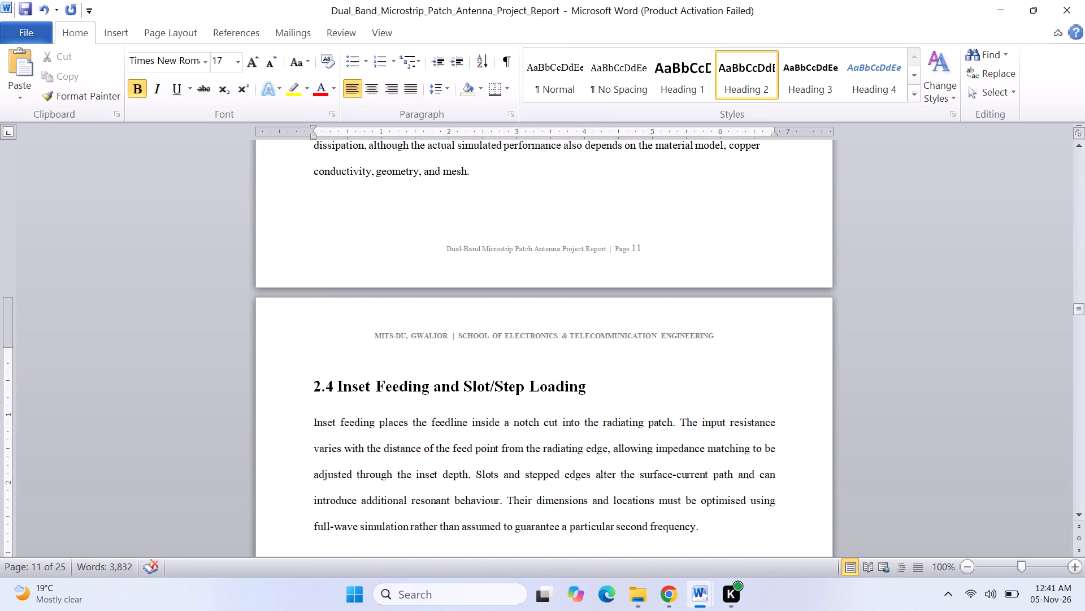
Insert a blank line below each of the 2.5 Design Challenges and 2.6 Related Work and Theoretical Basis headings.
{"action": "scroll", "coordinate": [477, 232], "scroll_direction": "down", "scroll_amount": 8}
{"action": "left_click_drag", "start_coordinate": [309, 295], "coordinate": [346, 289]}
{"action": "left_click", "coordinate": [502, 281]}
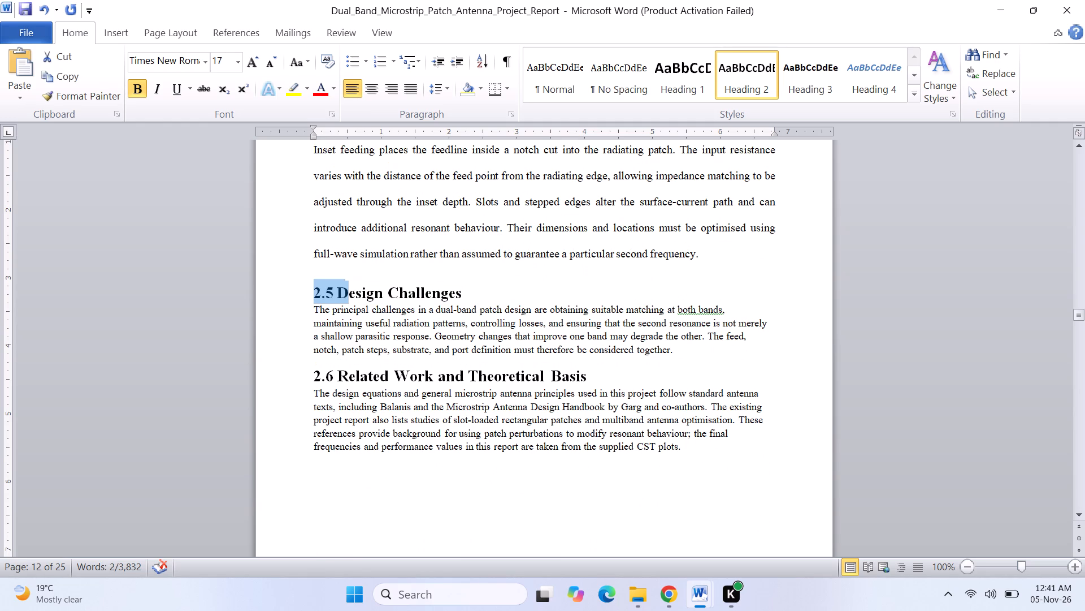
{"action": "key", "text": "Return"}
{"action": "left_click", "coordinate": [596, 394]}
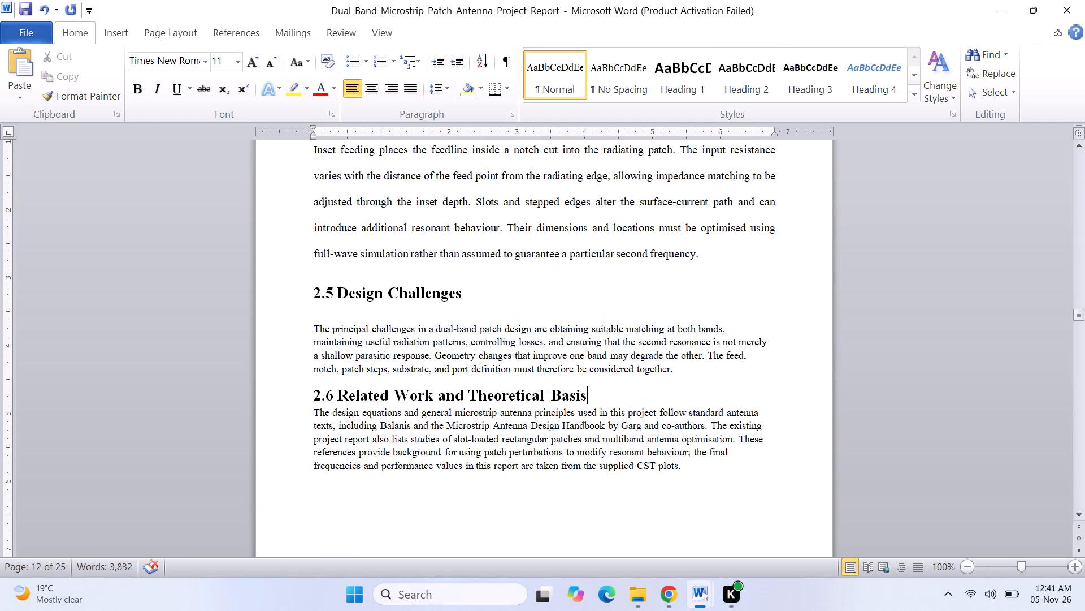
{"action": "key", "text": "Return"}
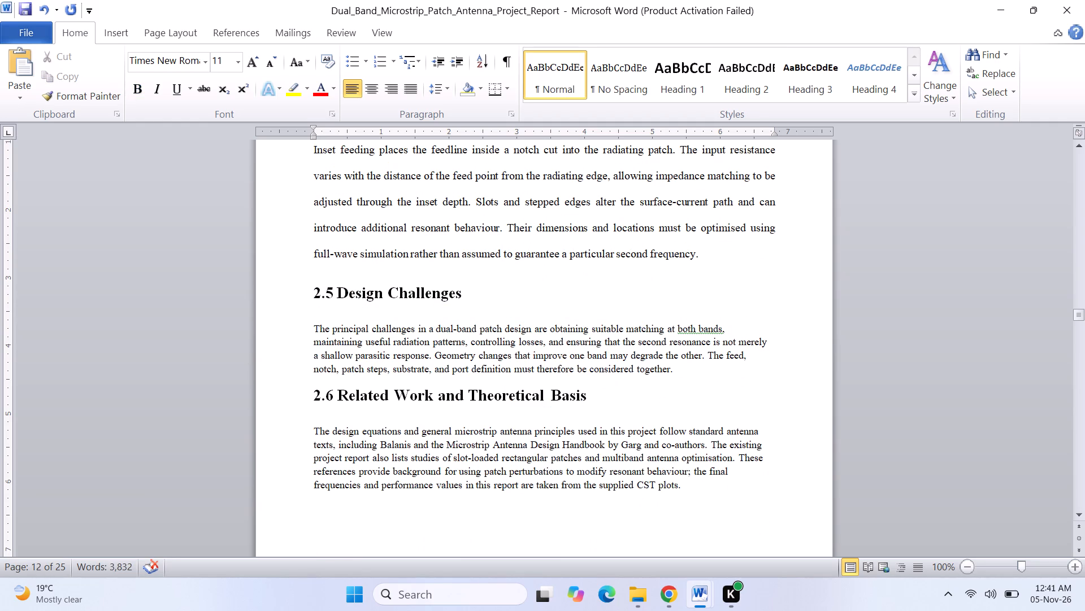
Set the paragraph under 2.5 Design Challenges to 12 pt, justified, with 2.0 line spacing.
{"action": "left_click_drag", "start_coordinate": [311, 328], "coordinate": [640, 374]}
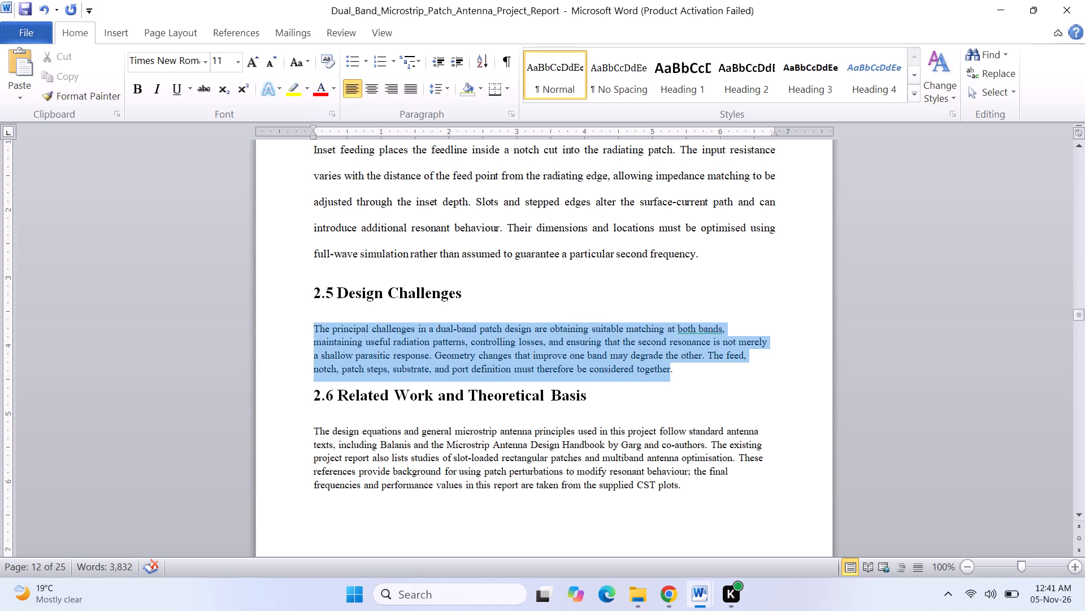
{"action": "left_click_drag", "start_coordinate": [640, 374], "coordinate": [642, 372]}
{"action": "left_click", "coordinate": [241, 59]}
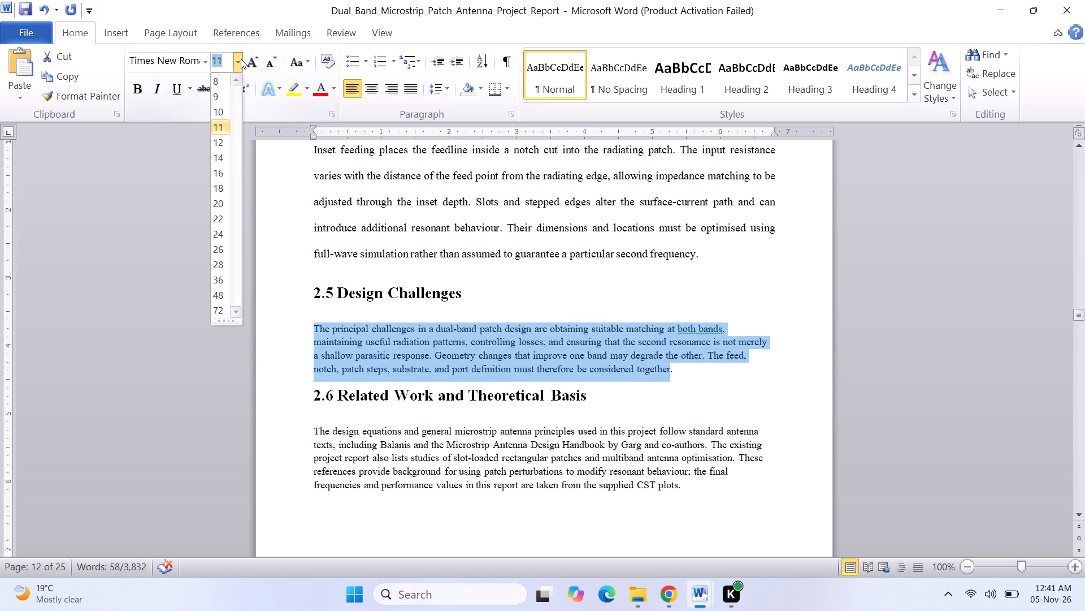
{"action": "left_click", "coordinate": [223, 140]}
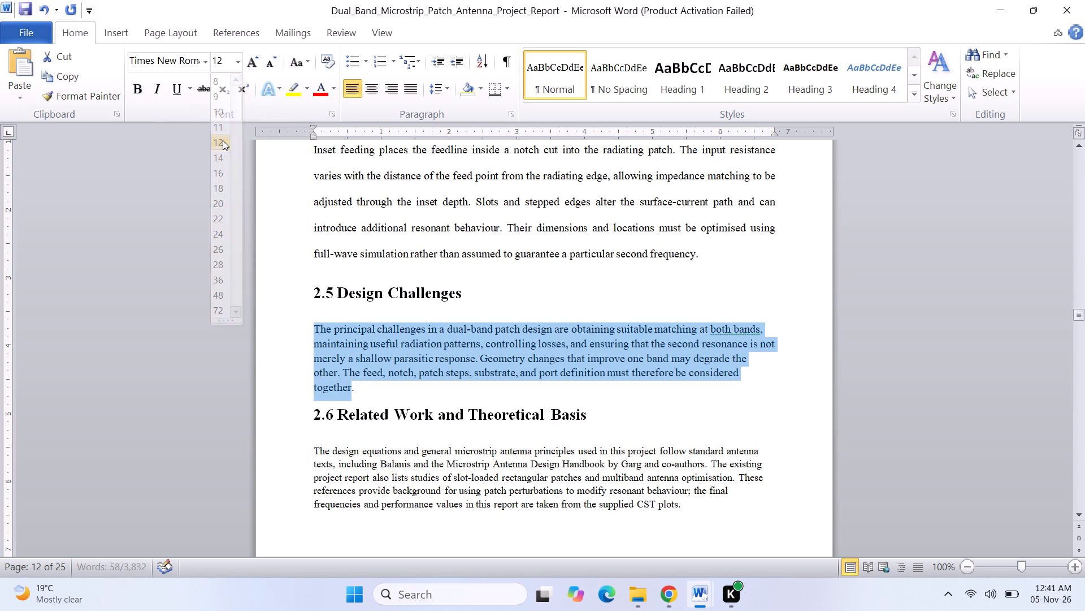
{"action": "left_click", "coordinate": [411, 94]}
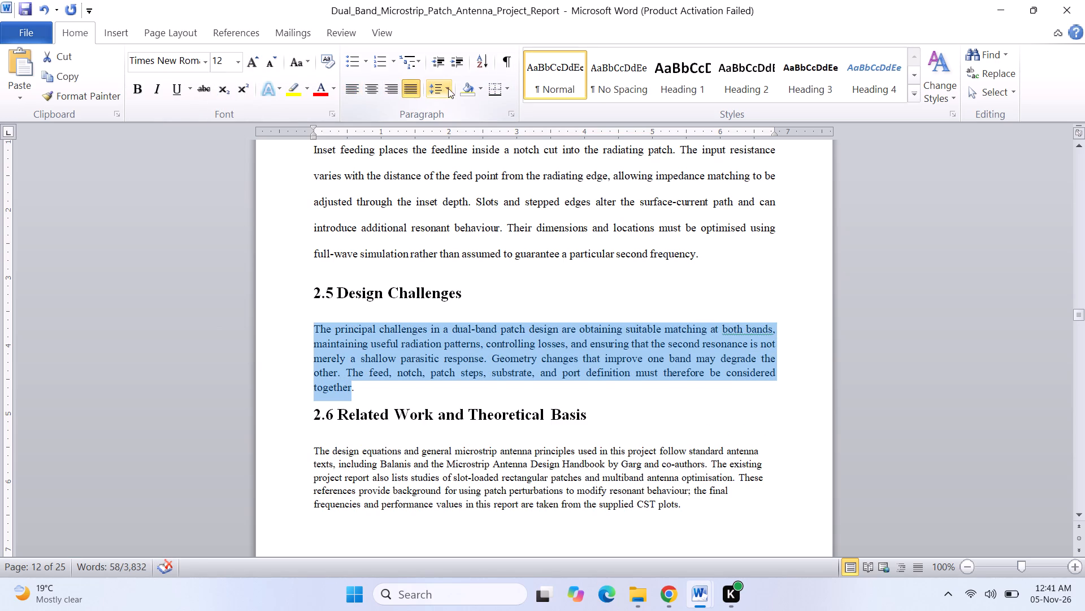
{"action": "left_click", "coordinate": [448, 88]}
{"action": "left_click", "coordinate": [448, 173]}
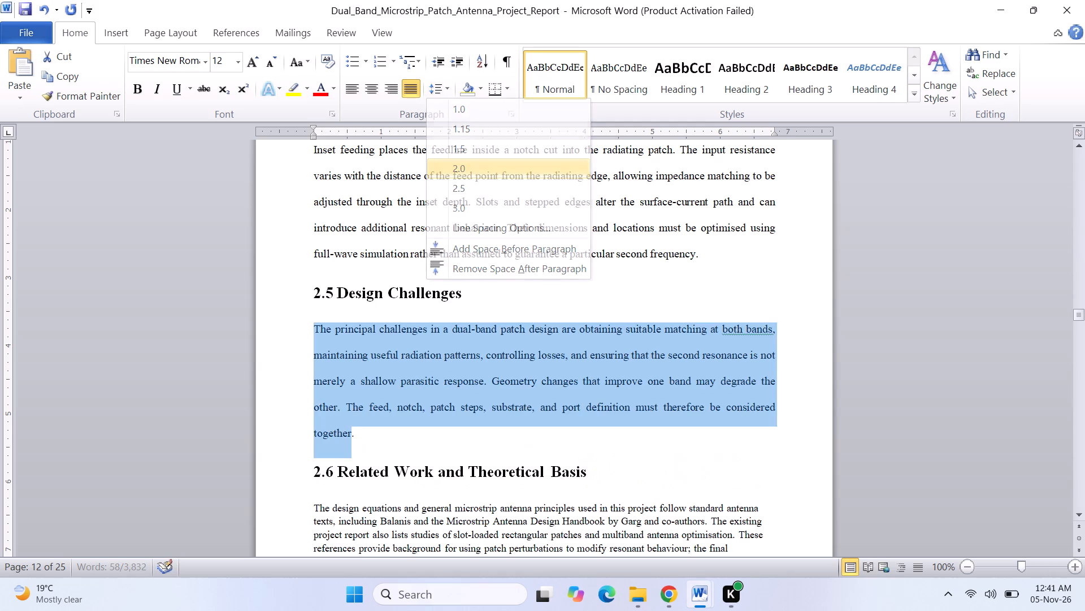
Set the paragraph under 2.6 Related Work and Theoretical Basis to 12 pt with 2.0 line spacing.
{"action": "scroll", "coordinate": [446, 253], "scroll_direction": "down", "scroll_amount": 6}
{"action": "left_click_drag", "start_coordinate": [310, 310], "coordinate": [509, 355]}
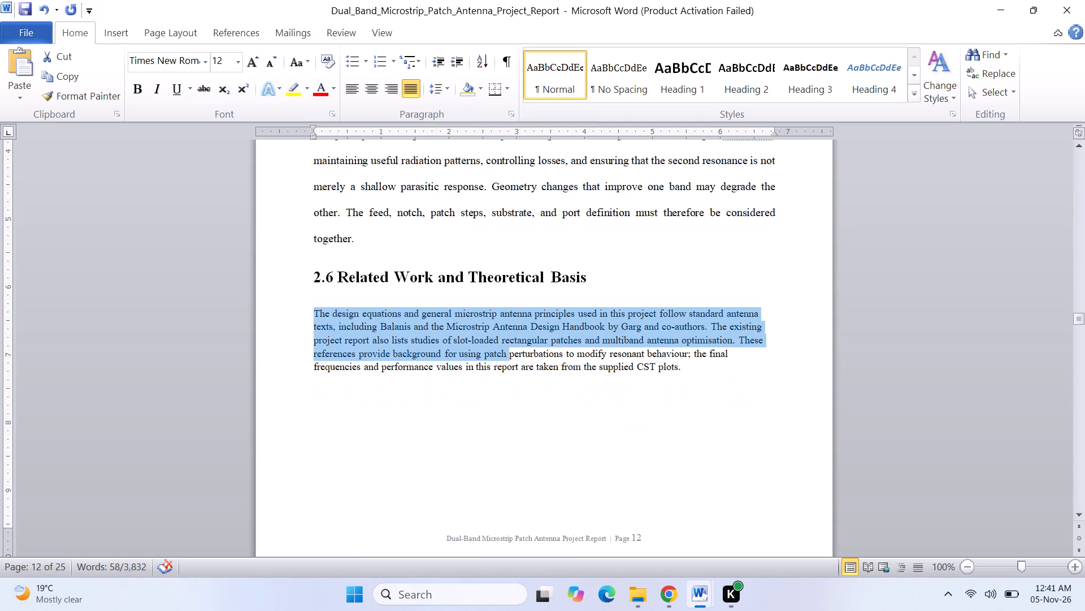
{"action": "left_click_drag", "start_coordinate": [509, 355], "coordinate": [642, 399]}
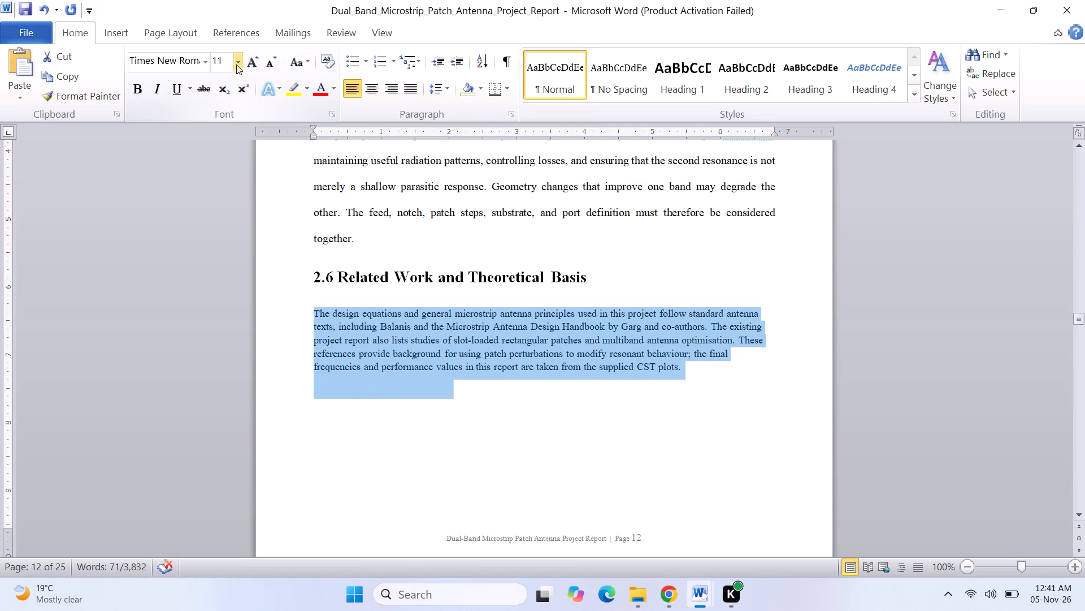
{"action": "left_click", "coordinate": [236, 64]}
{"action": "left_click", "coordinate": [224, 145]}
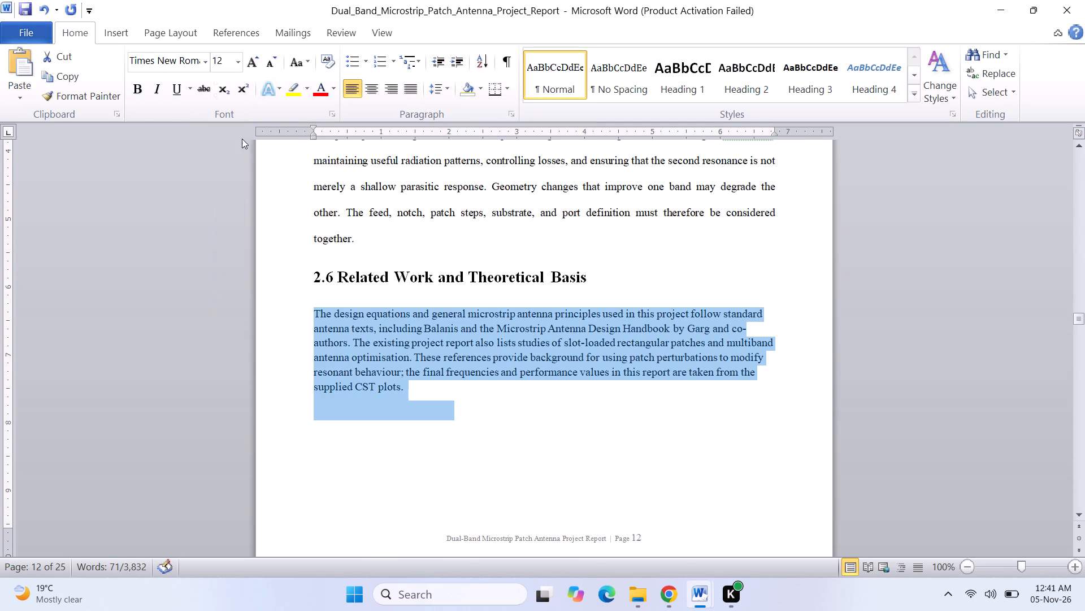
{"action": "left_click", "coordinate": [448, 89]}
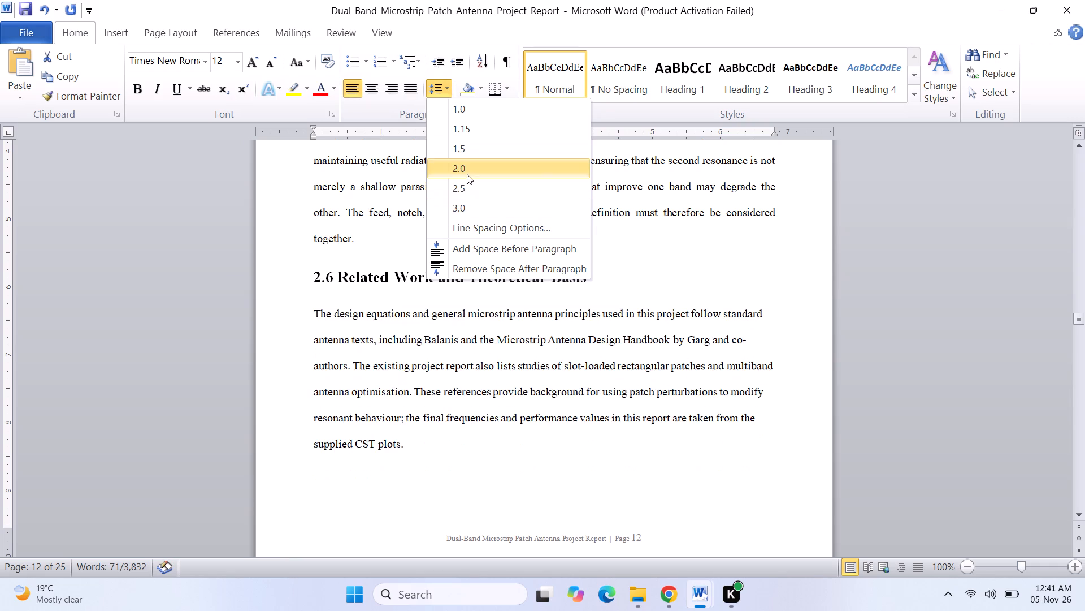
{"action": "left_click", "coordinate": [467, 174]}
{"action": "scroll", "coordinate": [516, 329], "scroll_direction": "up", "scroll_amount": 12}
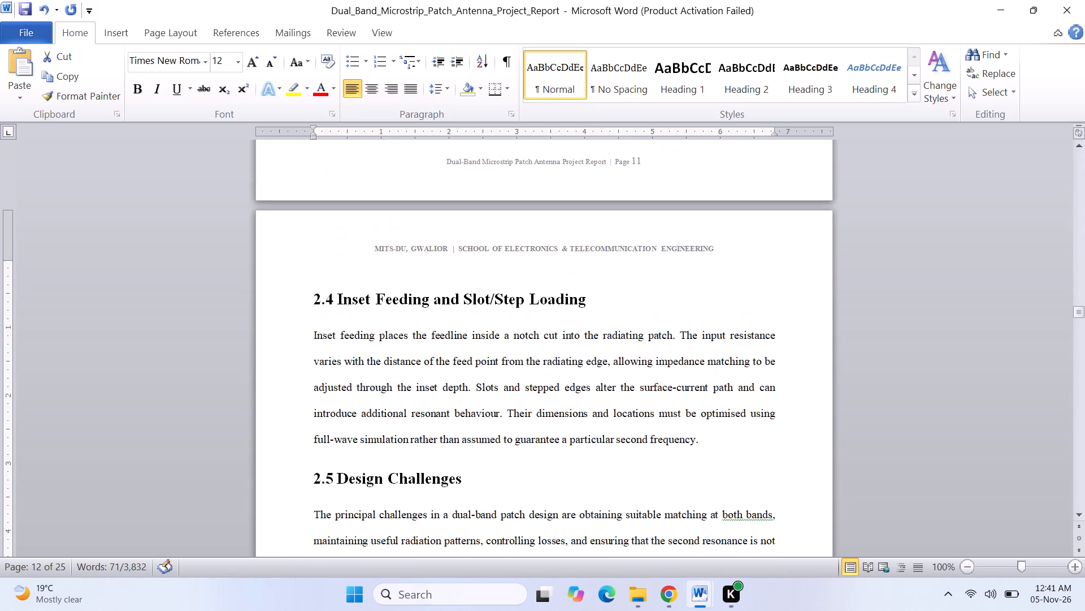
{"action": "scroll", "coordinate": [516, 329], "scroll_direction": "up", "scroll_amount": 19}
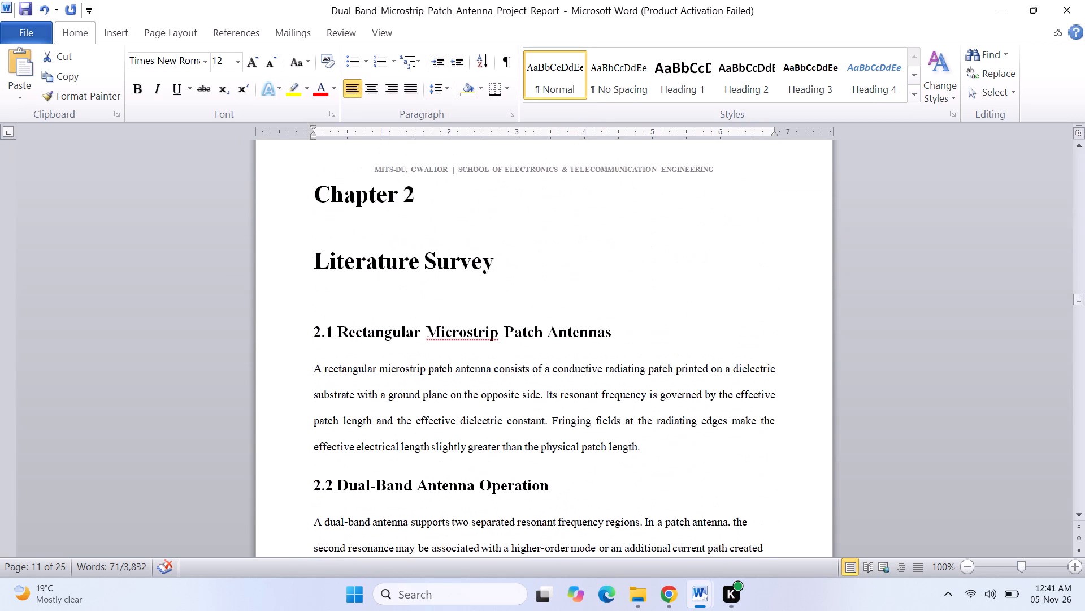
Review the table of contents and the pages of Chapters 1 and 2, checking their section headings and paragraphs.
{"action": "scroll", "coordinate": [516, 329], "scroll_direction": "up", "scroll_amount": 6}
{"action": "scroll", "coordinate": [516, 329], "scroll_direction": "down", "scroll_amount": 15}
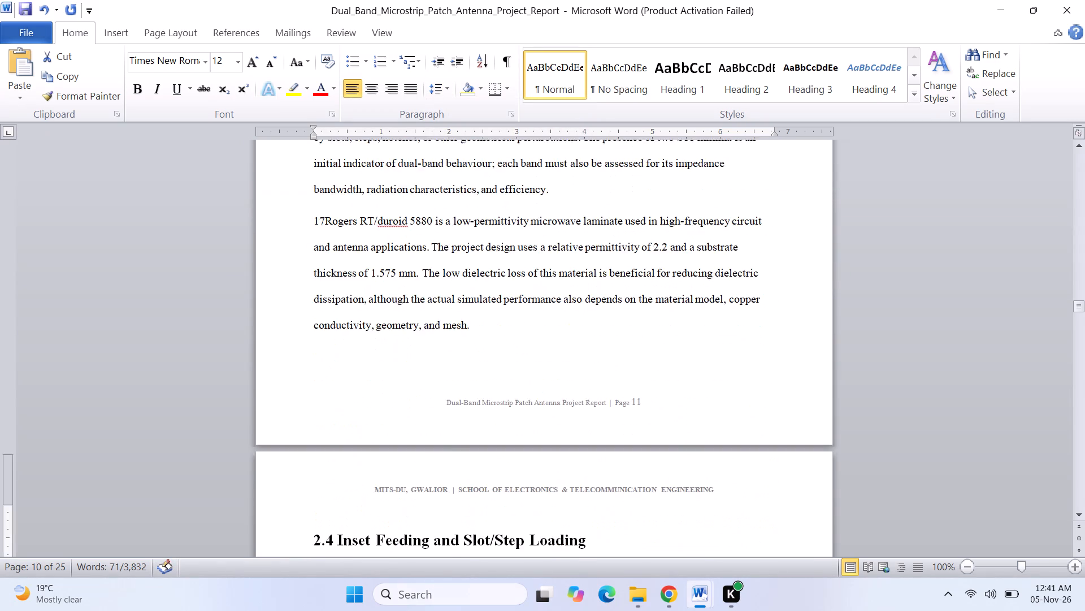
{"action": "scroll", "coordinate": [516, 329], "scroll_direction": "down", "scroll_amount": 10}
{"action": "scroll", "coordinate": [516, 329], "scroll_direction": "up", "scroll_amount": 2}
{"action": "scroll", "coordinate": [516, 329], "scroll_direction": "down", "scroll_amount": 7}
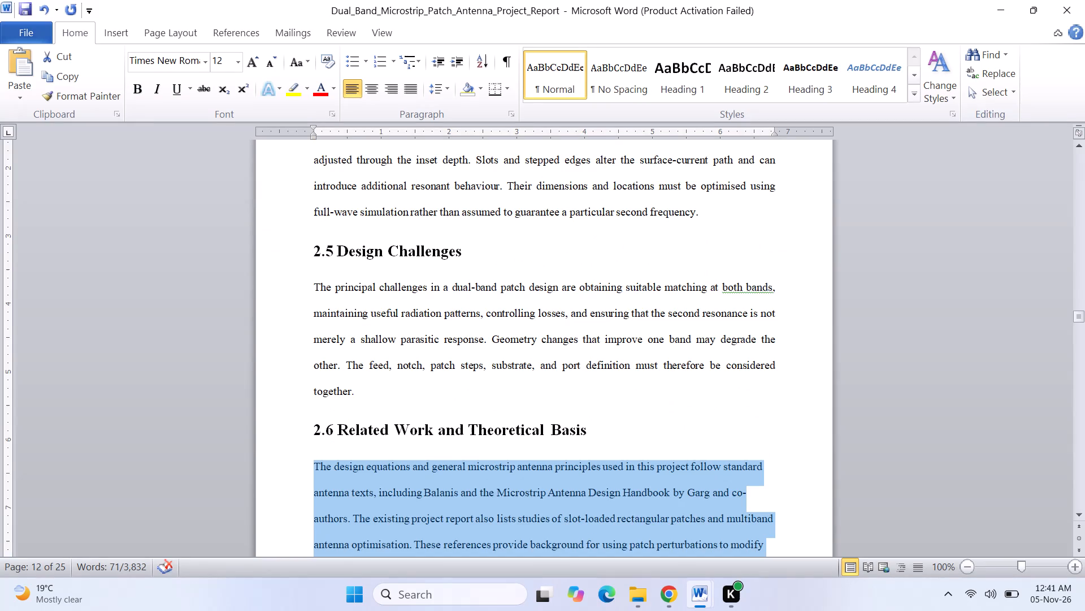
{"action": "scroll", "coordinate": [516, 329], "scroll_direction": "down", "scroll_amount": 5}
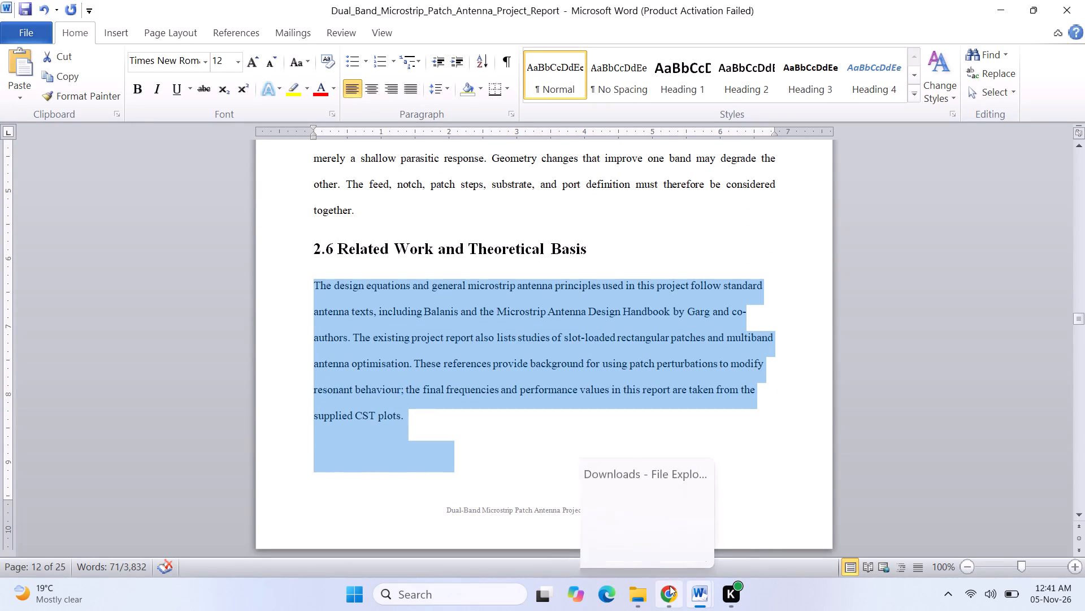
{"action": "scroll", "coordinate": [591, 319], "scroll_direction": "up", "scroll_amount": 20}
{"action": "scroll", "coordinate": [591, 319], "scroll_direction": "up", "scroll_amount": 20}
{"action": "scroll", "coordinate": [591, 319], "scroll_direction": "up", "scroll_amount": 11}
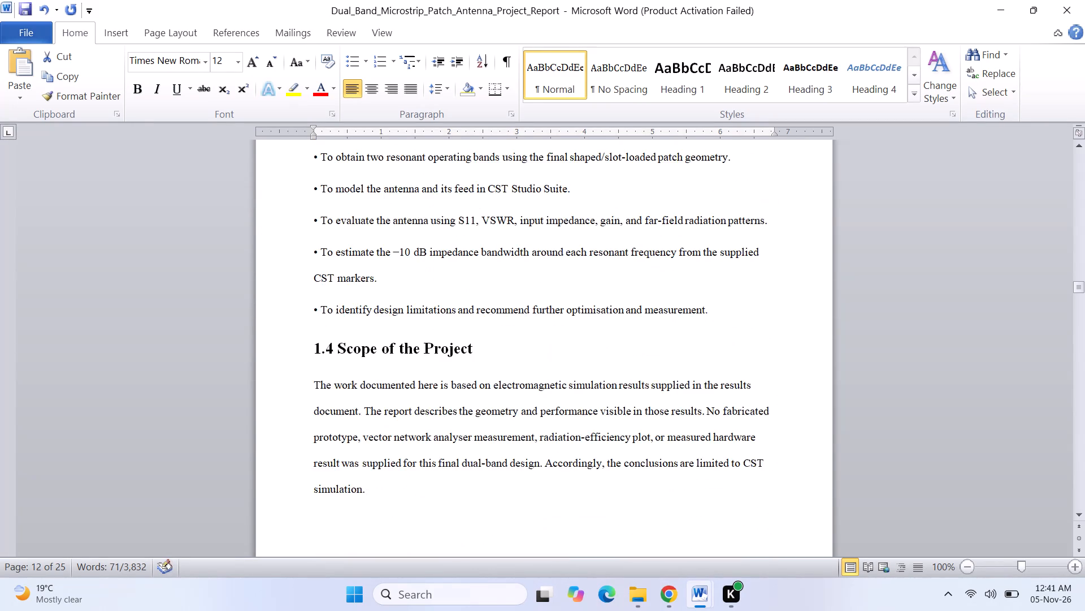
{"action": "scroll", "coordinate": [591, 319], "scroll_direction": "up", "scroll_amount": 20}
{"action": "scroll", "coordinate": [591, 319], "scroll_direction": "up", "scroll_amount": 20}
{"action": "scroll", "coordinate": [591, 319], "scroll_direction": "up", "scroll_amount": 20}
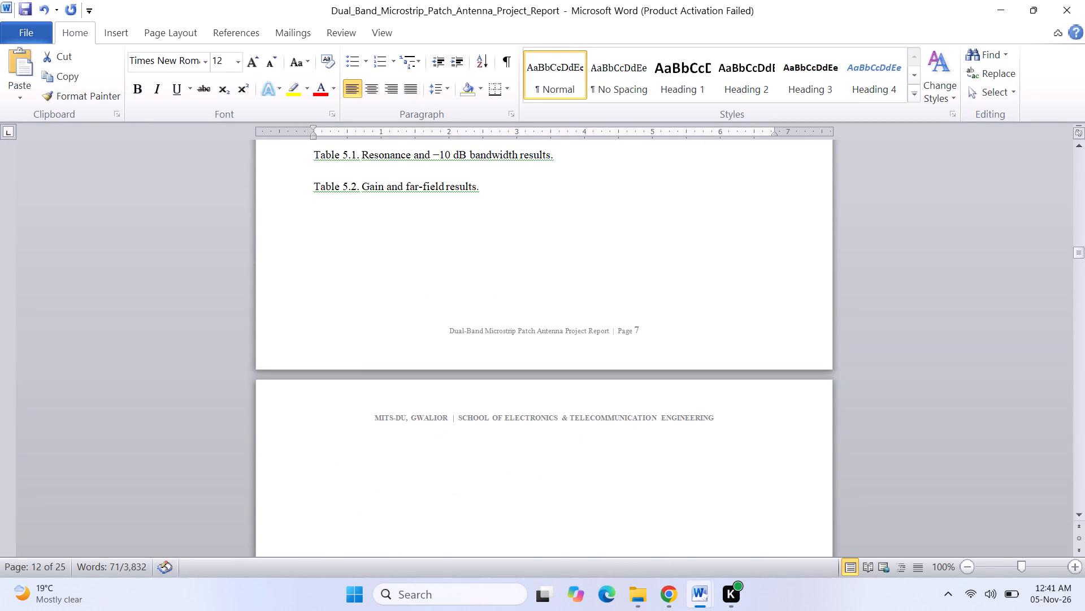
{"action": "scroll", "coordinate": [591, 319], "scroll_direction": "up", "scroll_amount": 7}
{"action": "scroll", "coordinate": [591, 319], "scroll_direction": "up", "scroll_amount": 20}
{"action": "scroll", "coordinate": [591, 319], "scroll_direction": "up", "scroll_amount": 9}
{"action": "scroll", "coordinate": [591, 319], "scroll_direction": "down", "scroll_amount": 8}
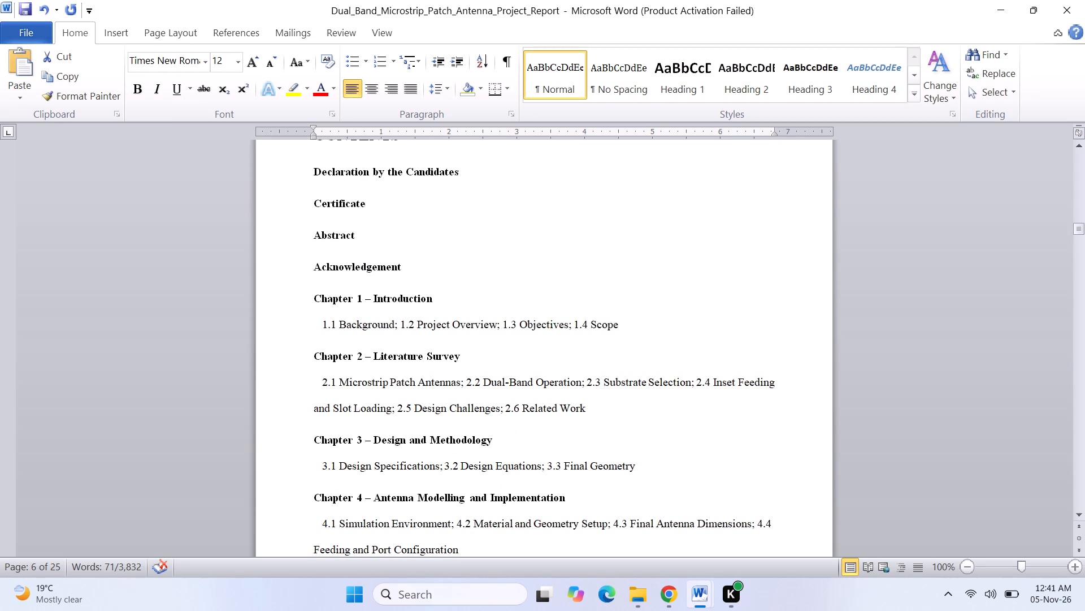
{"action": "scroll", "coordinate": [591, 319], "scroll_direction": "down", "scroll_amount": 20}
{"action": "scroll", "coordinate": [591, 319], "scroll_direction": "down", "scroll_amount": 20}
{"action": "scroll", "coordinate": [591, 319], "scroll_direction": "down", "scroll_amount": 19}
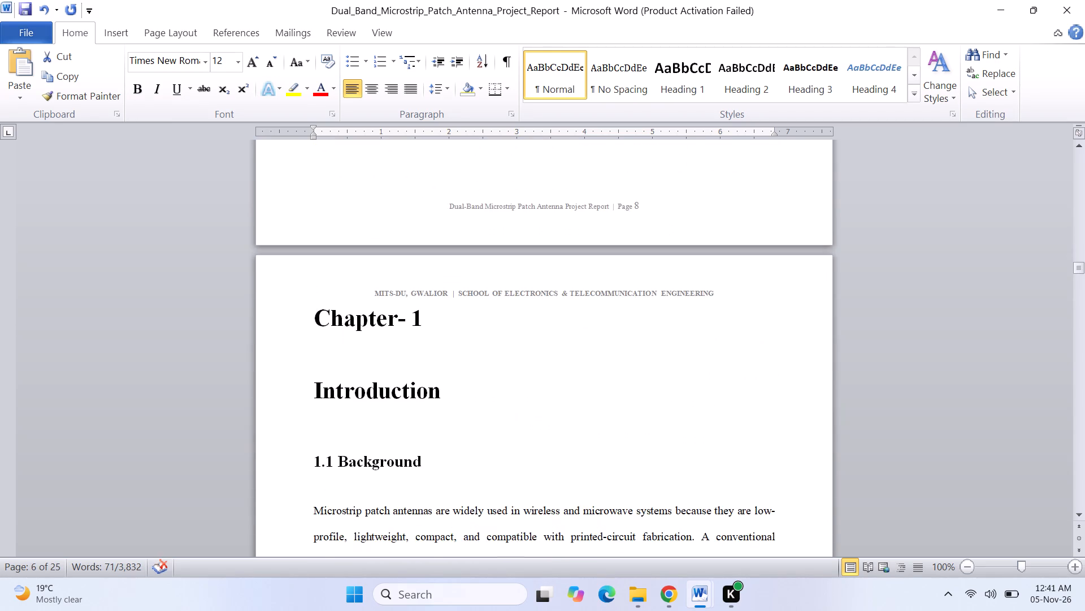
{"action": "scroll", "coordinate": [591, 319], "scroll_direction": "down", "scroll_amount": 12}
{"action": "scroll", "coordinate": [591, 319], "scroll_direction": "down", "scroll_amount": 19}
{"action": "scroll", "coordinate": [591, 319], "scroll_direction": "down", "scroll_amount": 4}
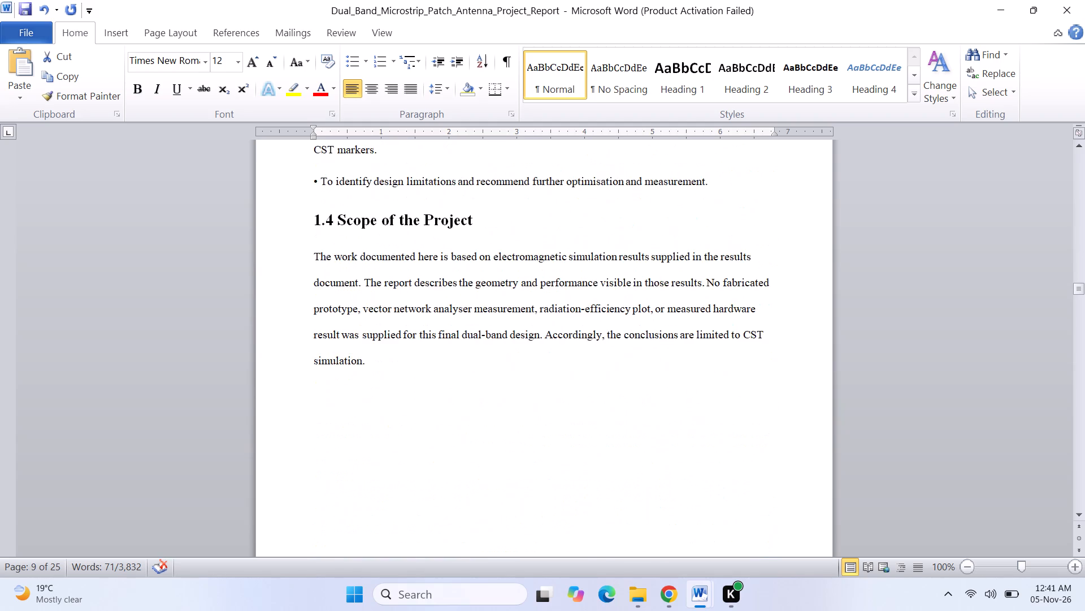
{"action": "scroll", "coordinate": [591, 319], "scroll_direction": "down", "scroll_amount": 17}
{"action": "scroll", "coordinate": [591, 319], "scroll_direction": "down", "scroll_amount": 17}
{"action": "scroll", "coordinate": [591, 319], "scroll_direction": "down", "scroll_amount": 4}
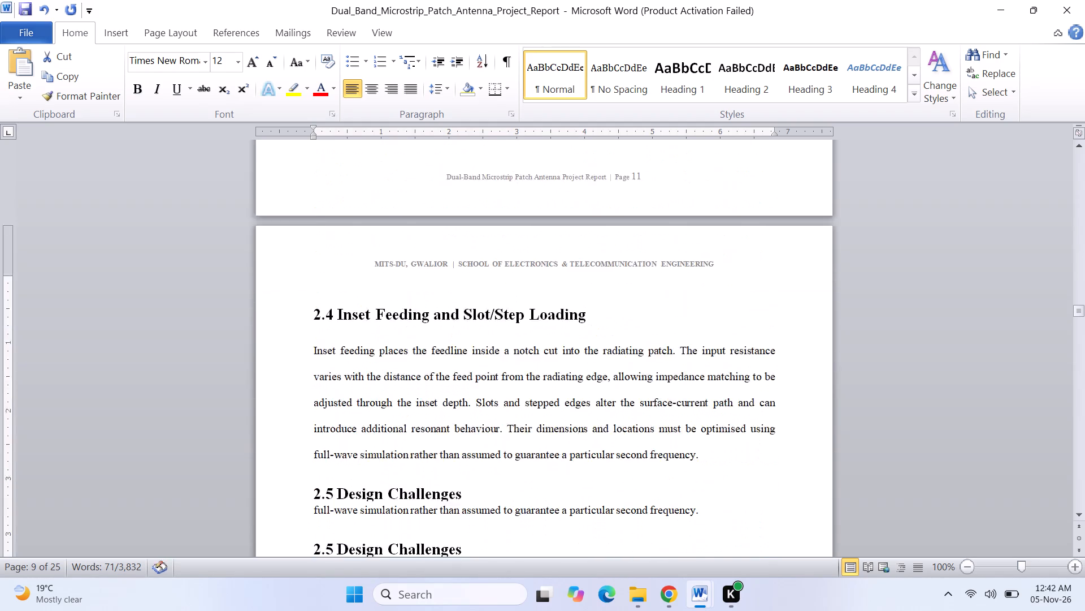
{"action": "scroll", "coordinate": [591, 319], "scroll_direction": "down", "scroll_amount": 13}
{"action": "scroll", "coordinate": [591, 319], "scroll_direction": "up", "scroll_amount": 3}
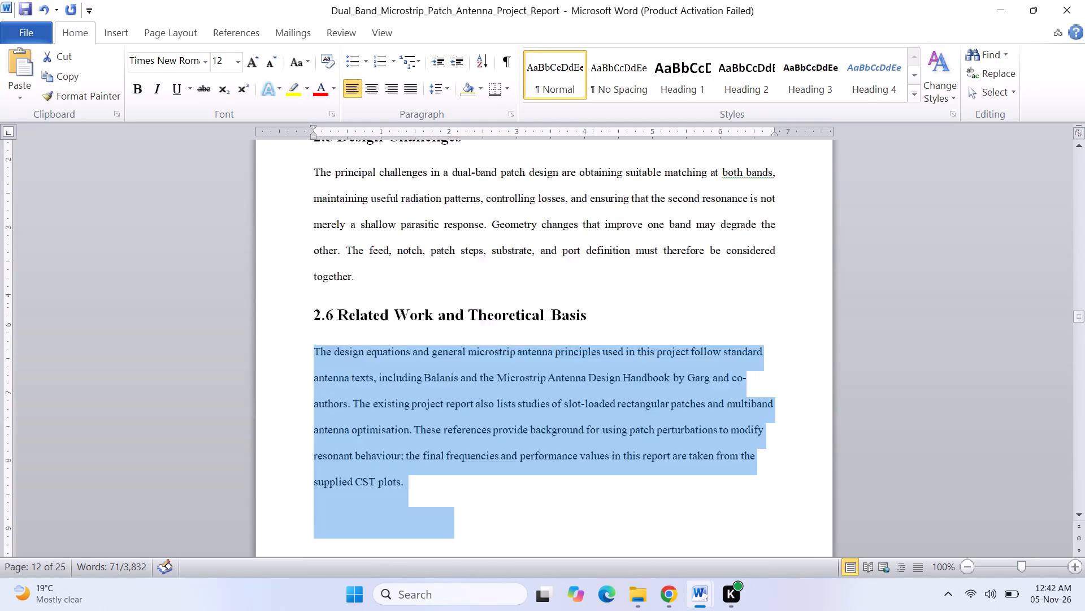
{"action": "scroll", "coordinate": [591, 319], "scroll_direction": "up", "scroll_amount": 20}
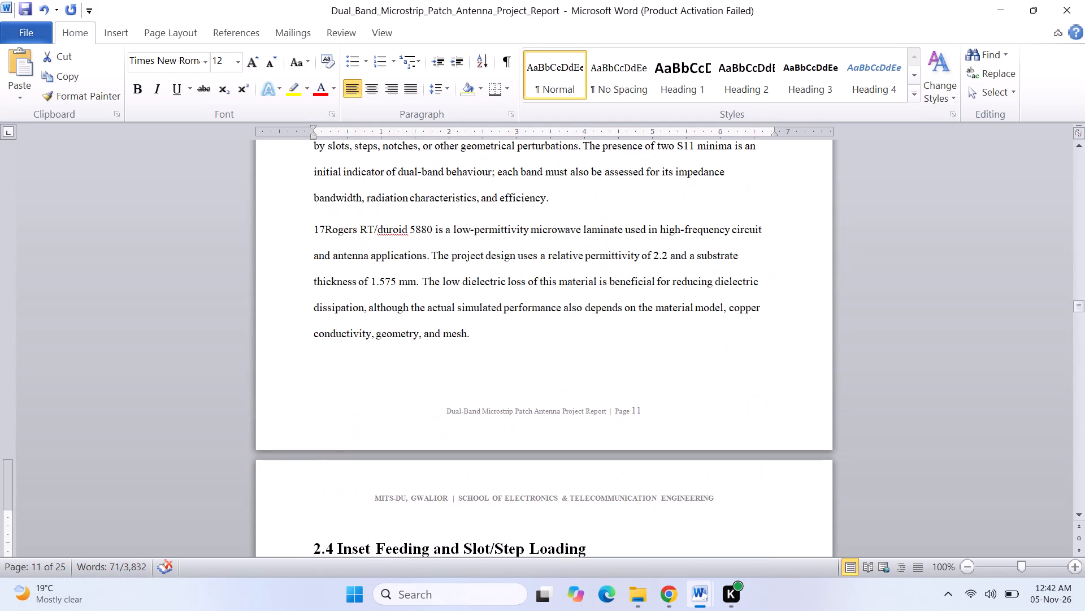
Add the line "2.3 Substrate Seletion" below the Rogers RT/duroid 5880 paragraph, before section 2.4.
{"action": "left_click", "coordinate": [523, 334]}
{"action": "key", "text": "Return"}
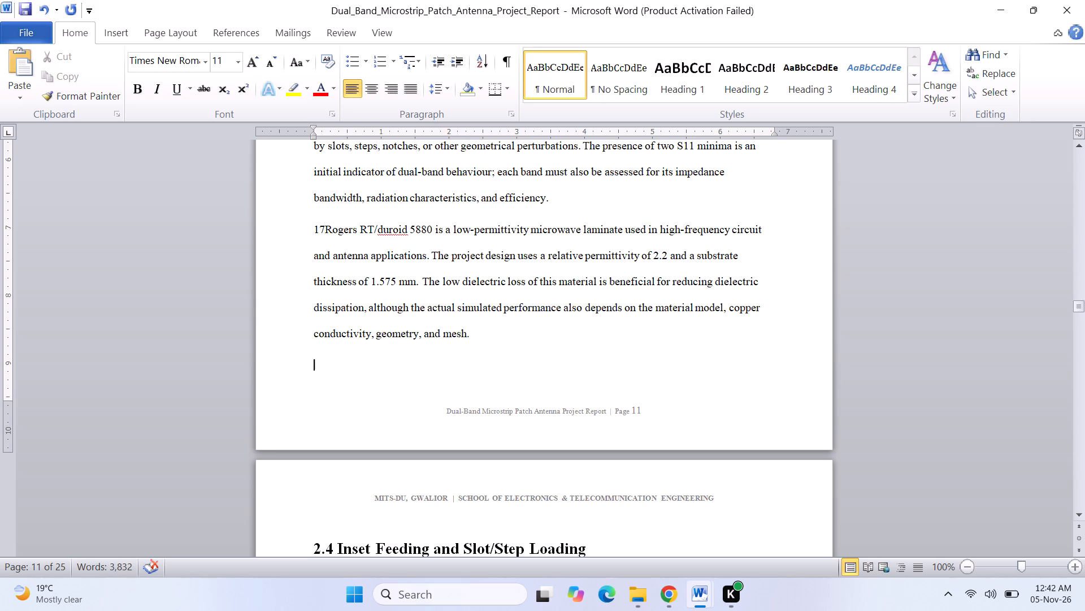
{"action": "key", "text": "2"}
{"action": "key", "text": "BackSpace"}
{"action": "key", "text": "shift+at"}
{"action": "key", "text": "BackSpace"}
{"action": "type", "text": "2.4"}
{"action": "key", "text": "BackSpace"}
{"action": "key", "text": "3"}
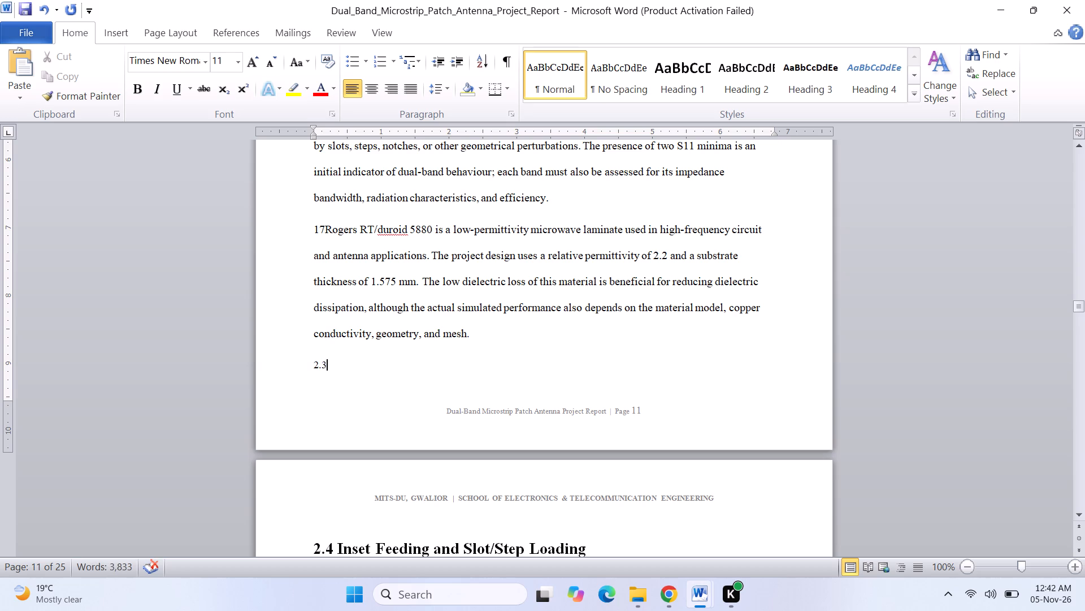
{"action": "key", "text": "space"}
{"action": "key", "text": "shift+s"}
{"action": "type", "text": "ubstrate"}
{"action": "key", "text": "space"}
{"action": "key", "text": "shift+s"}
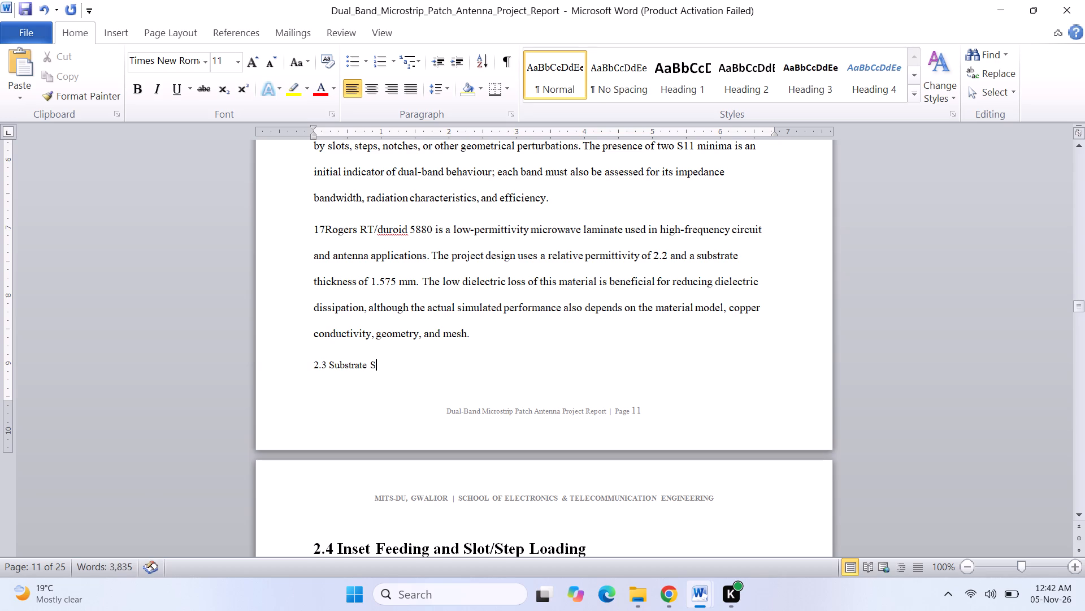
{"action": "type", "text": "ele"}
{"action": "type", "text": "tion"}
Format the new 2.3 heading line as 17 pt bold.
{"action": "left_click_drag", "start_coordinate": [315, 360], "coordinate": [425, 363]}
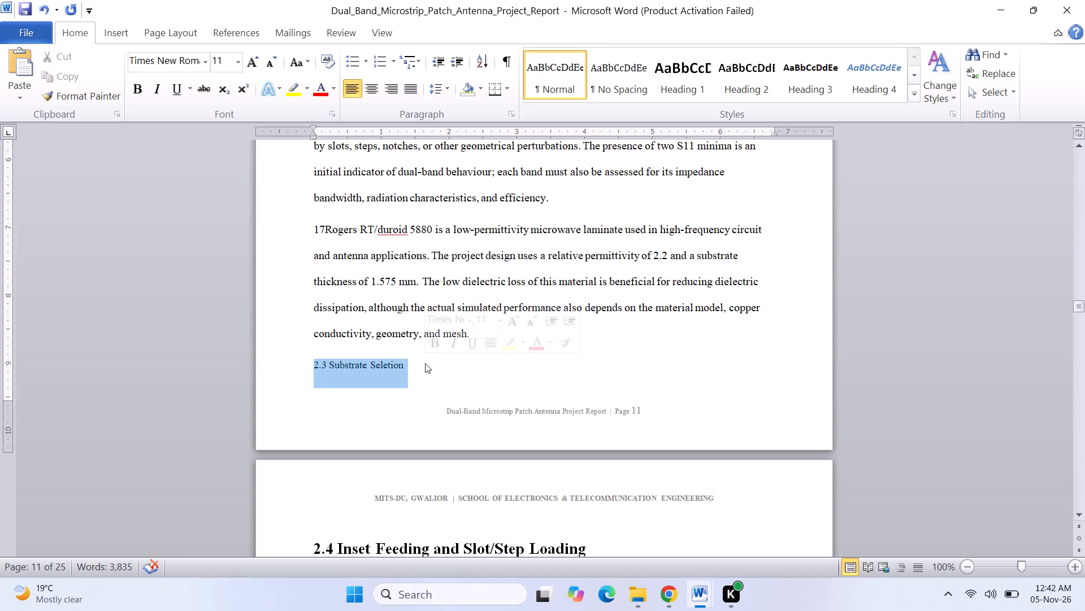
{"action": "left_click", "coordinate": [235, 59]}
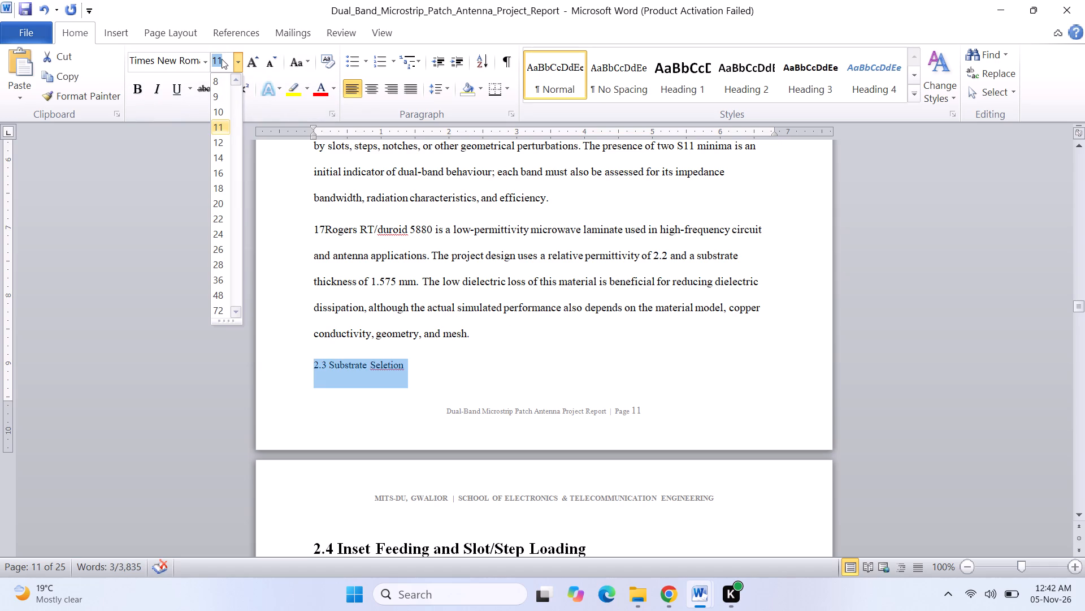
{"action": "left_click", "coordinate": [222, 59]}
{"action": "key", "text": "BackSpace"}
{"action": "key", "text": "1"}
{"action": "key", "text": "BackSpace"}
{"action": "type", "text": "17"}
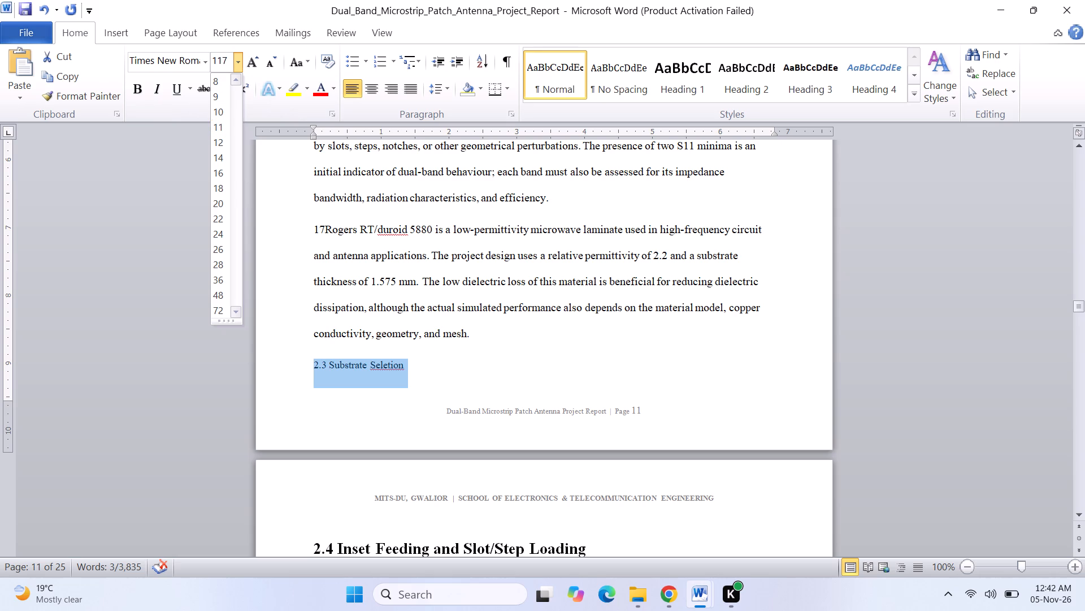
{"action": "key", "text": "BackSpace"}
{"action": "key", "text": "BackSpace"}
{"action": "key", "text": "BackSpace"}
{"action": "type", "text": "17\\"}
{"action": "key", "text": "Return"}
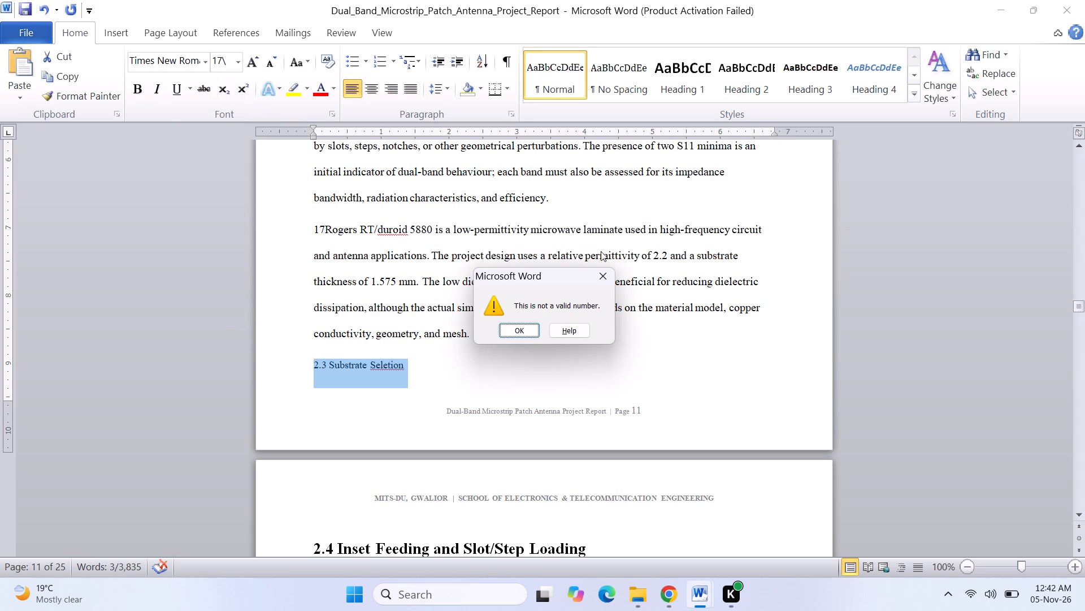
{"action": "left_click", "coordinate": [600, 275]}
{"action": "left_click", "coordinate": [229, 64]}
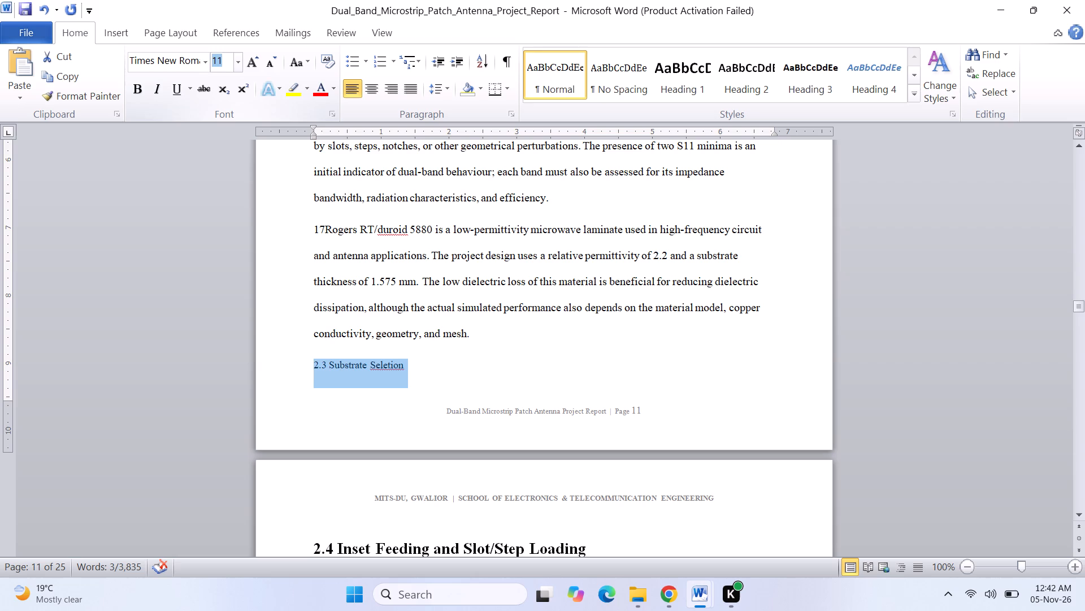
{"action": "key", "text": "BackSpace"}
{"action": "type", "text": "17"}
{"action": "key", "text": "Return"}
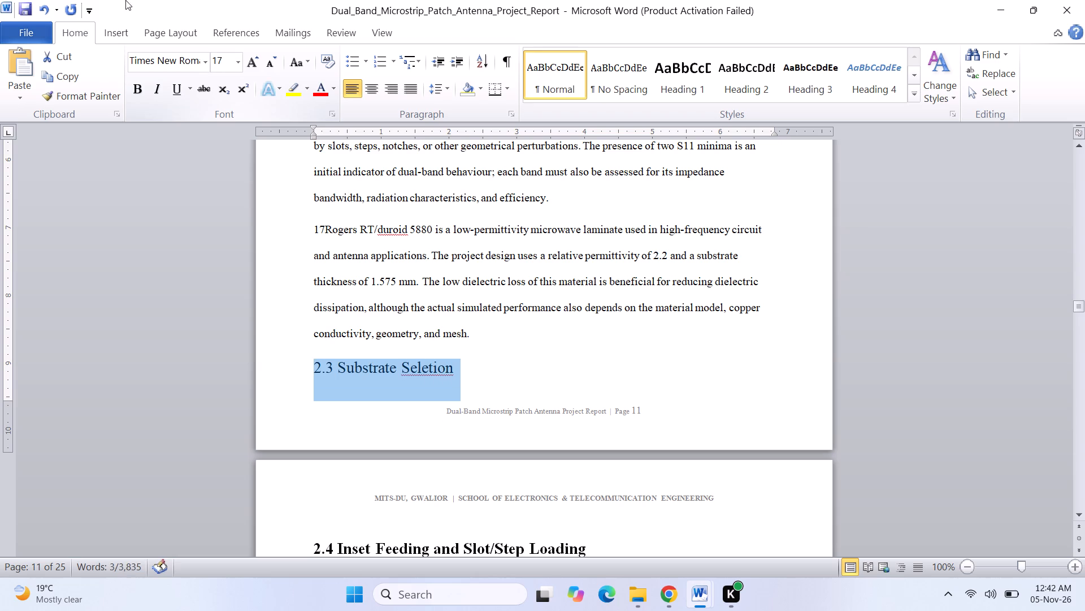
{"action": "left_click", "coordinate": [138, 92]}
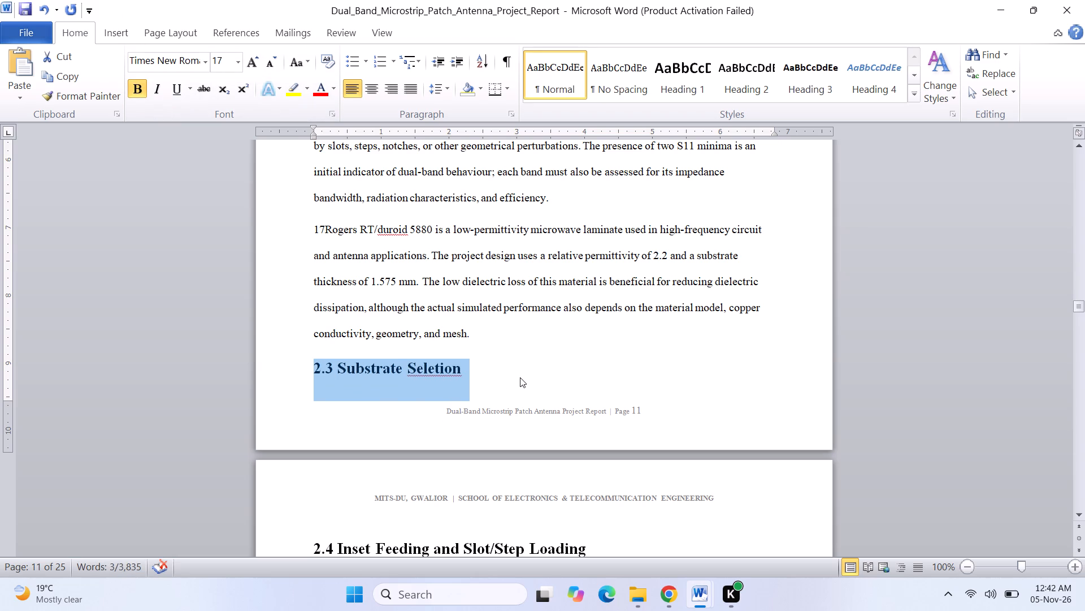
Review the pages from section 2.3 to the start of Chapter 3, checking the headings and the design specifications table.
{"action": "scroll", "coordinate": [520, 377], "scroll_direction": "down", "scroll_amount": 19}
{"action": "scroll", "coordinate": [520, 377], "scroll_direction": "down", "scroll_amount": 10}
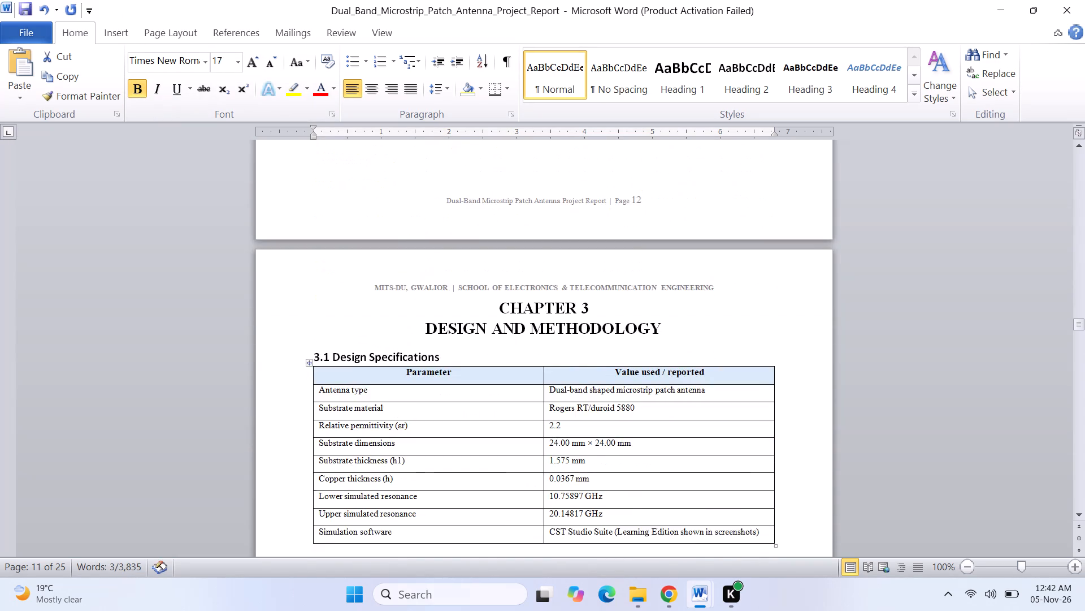
{"action": "scroll", "coordinate": [520, 377], "scroll_direction": "down", "scroll_amount": 4}
{"action": "scroll", "coordinate": [520, 377], "scroll_direction": "up", "scroll_amount": 5}
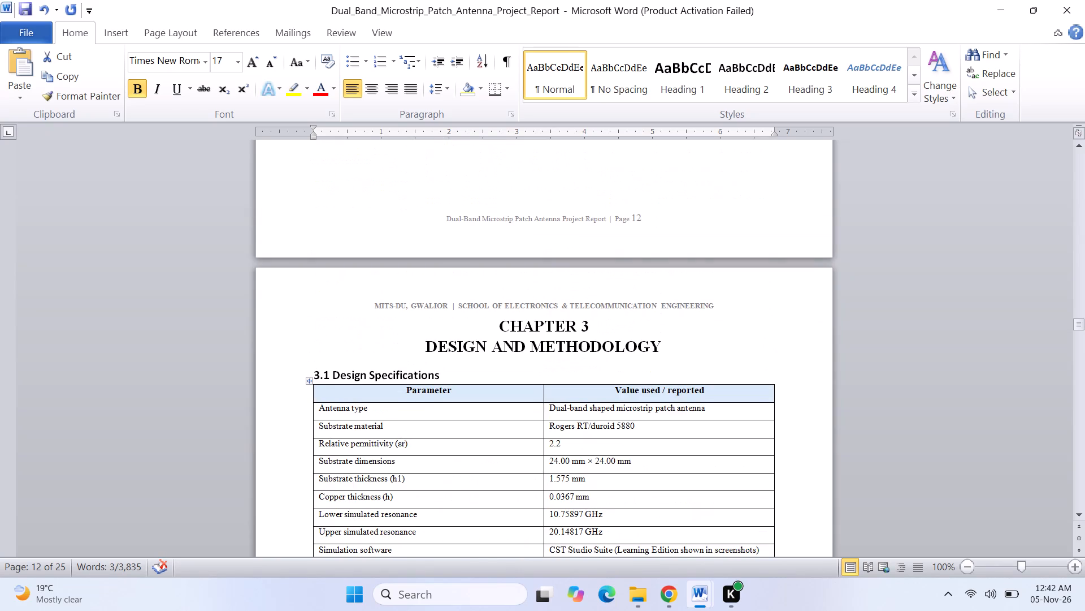
{"action": "scroll", "coordinate": [520, 377], "scroll_direction": "up", "scroll_amount": 17}
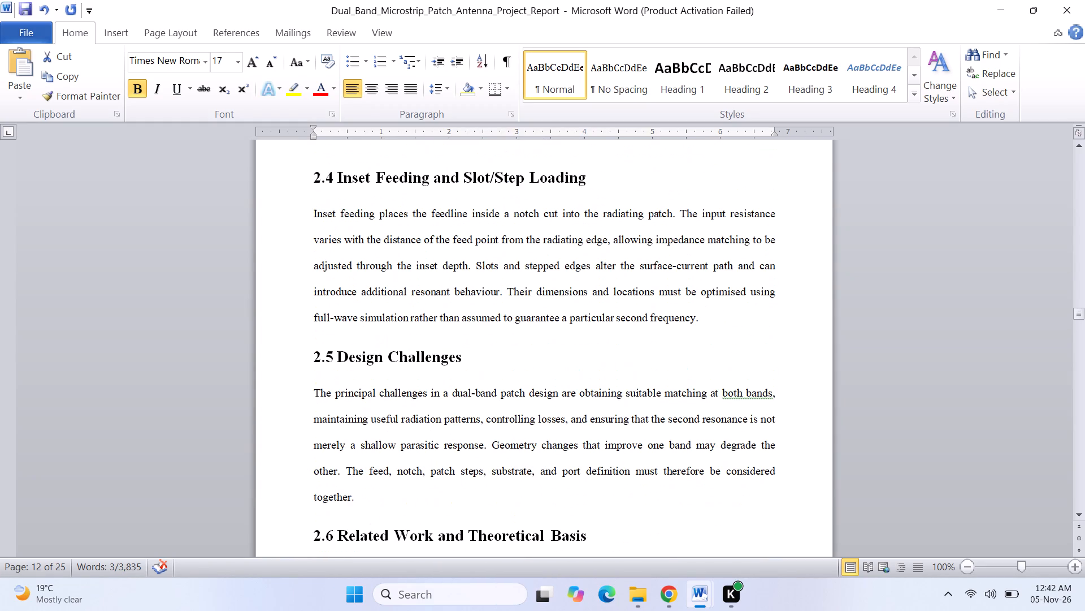
{"action": "scroll", "coordinate": [520, 377], "scroll_direction": "down", "scroll_amount": 18}
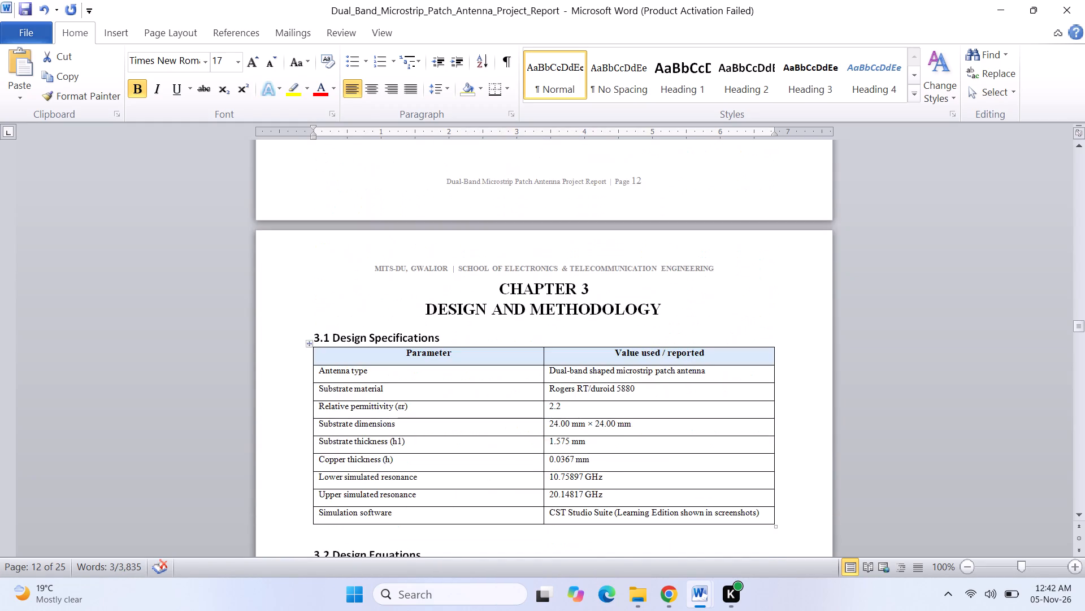
{"action": "scroll", "coordinate": [520, 377], "scroll_direction": "down", "scroll_amount": 6}
{"action": "scroll", "coordinate": [520, 377], "scroll_direction": "up", "scroll_amount": 5}
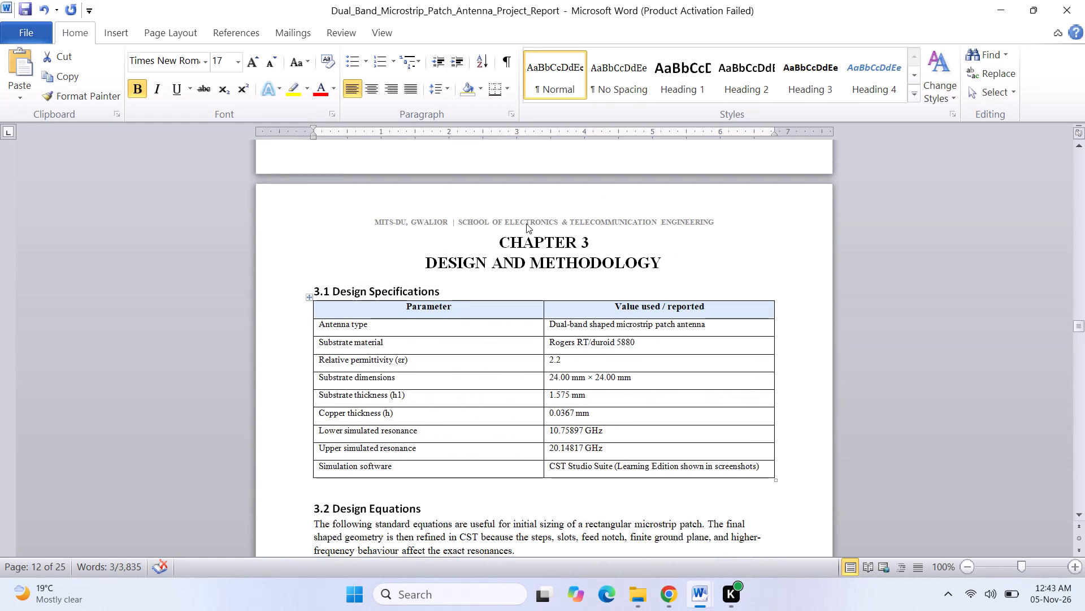
Set the two Chapter 3 title lines to 25 pt, using the Chapter 2 title as the size reference.
{"action": "left_click_drag", "start_coordinate": [499, 242], "coordinate": [648, 255]}
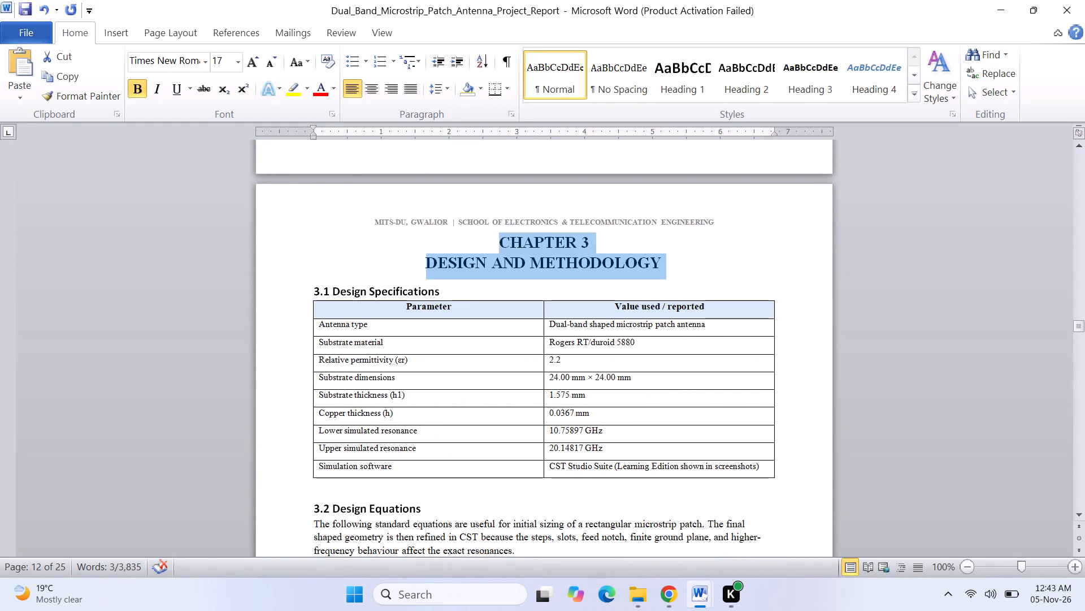
{"action": "left_click_drag", "start_coordinate": [648, 255], "coordinate": [653, 256]}
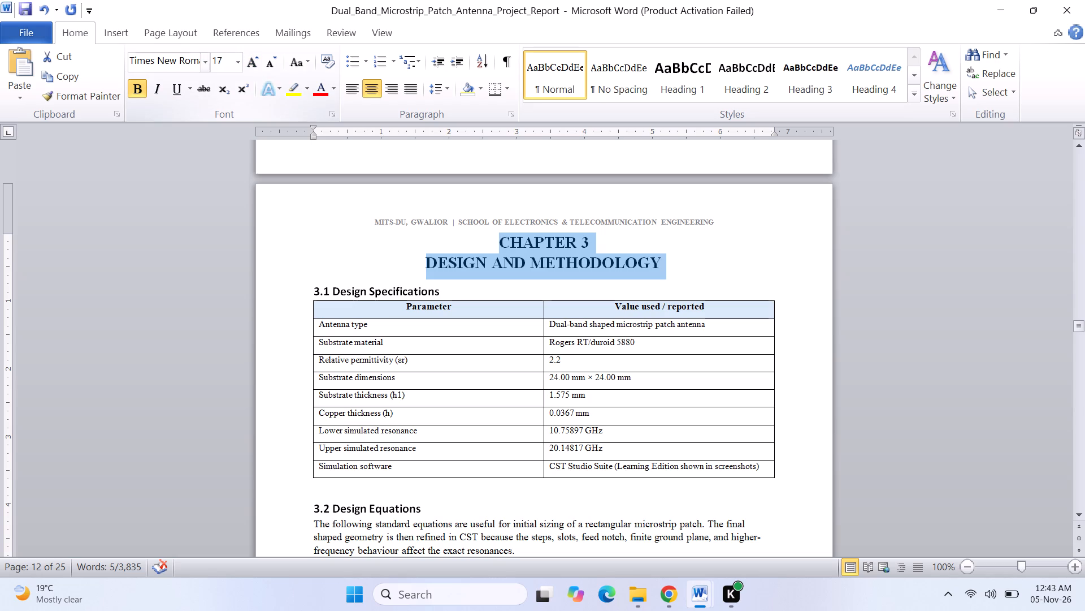
{"action": "left_click", "coordinate": [287, 285]}
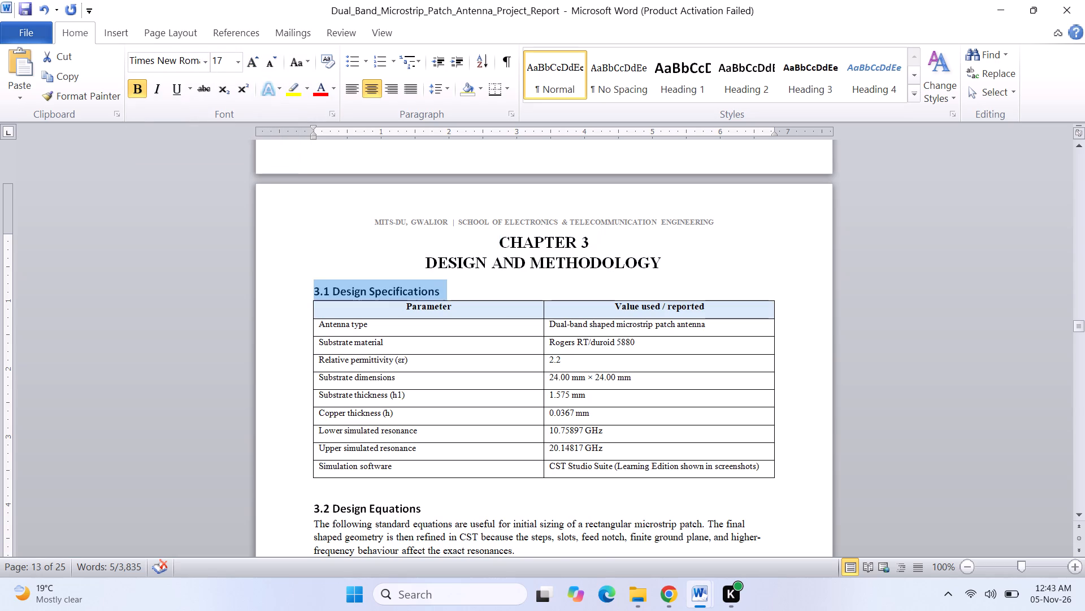
{"action": "scroll", "coordinate": [287, 285], "scroll_direction": "up", "scroll_amount": 11}
{"action": "scroll", "coordinate": [287, 285], "scroll_direction": "up", "scroll_amount": 20}
{"action": "scroll", "coordinate": [287, 285], "scroll_direction": "up", "scroll_amount": 8}
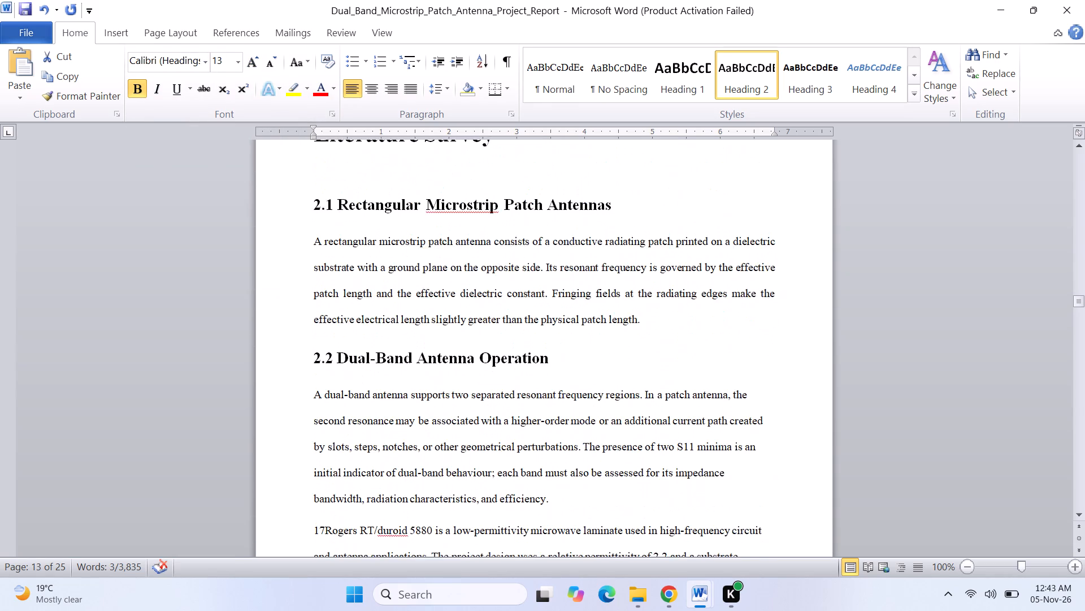
{"action": "scroll", "coordinate": [287, 285], "scroll_direction": "down", "scroll_amount": 5}
{"action": "scroll", "coordinate": [287, 285], "scroll_direction": "up", "scroll_amount": 14}
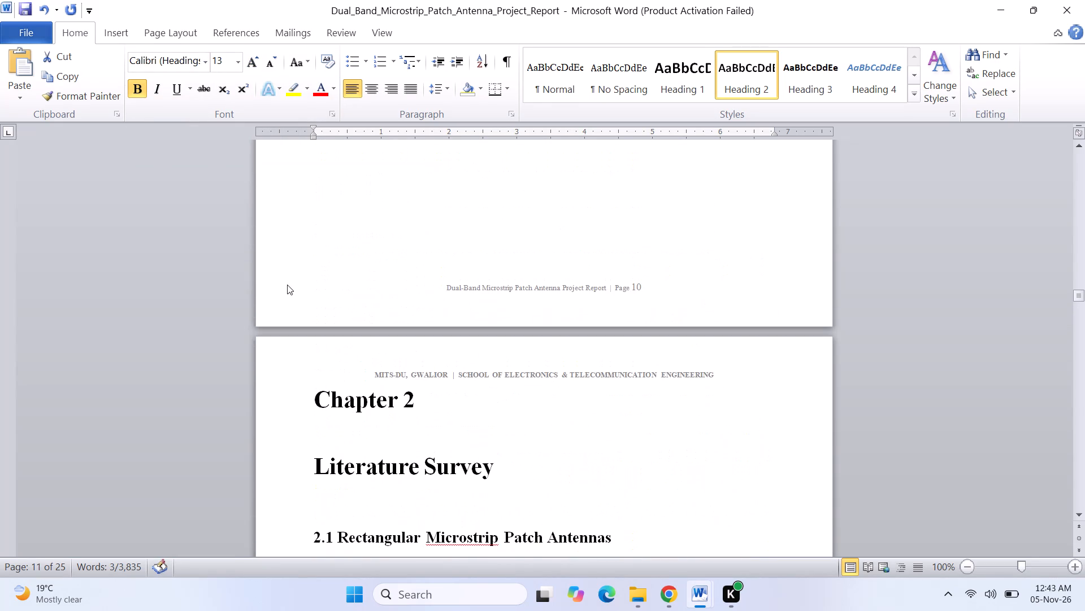
{"action": "left_click", "coordinate": [343, 407]}
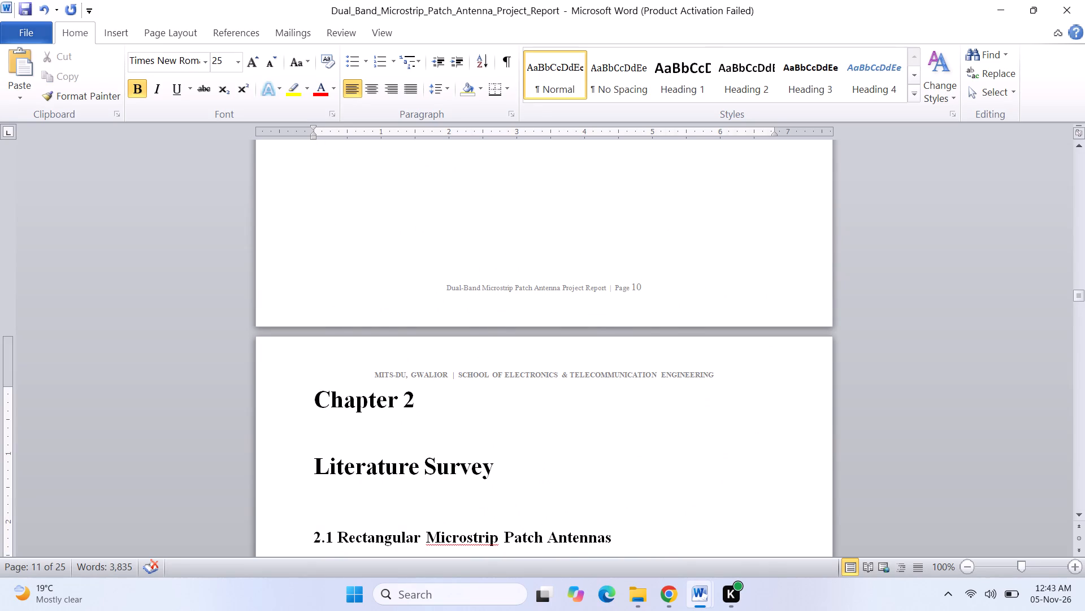
{"action": "scroll", "coordinate": [396, 391], "scroll_direction": "down", "scroll_amount": 20}
{"action": "scroll", "coordinate": [396, 391], "scroll_direction": "down", "scroll_amount": 20}
{"action": "scroll", "coordinate": [396, 391], "scroll_direction": "down", "scroll_amount": 12}
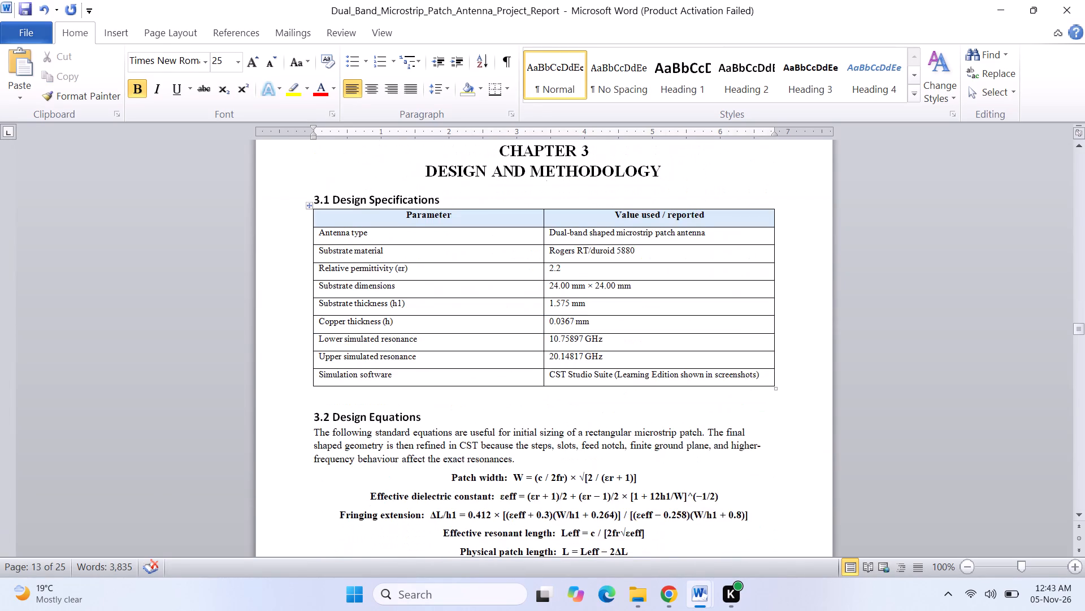
{"action": "scroll", "coordinate": [396, 391], "scroll_direction": "up", "scroll_amount": 5}
{"action": "left_click_drag", "start_coordinate": [492, 315], "coordinate": [610, 314]}
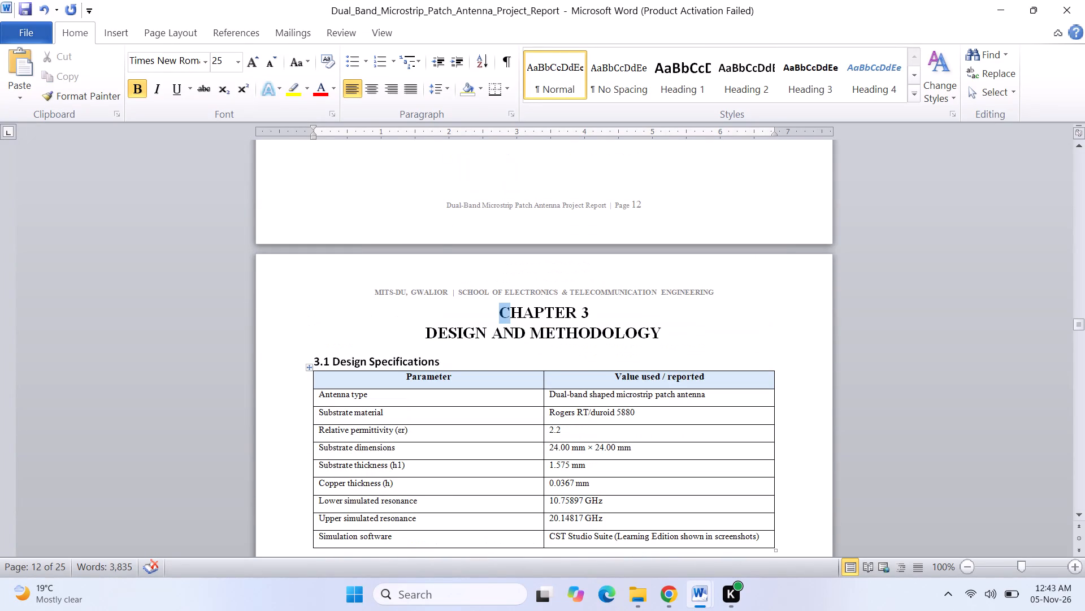
{"action": "left_click_drag", "start_coordinate": [610, 314], "coordinate": [680, 339]}
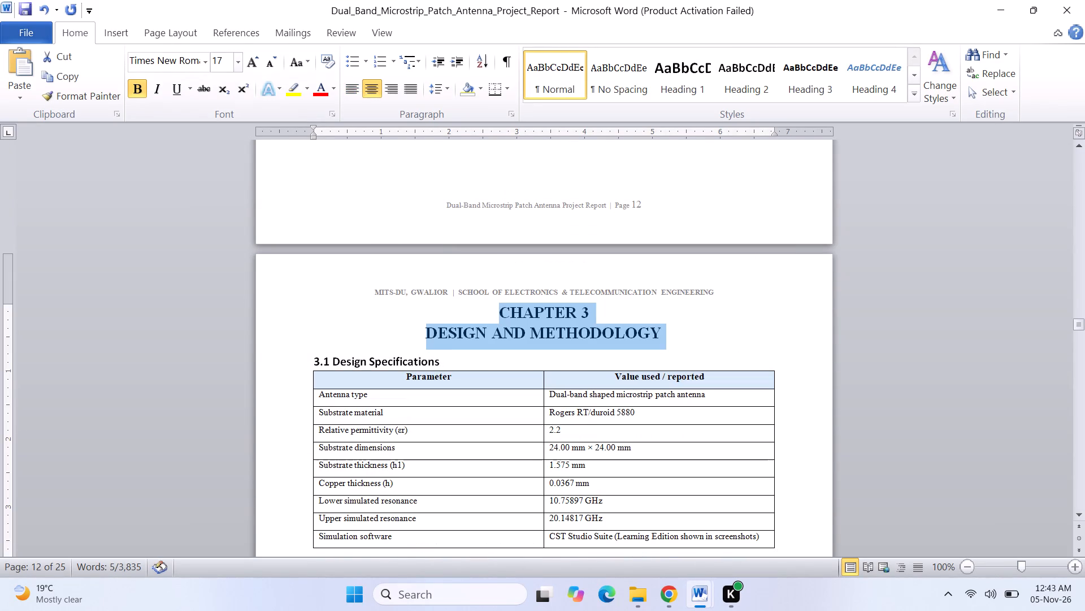
{"action": "left_click", "coordinate": [220, 63]}
{"action": "key", "text": "BackSpace"}
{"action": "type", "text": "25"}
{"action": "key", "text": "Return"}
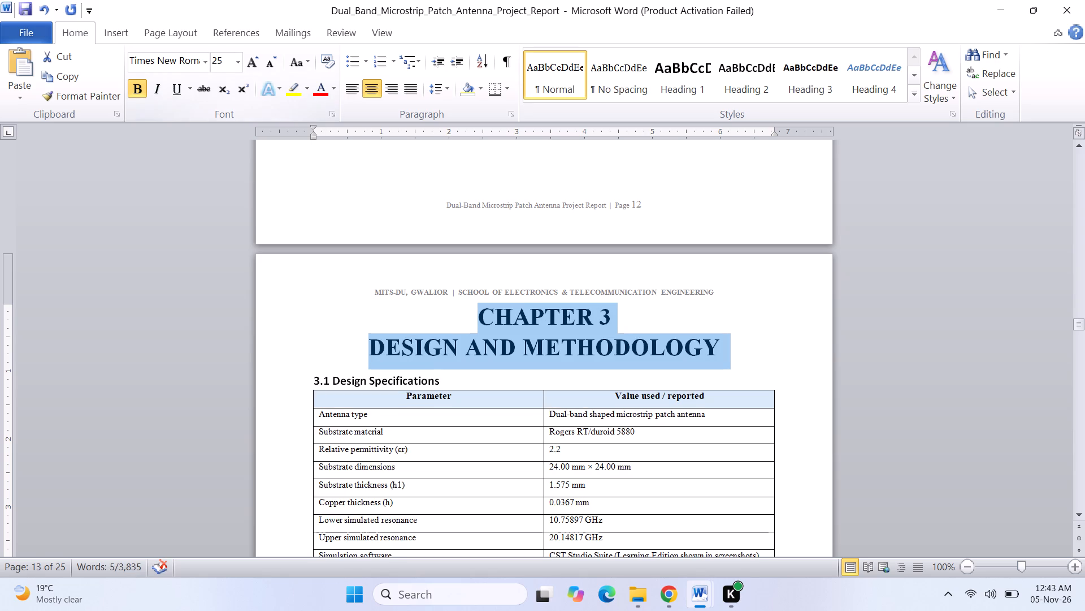
Rewrite the all-caps chapter number line as "Chapter 3".
{"action": "left_click", "coordinate": [482, 313]}
{"action": "left_click_drag", "start_coordinate": [482, 313], "coordinate": [524, 312]}
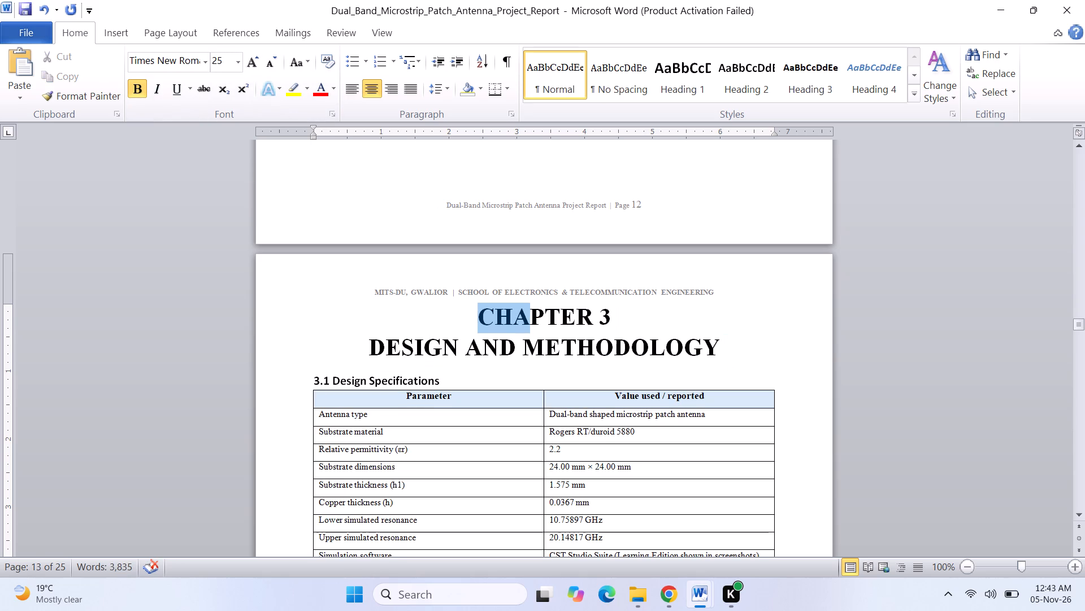
{"action": "left_click_drag", "start_coordinate": [524, 312], "coordinate": [512, 313]}
{"action": "left_click", "coordinate": [715, 311]}
{"action": "left_click", "coordinate": [600, 317]}
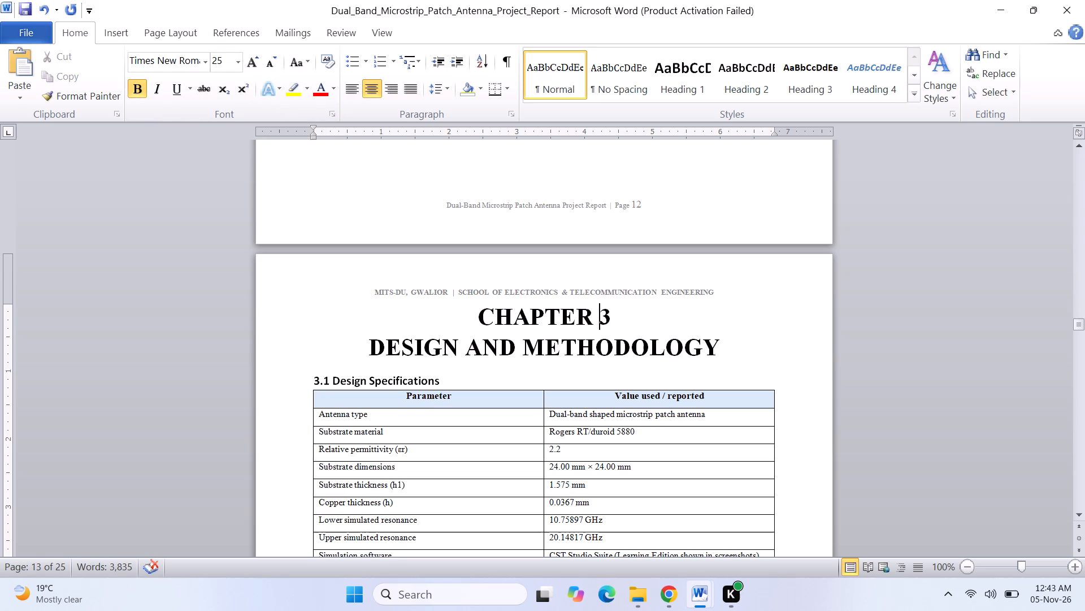
{"action": "key", "text": "BackSpace"}
{"action": "key", "text": "BackSpace"}
{"action": "key", "text": "BackSpace"}
{"action": "key", "text": "BackSpace"}
{"action": "key", "text": "BackSpace"}
{"action": "key", "text": "BackSpace"}
{"action": "key", "text": "BackSpace"}
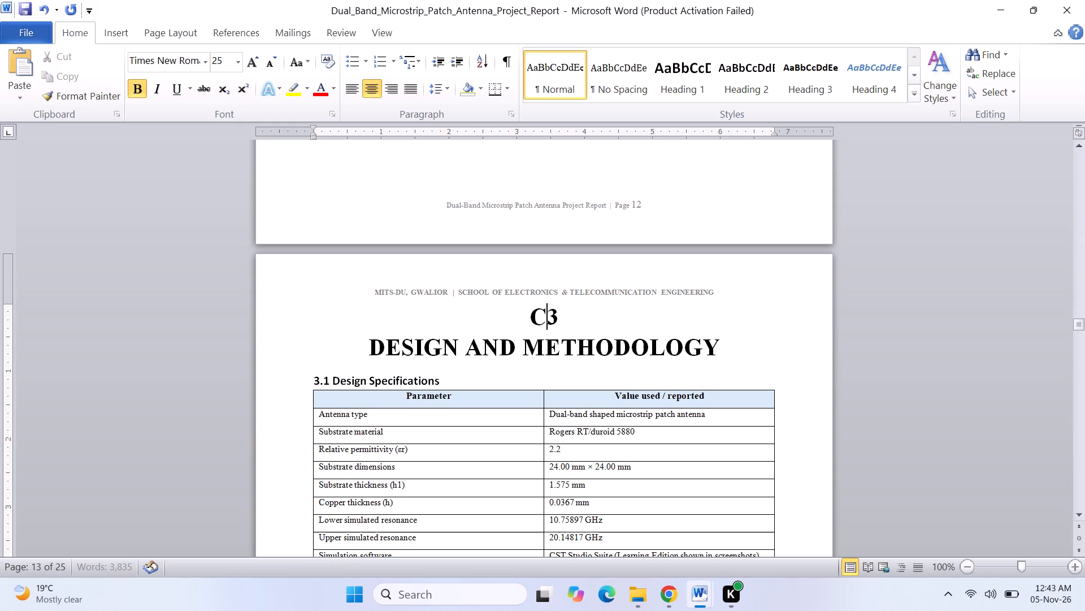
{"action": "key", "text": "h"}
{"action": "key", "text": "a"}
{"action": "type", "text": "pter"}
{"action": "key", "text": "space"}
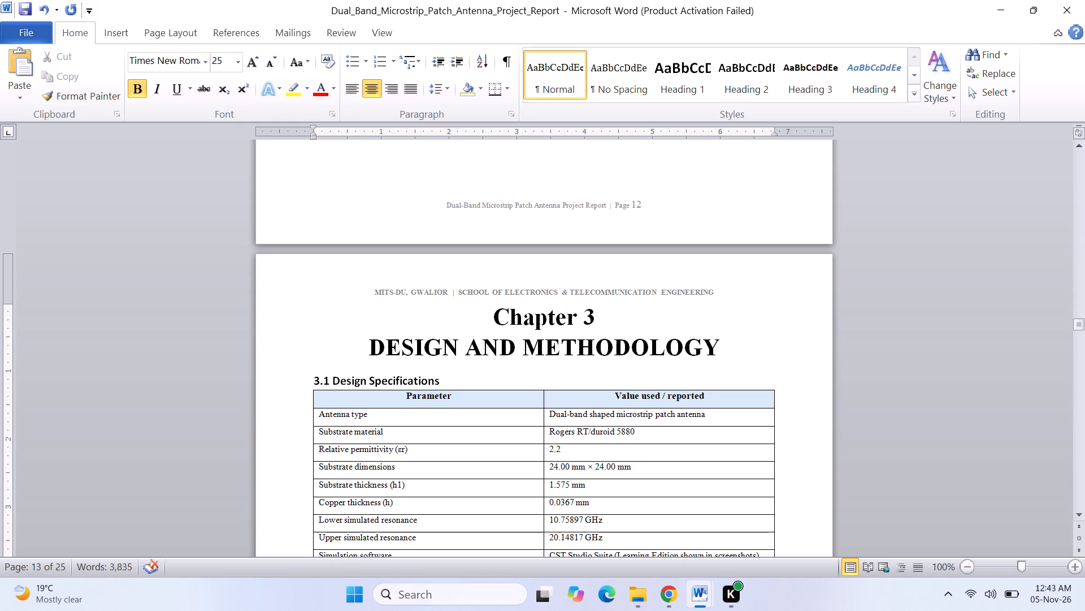
Change the first word of the Chapter 3 title, DESIGN, to "Design".
{"action": "left_click", "coordinate": [455, 348]}
{"action": "key", "text": "BackSpace"}
{"action": "key", "text": "BackSpace"}
{"action": "key", "text": "BackSpace"}
{"action": "key", "text": "BackSpace"}
{"action": "key", "text": "BackSpace"}
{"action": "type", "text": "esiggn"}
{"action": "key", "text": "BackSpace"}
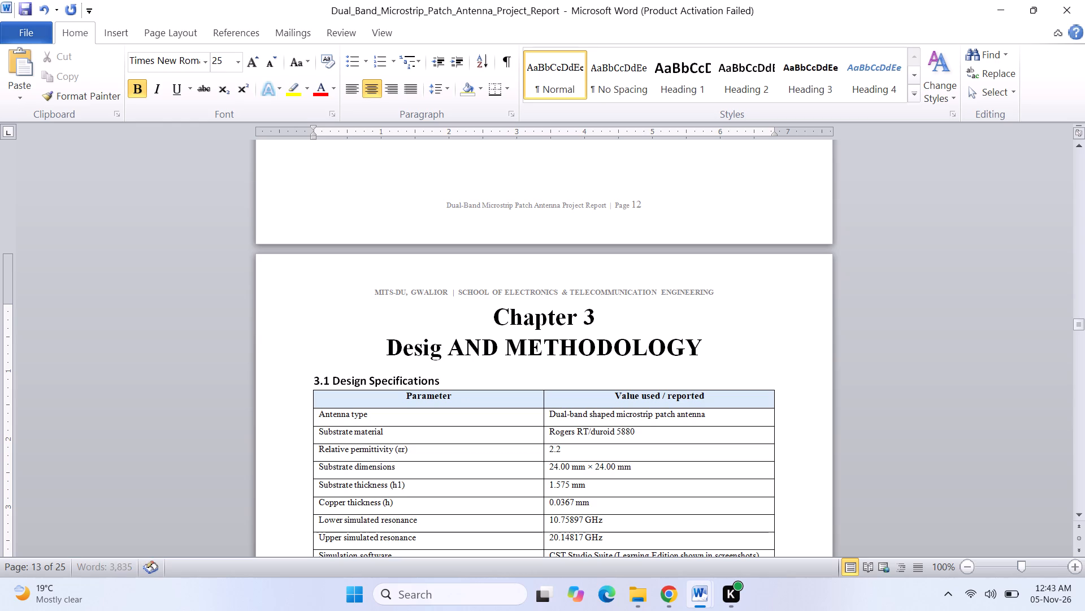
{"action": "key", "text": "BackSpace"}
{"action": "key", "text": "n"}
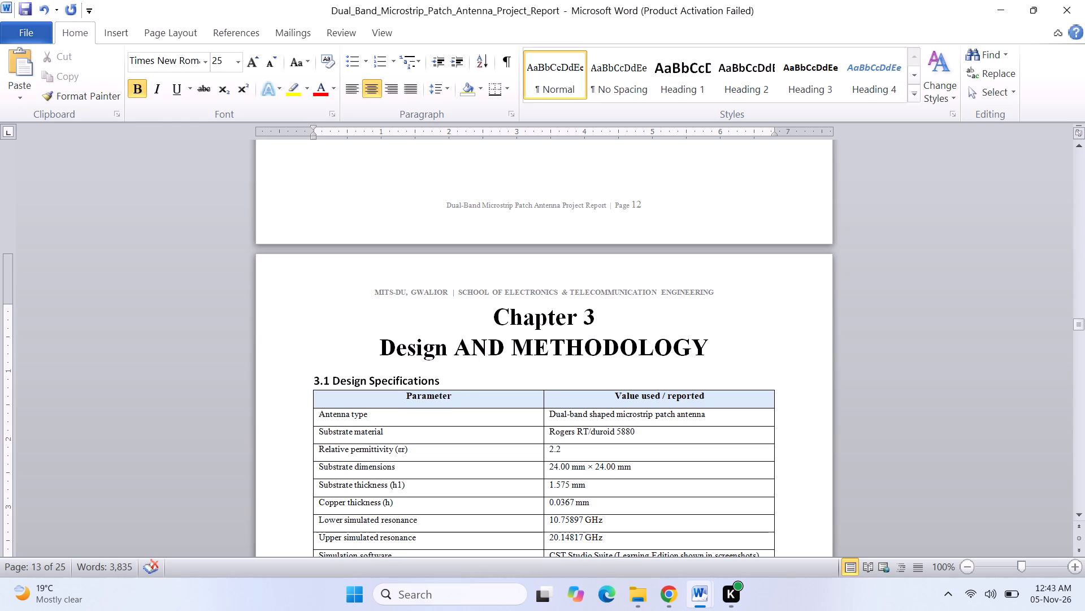
Replace the word AND in the Chapter 3 title with "&".
{"action": "left_click", "coordinate": [504, 350]}
{"action": "key", "text": "BackSpace"}
{"action": "key", "text": "BackSpace"}
{"action": "key", "text": "BackSpace"}
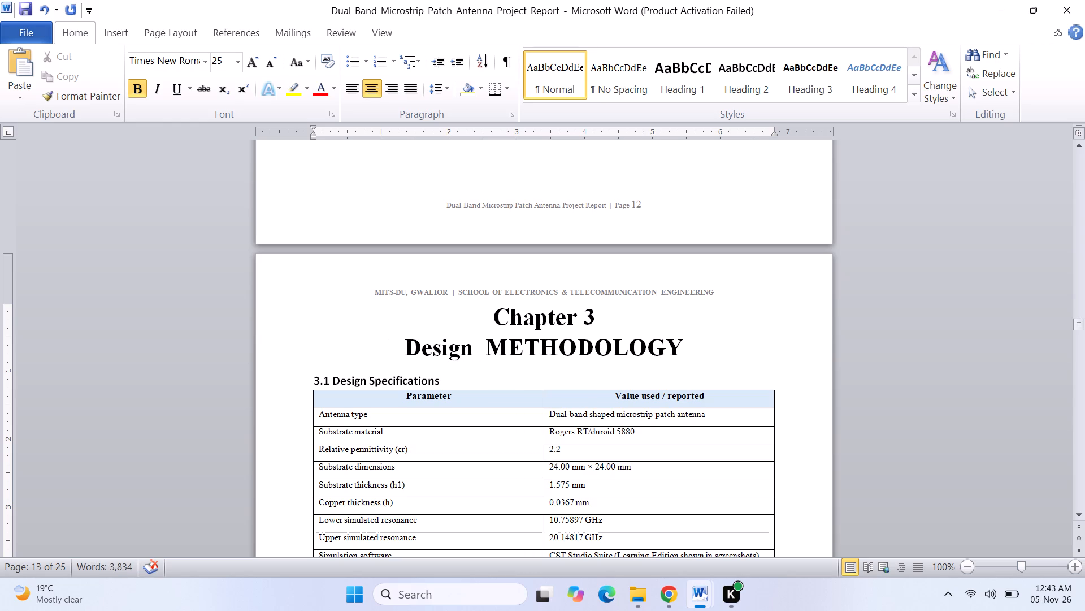
{"action": "key", "text": "shift+ampersand"}
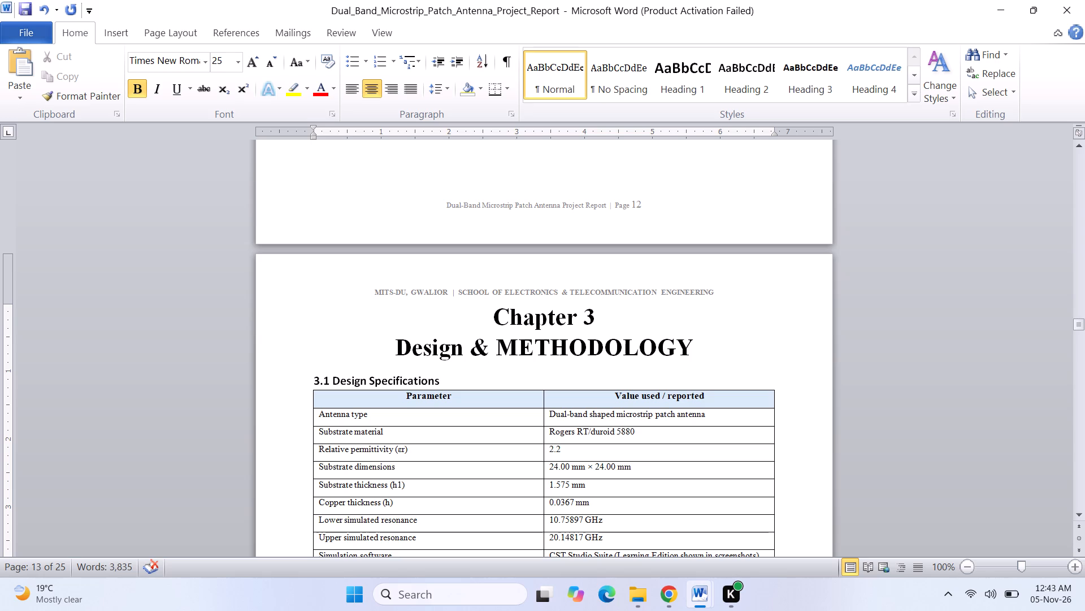
Change the last word of the Chapter 3 title, METHODOLOGY, to "Methodology".
{"action": "left_click", "coordinate": [701, 346]}
{"action": "key", "text": "BackSpace"}
{"action": "key", "text": "BackSpace"}
{"action": "key", "text": "BackSpace"}
{"action": "key", "text": "BackSpace"}
{"action": "key", "text": "BackSpace"}
{"action": "key", "text": "BackSpace"}
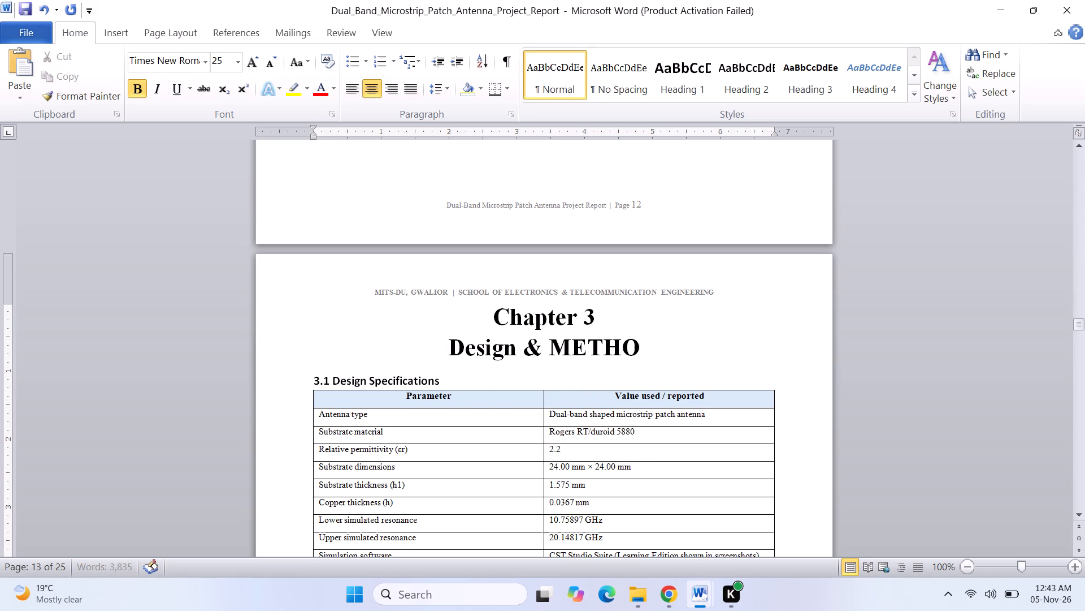
{"action": "key", "text": "BackSpace"}
{"action": "key", "text": "BackSpace"}
{"action": "key", "text": "BackSpace"}
{"action": "key", "text": "BackSpace"}
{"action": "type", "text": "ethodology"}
Insert a blank line after "Chapter 3" and another after "Design & Methodology".
{"action": "left_click", "coordinate": [629, 321]}
{"action": "key", "text": "Return"}
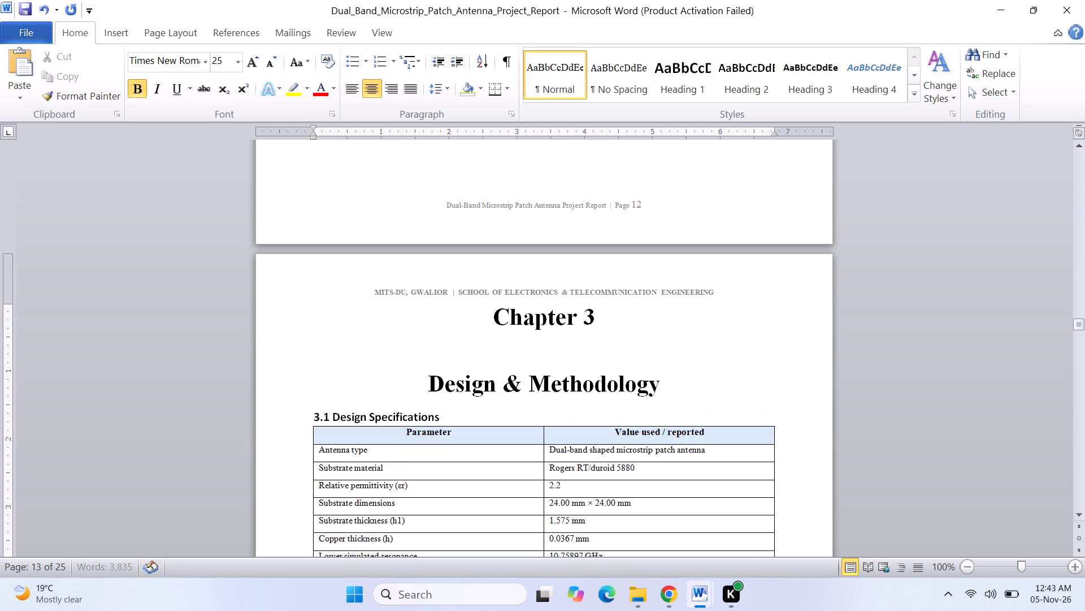
{"action": "left_click", "coordinate": [675, 382]}
{"action": "key", "text": "Return"}
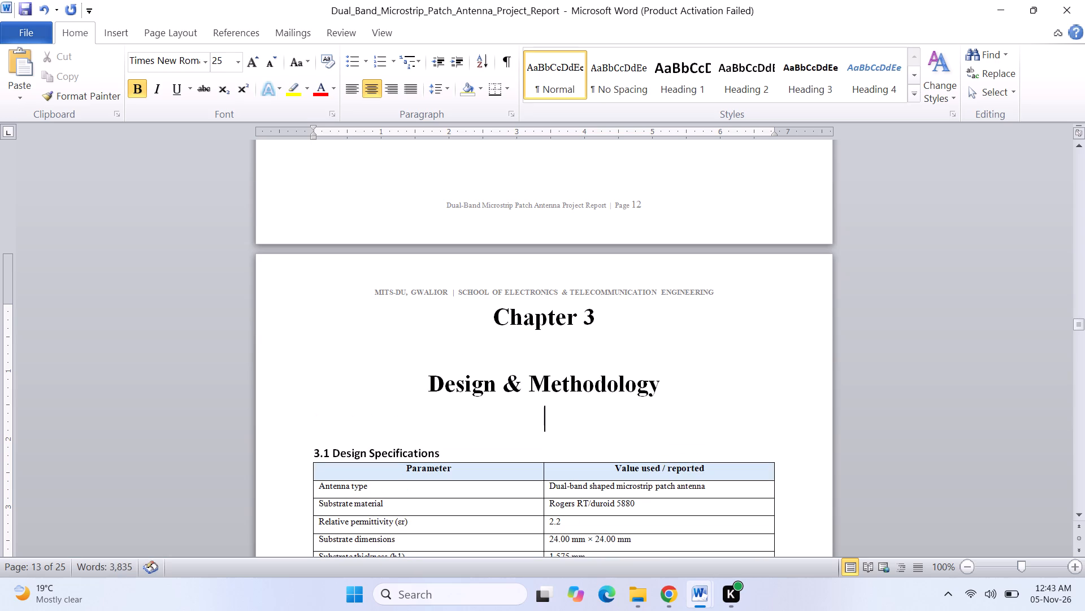
Left-align "Chapter 3" and "Design & Methodology", leaving one blank line between the two title lines.
{"action": "left_click", "coordinate": [492, 312]}
{"action": "key", "text": "BackSpace"}
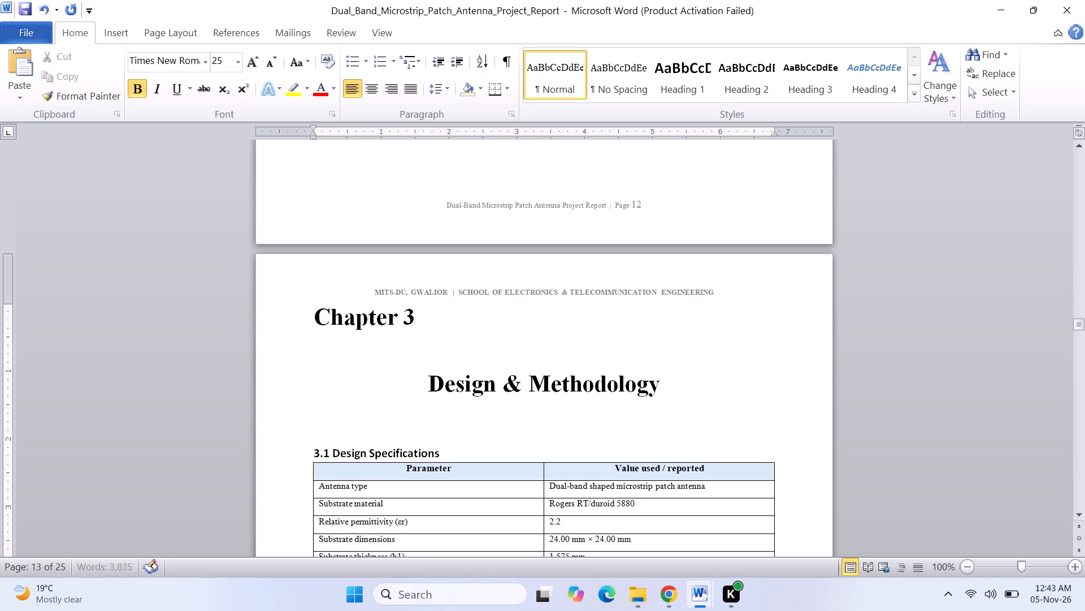
{"action": "left_click", "coordinate": [423, 385]}
{"action": "key", "text": "BackSpace"}
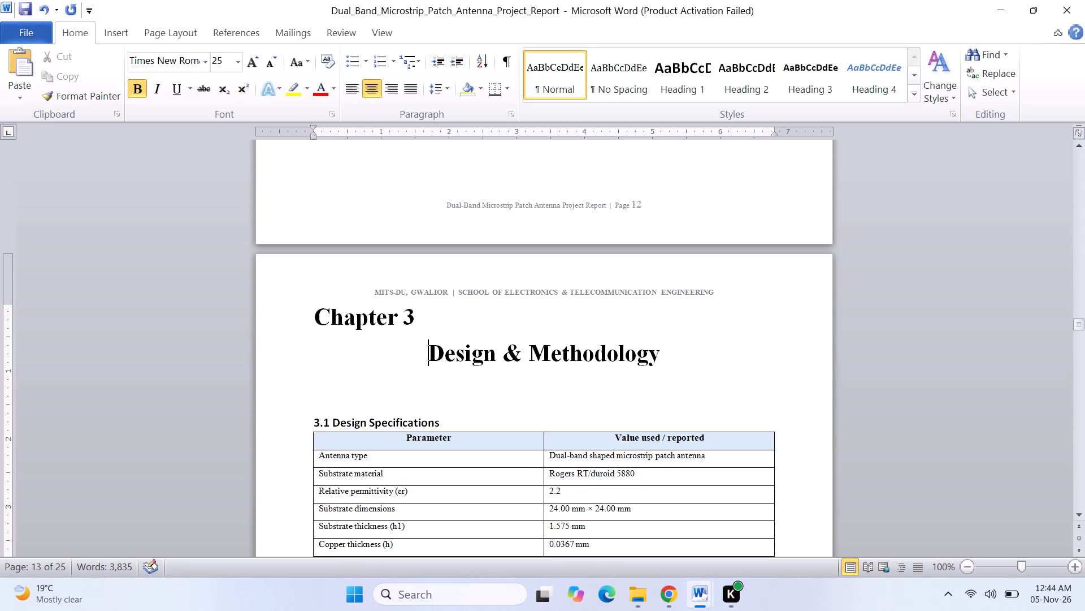
{"action": "key", "text": "BackSpace"}
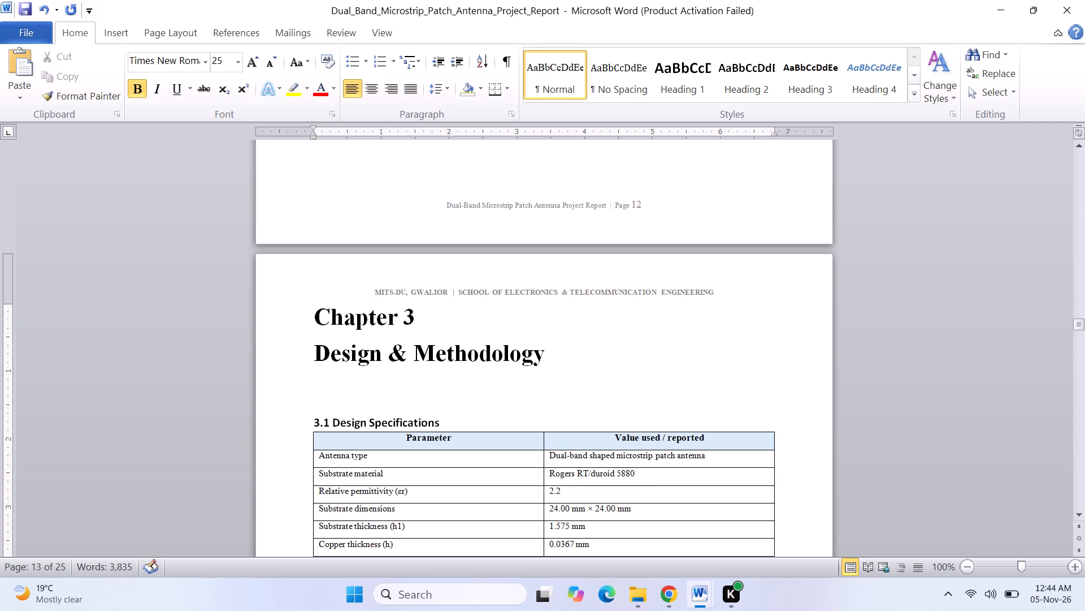
{"action": "left_click", "coordinate": [454, 324]}
{"action": "key", "text": "Return"}
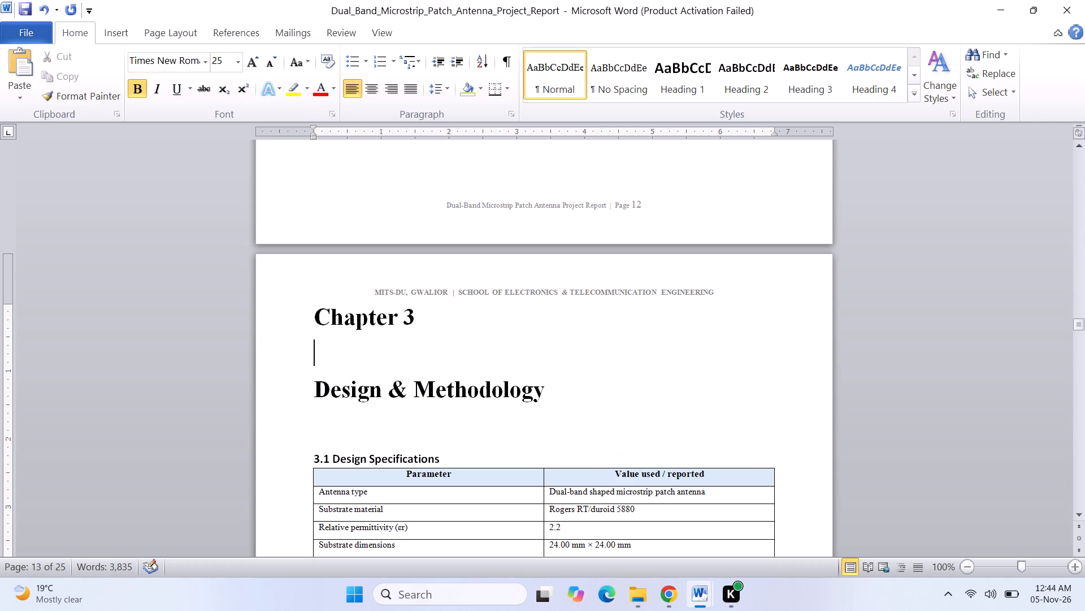
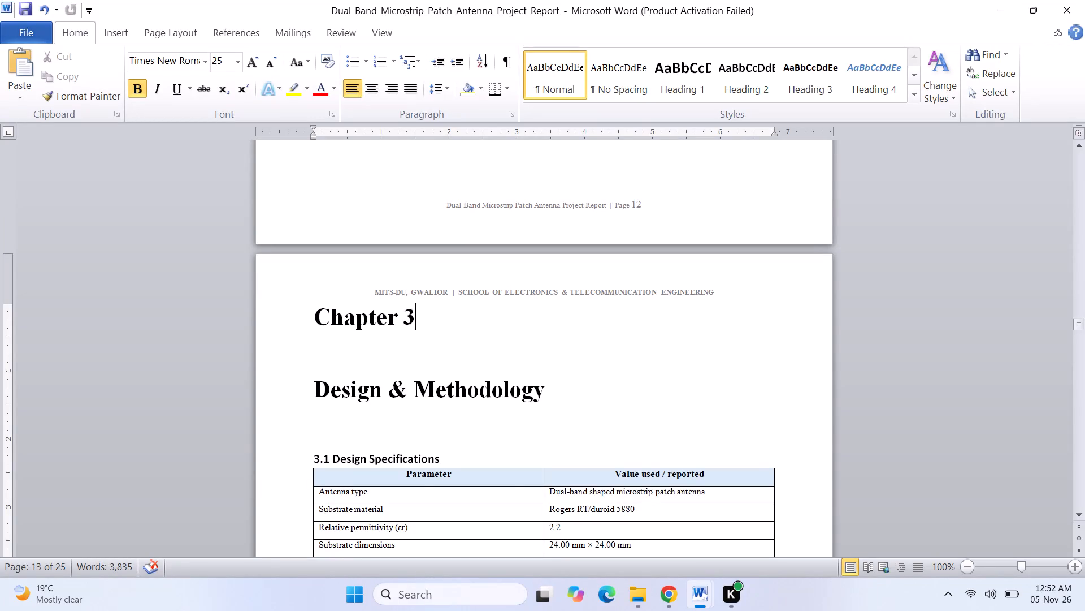
Format the "3.1 Design Specifications" heading in 17 pt Times New Roman.
{"action": "scroll", "coordinate": [541, 329], "scroll_direction": "down", "scroll_amount": 6}
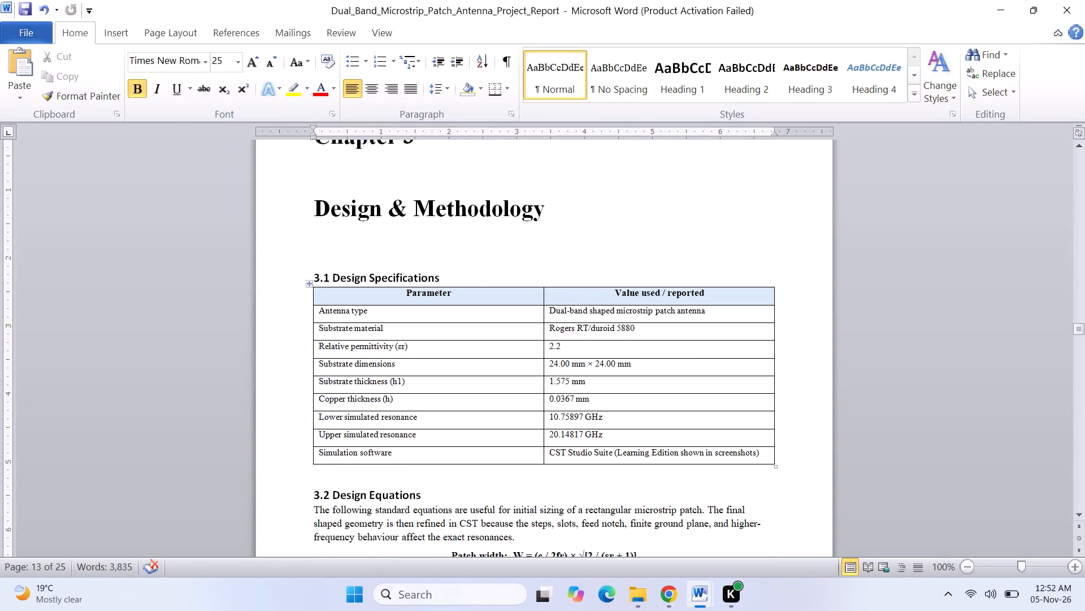
{"action": "scroll", "coordinate": [541, 329], "scroll_direction": "down", "scroll_amount": 2}
{"action": "left_click_drag", "start_coordinate": [314, 204], "coordinate": [409, 201]}
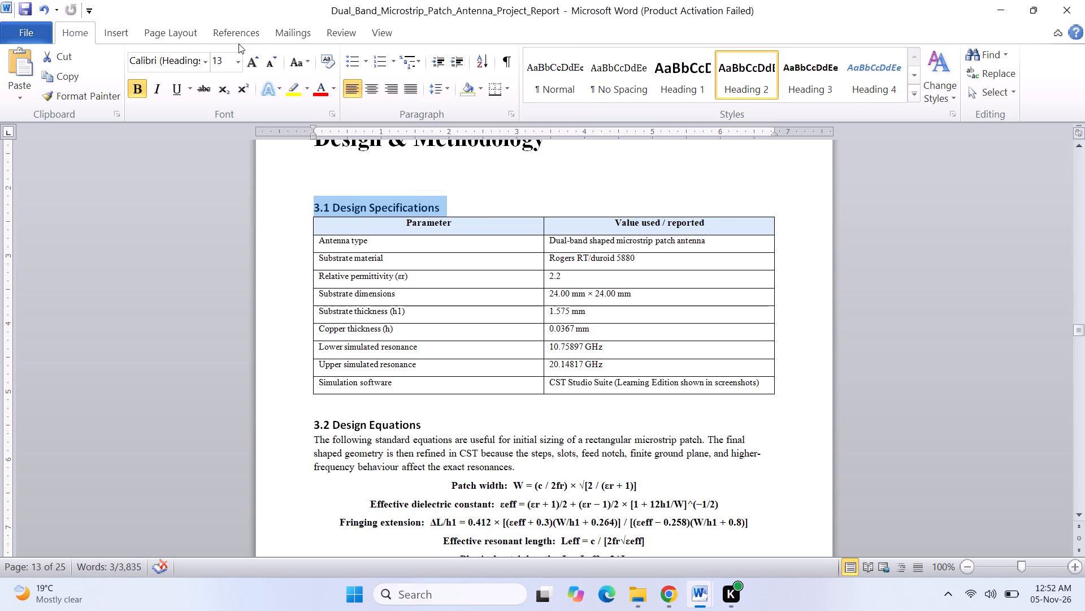
{"action": "left_click", "coordinate": [238, 64]}
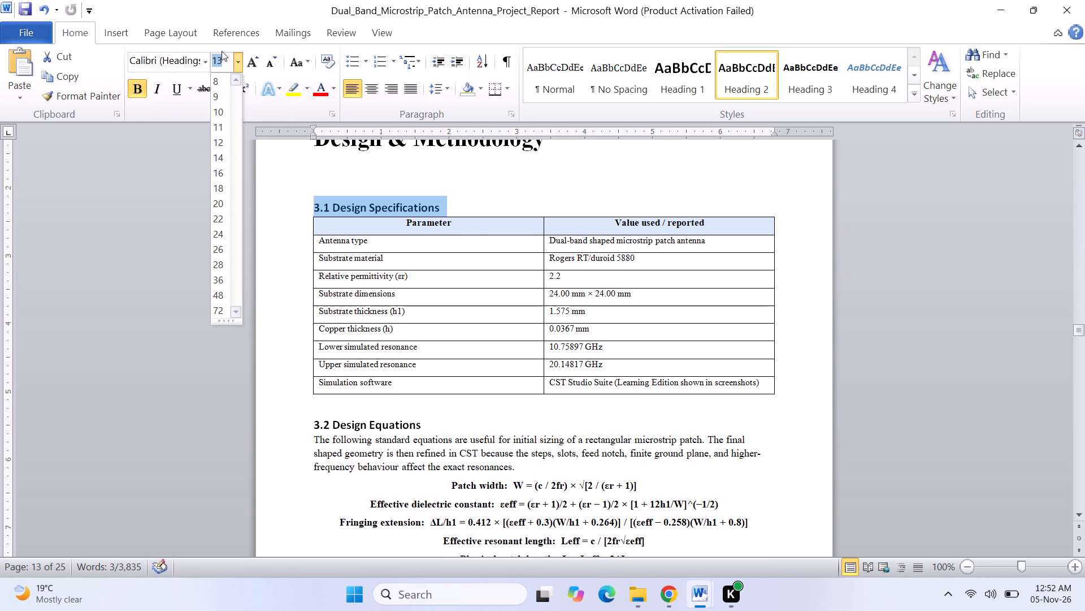
{"action": "left_click", "coordinate": [222, 58]}
{"action": "key", "text": "BackSpace"}
{"action": "type", "text": "17"}
{"action": "key", "text": "BackSpace"}
{"action": "key", "text": "BackSpace"}
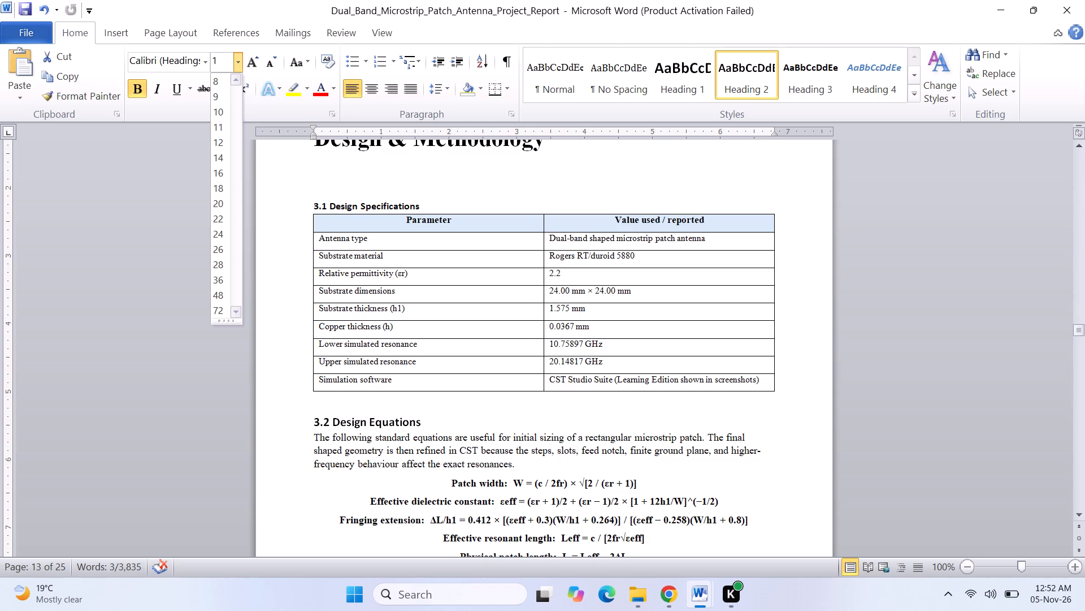
{"action": "key", "text": "7"}
{"action": "key", "text": "Return"}
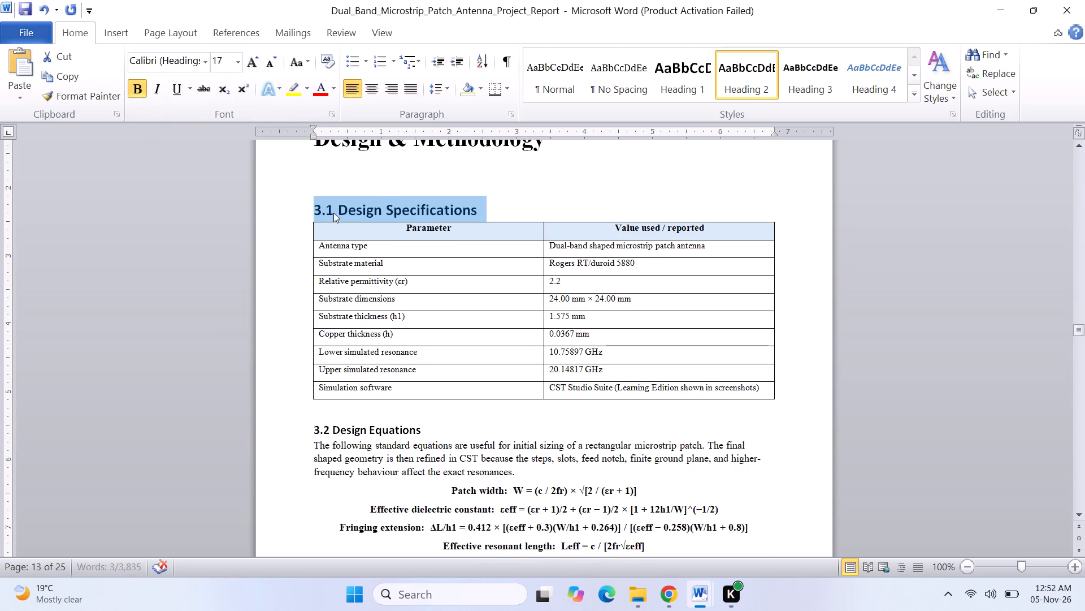
{"action": "left_click", "coordinate": [202, 63]}
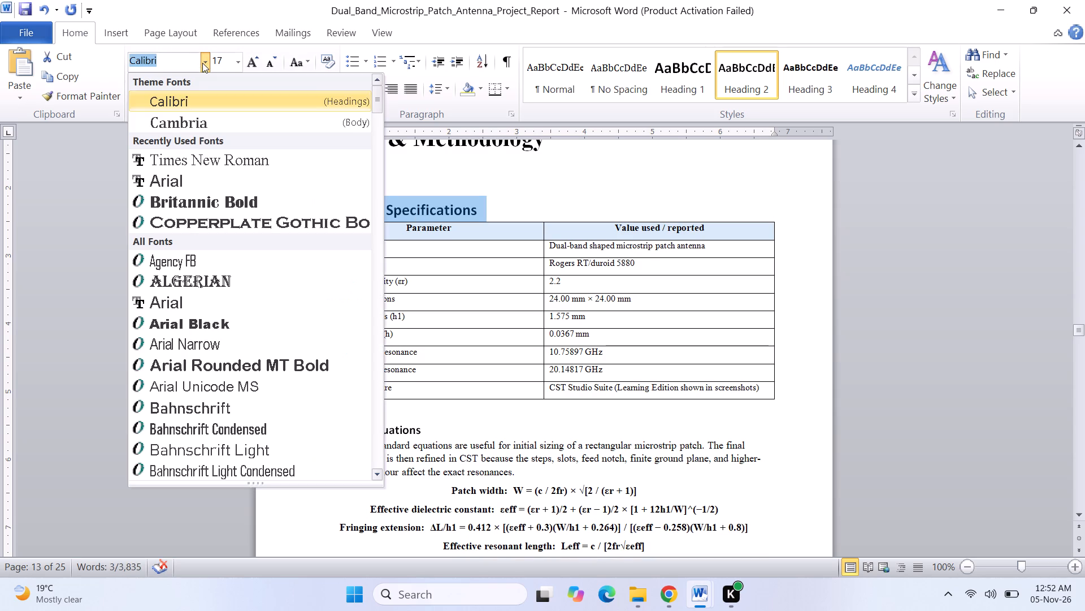
{"action": "left_click", "coordinate": [201, 161]}
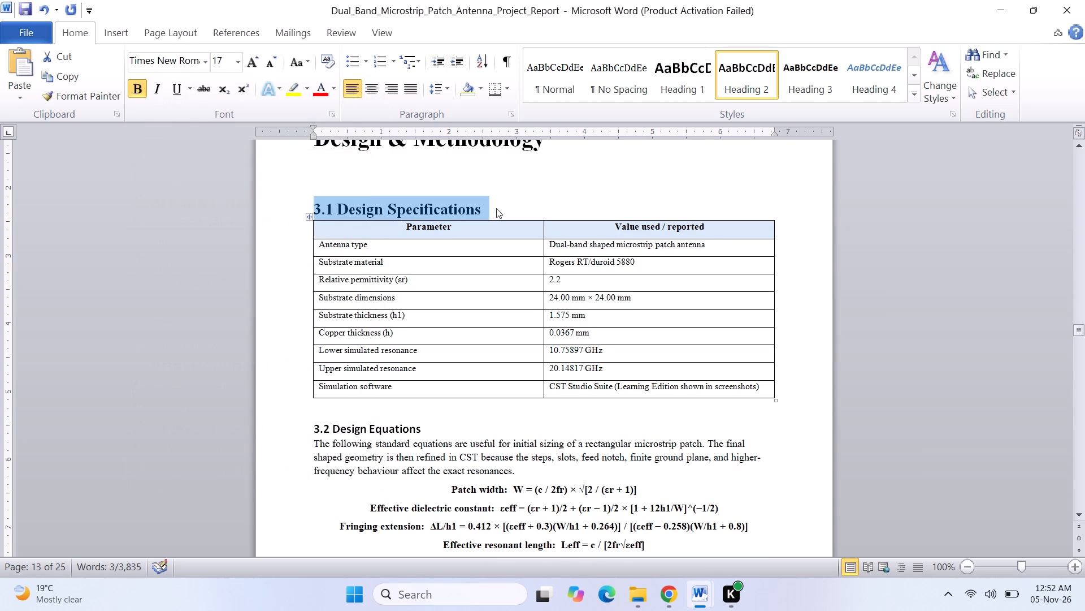
Insert a blank line between the 3.1 Design Specifications heading and its table.
{"action": "left_click", "coordinate": [497, 208]}
{"action": "key", "text": "Return"}
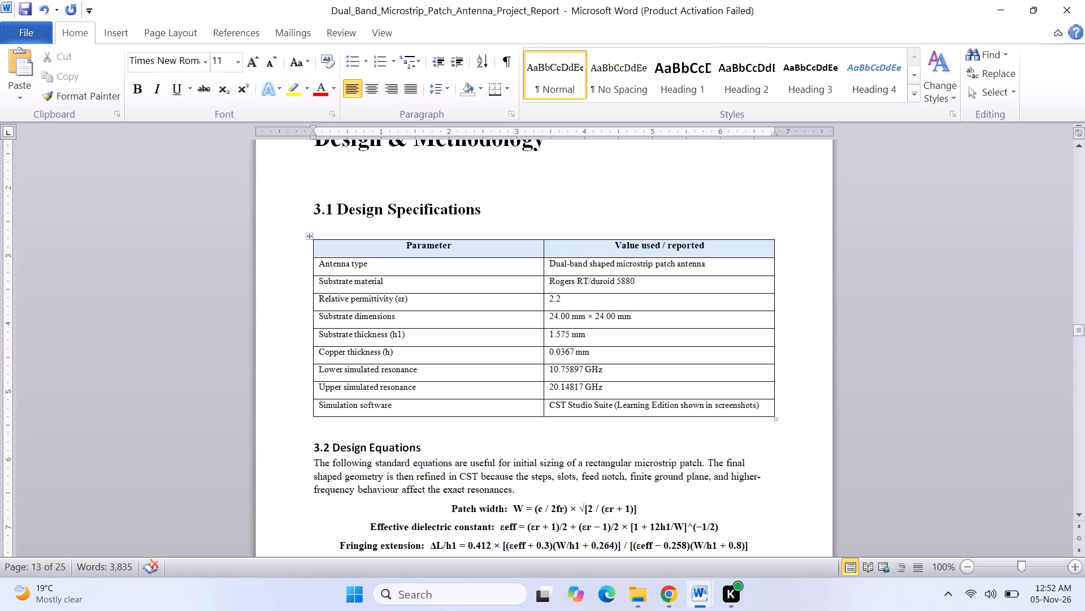
Set the header labels and all body rows of the design specifications table to 12 pt.
{"action": "left_click_drag", "start_coordinate": [401, 244], "coordinate": [481, 254]}
{"action": "left_click", "coordinate": [240, 63]}
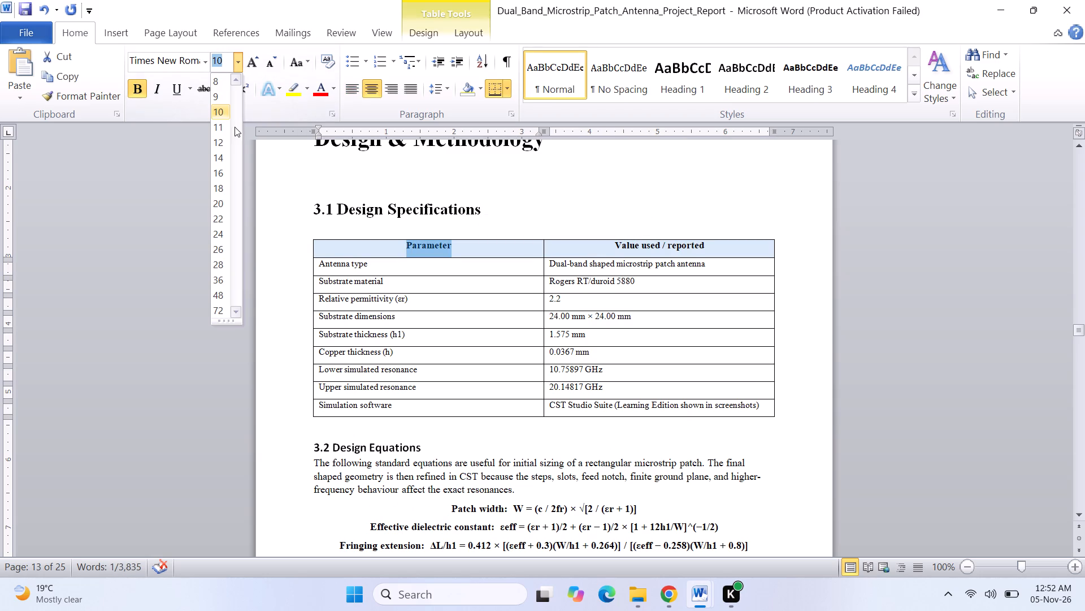
{"action": "left_click", "coordinate": [225, 138]}
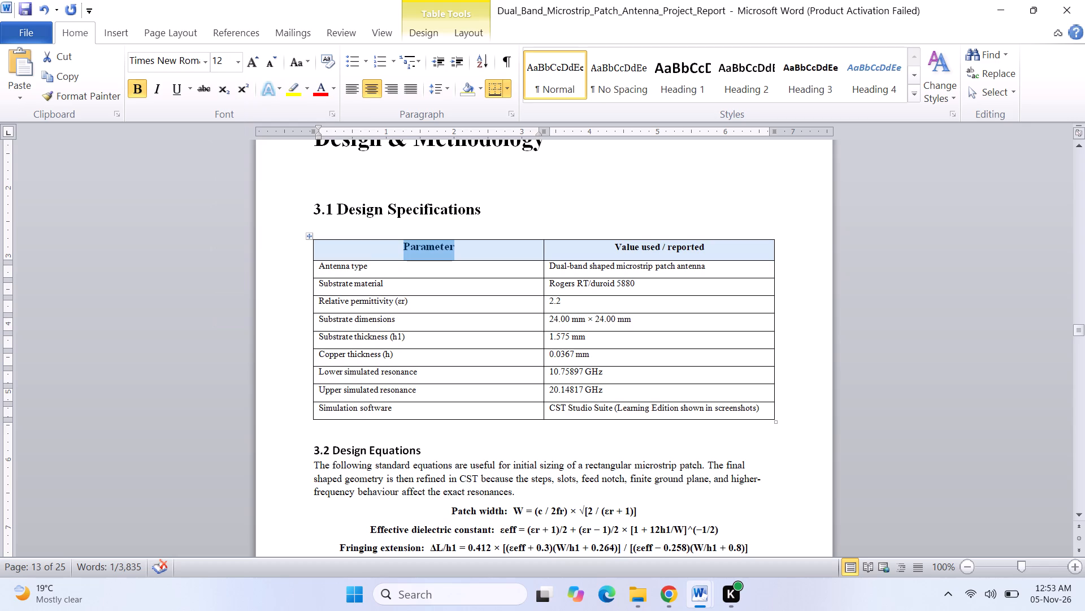
{"action": "left_click_drag", "start_coordinate": [611, 243], "coordinate": [711, 249]}
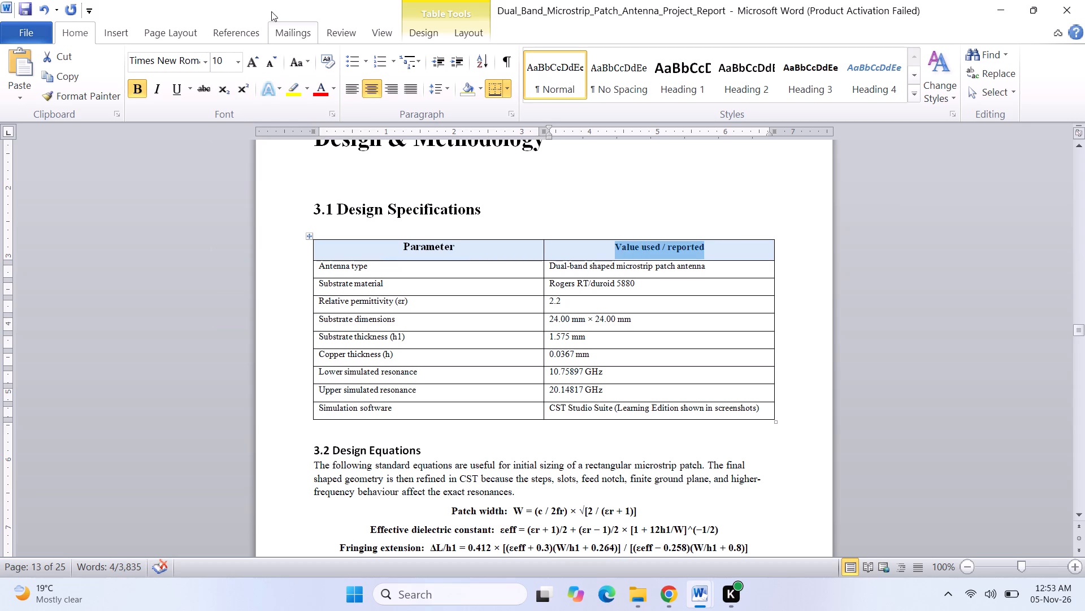
{"action": "left_click", "coordinate": [239, 53]}
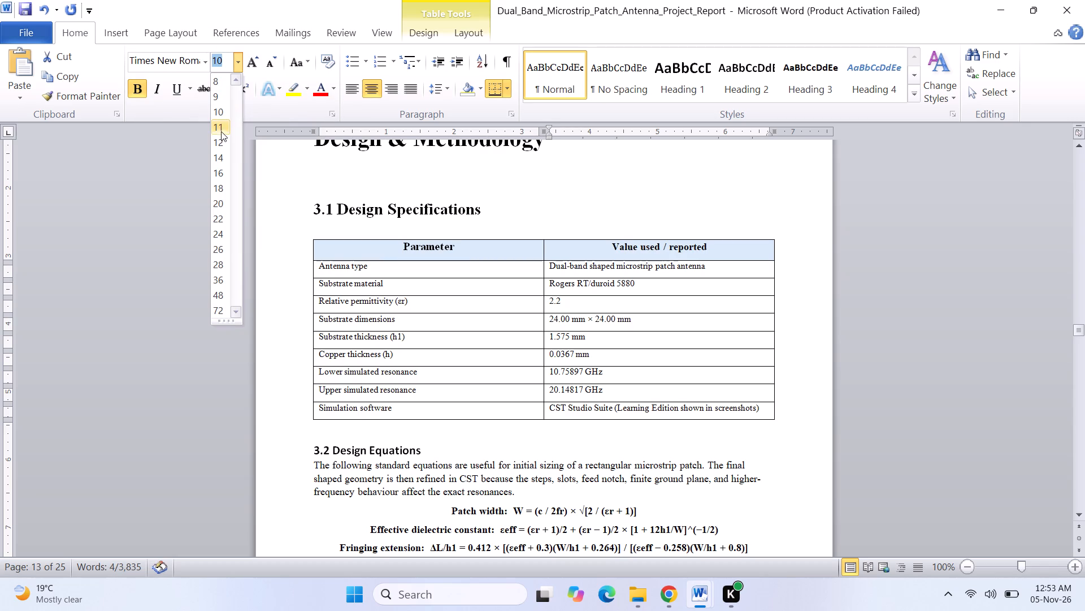
{"action": "left_click", "coordinate": [222, 139]}
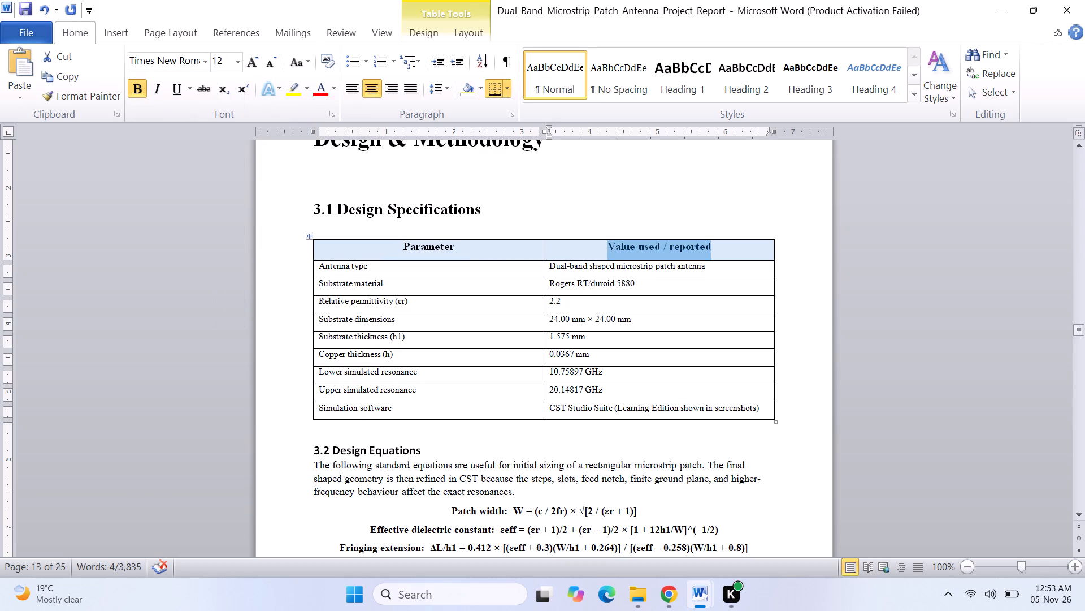
{"action": "left_click_drag", "start_coordinate": [319, 267], "coordinate": [701, 411]}
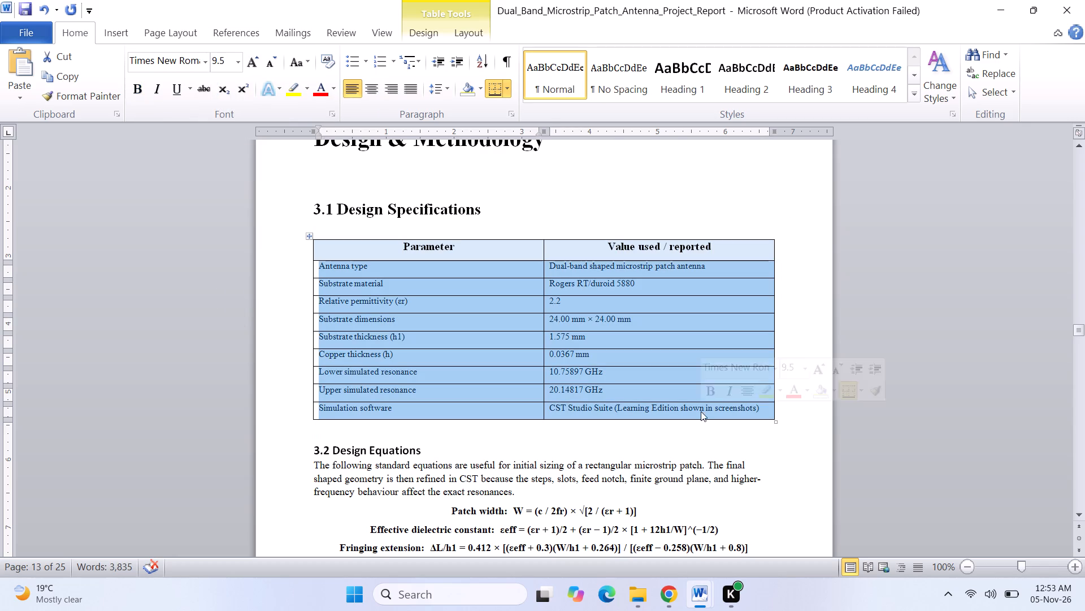
{"action": "left_click", "coordinate": [237, 59]}
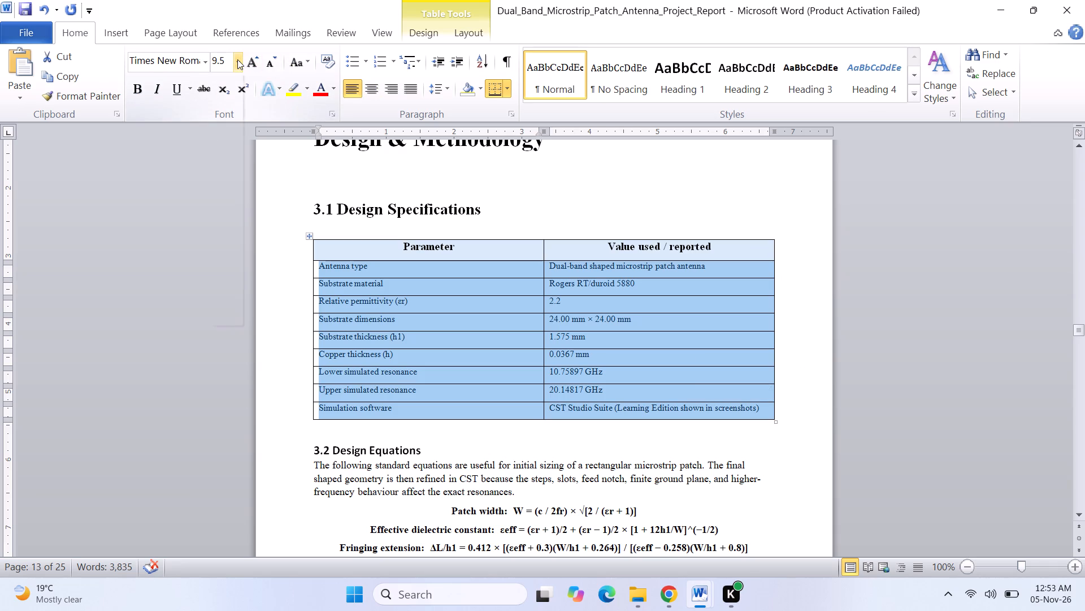
{"action": "left_click", "coordinate": [226, 141]}
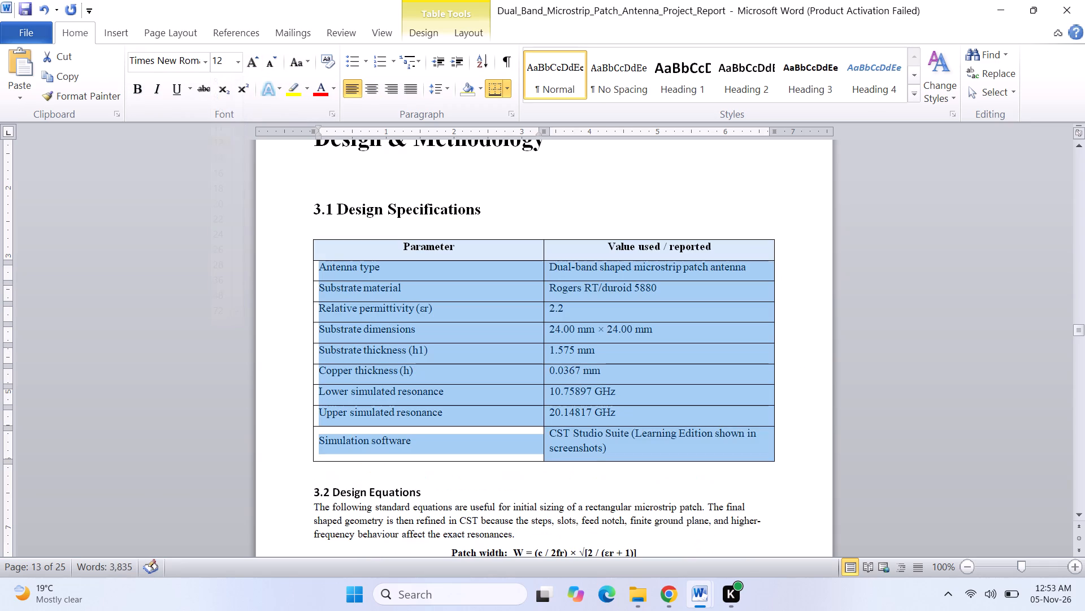
{"action": "left_click", "coordinate": [611, 206]}
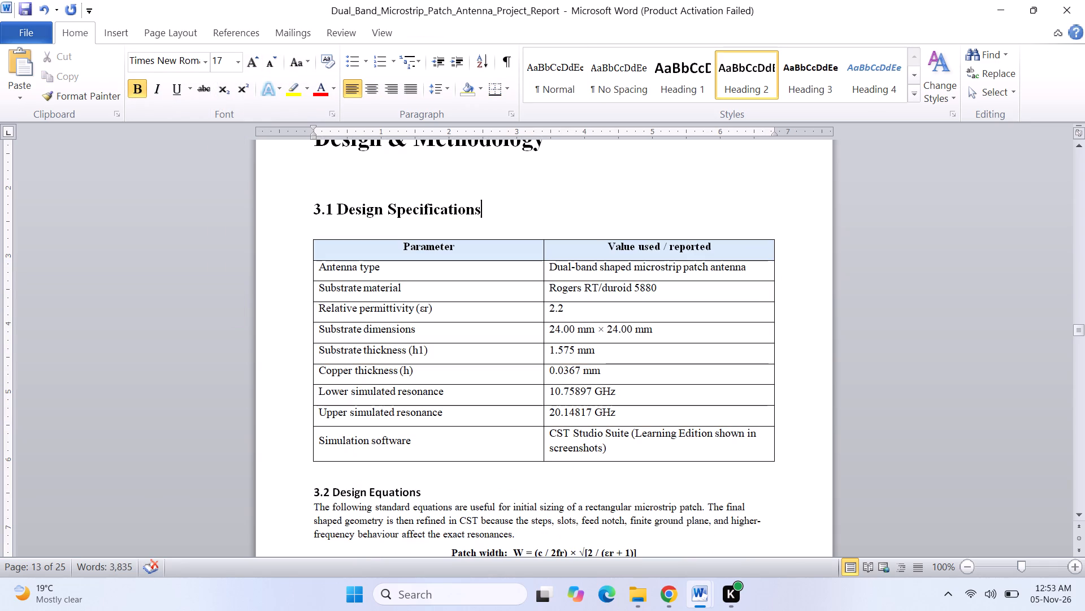
Widen the design specifications table by moving its outer border beside the Parameter column slightly into the page margin.
{"action": "left_click_drag", "start_coordinate": [312, 253], "coordinate": [390, 331]}
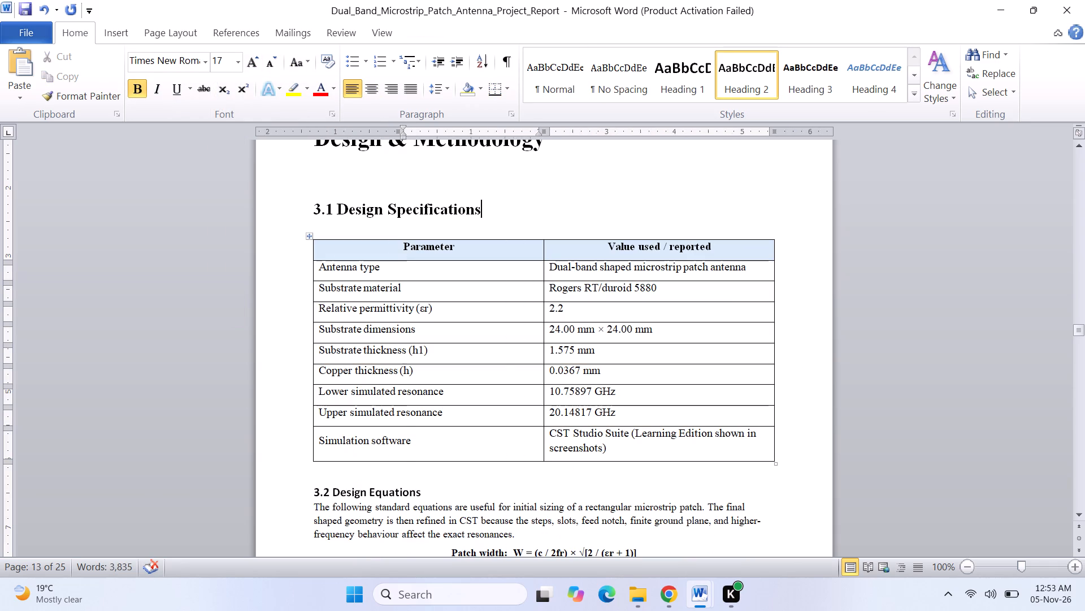
{"action": "left_click_drag", "start_coordinate": [390, 331], "coordinate": [288, 321]}
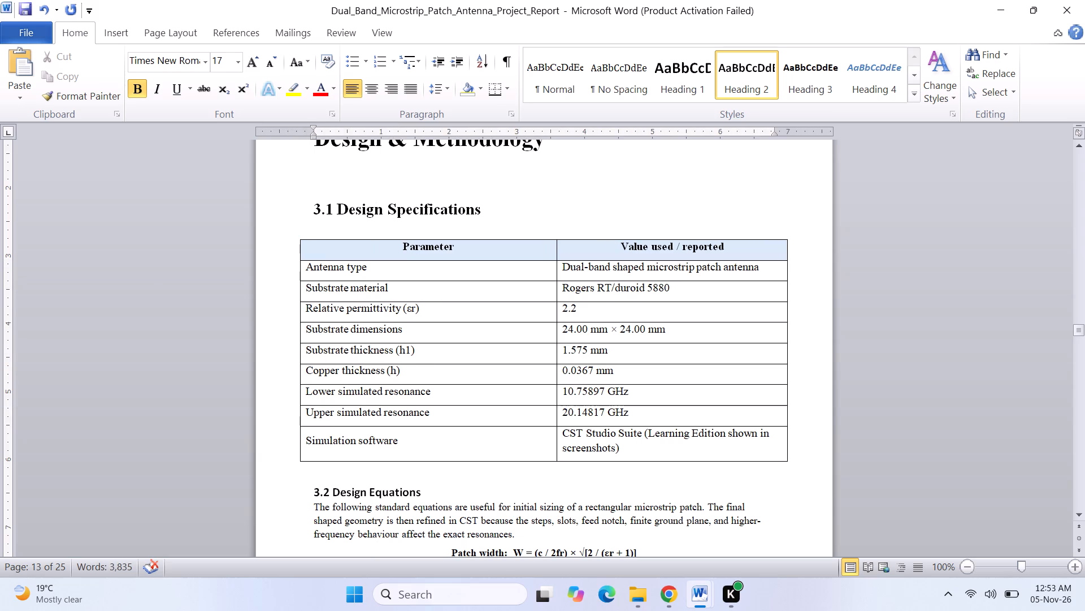
{"action": "left_click", "coordinate": [303, 246]}
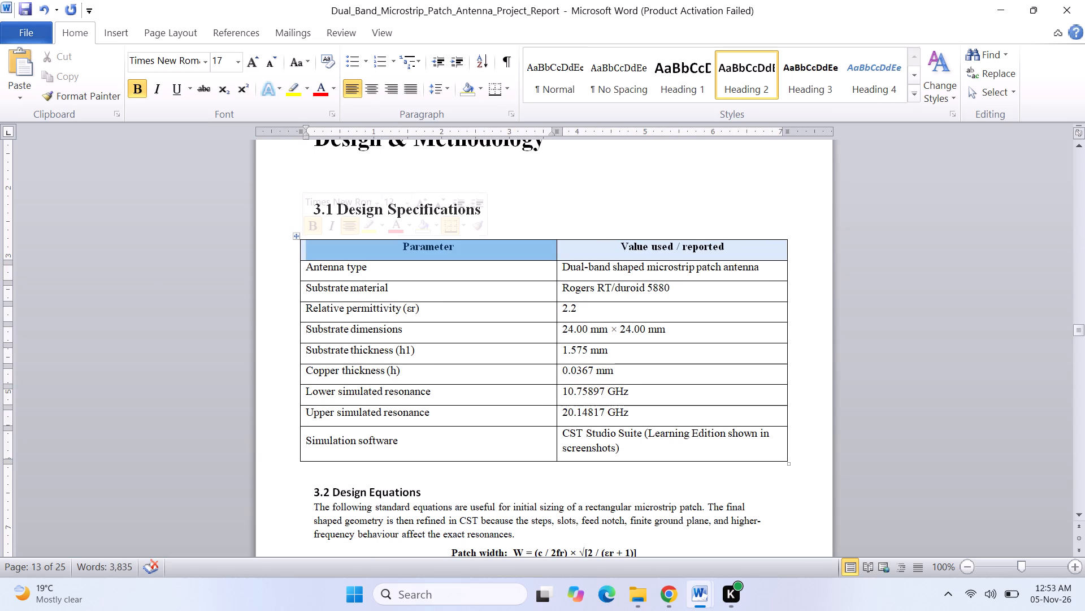
{"action": "left_click", "coordinate": [547, 231]}
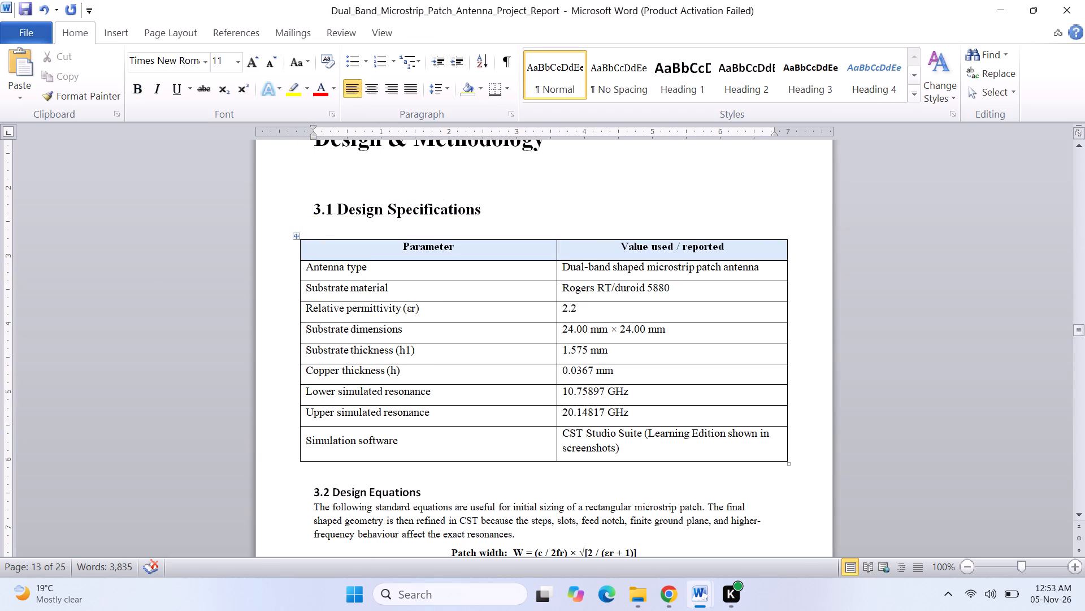
Set the line spacing of the design specifications table's body rows, Antenna type through Simulation software, to 2.0.
{"action": "left_click_drag", "start_coordinate": [307, 263], "coordinate": [710, 442]}
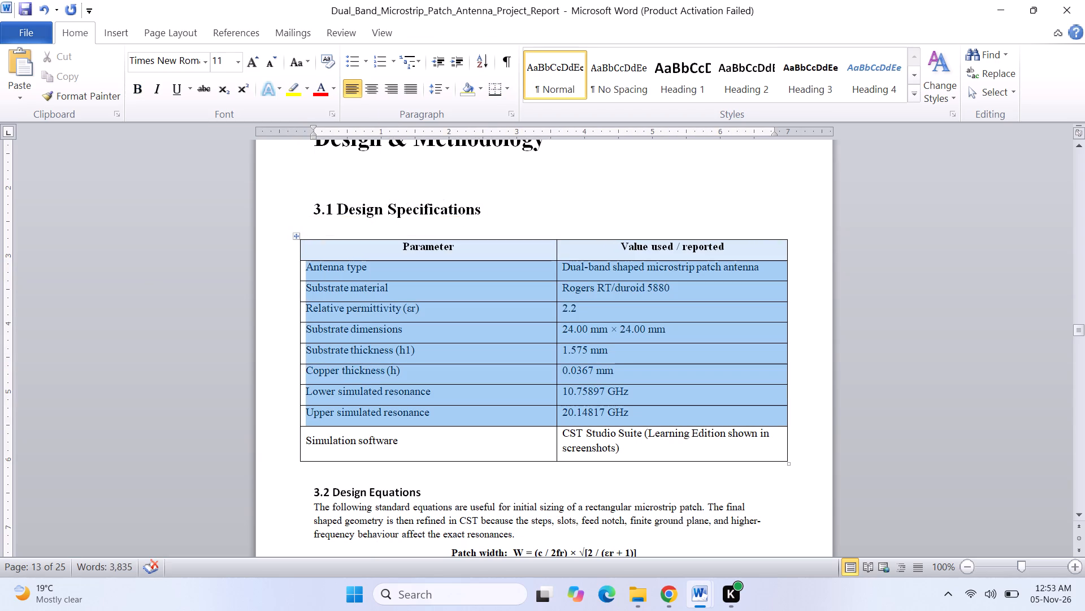
{"action": "left_click_drag", "start_coordinate": [710, 442], "coordinate": [685, 446]}
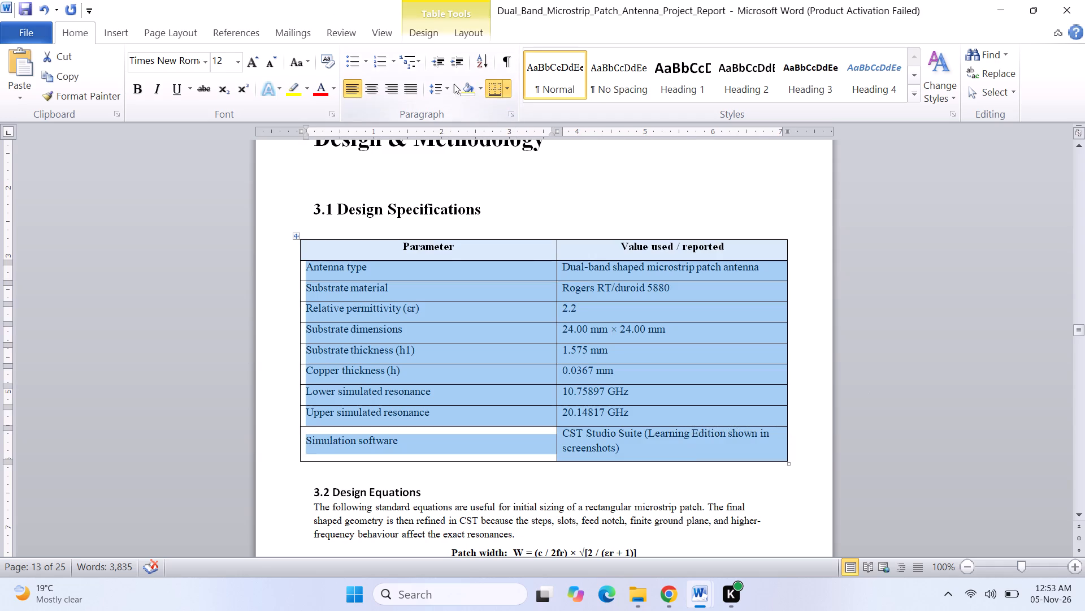
{"action": "left_click", "coordinate": [449, 86]}
{"action": "left_click", "coordinate": [472, 165]}
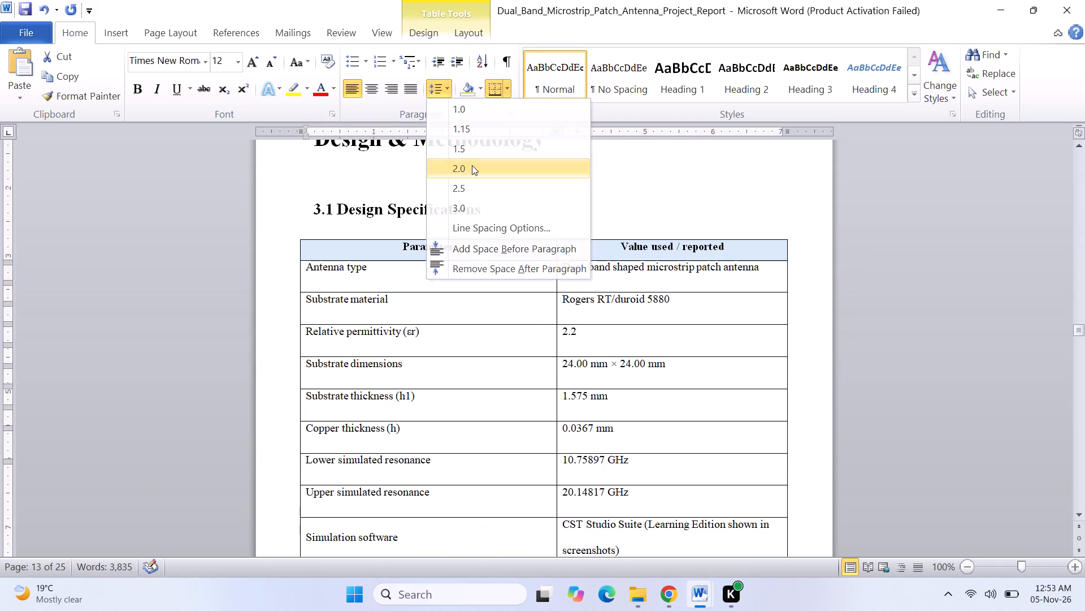
{"action": "left_click", "coordinate": [683, 198]}
Format the "3.2 Design Equations" heading in 17 pt Times New Roman.
{"action": "scroll", "coordinate": [683, 198], "scroll_direction": "down", "scroll_amount": 3}
{"action": "scroll", "coordinate": [683, 198], "scroll_direction": "up", "scroll_amount": 5}
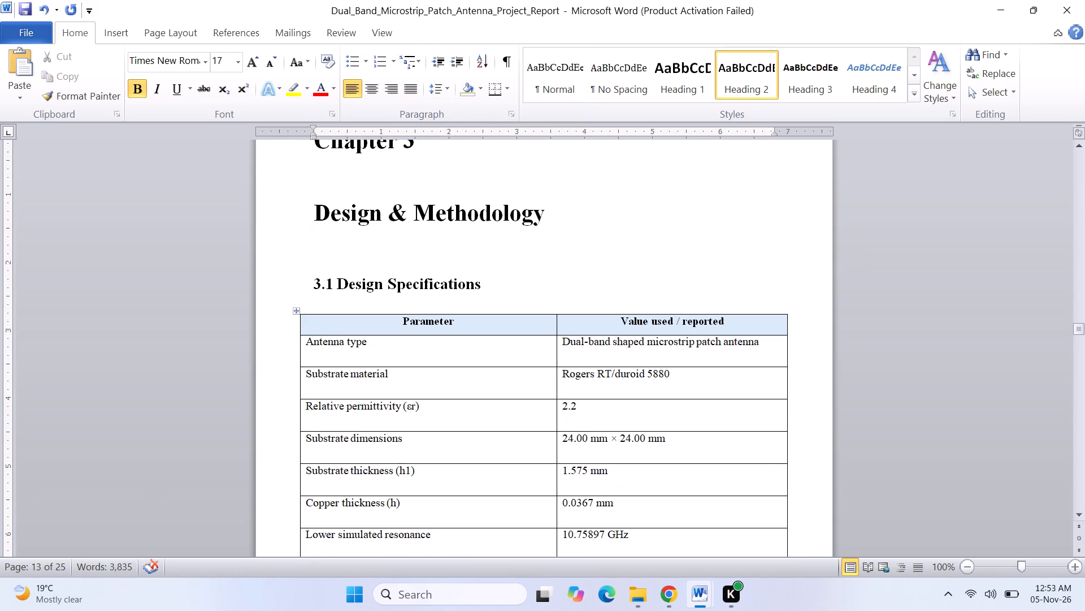
{"action": "scroll", "coordinate": [683, 198], "scroll_direction": "up", "scroll_amount": 1}
{"action": "scroll", "coordinate": [683, 198], "scroll_direction": "down", "scroll_amount": 12}
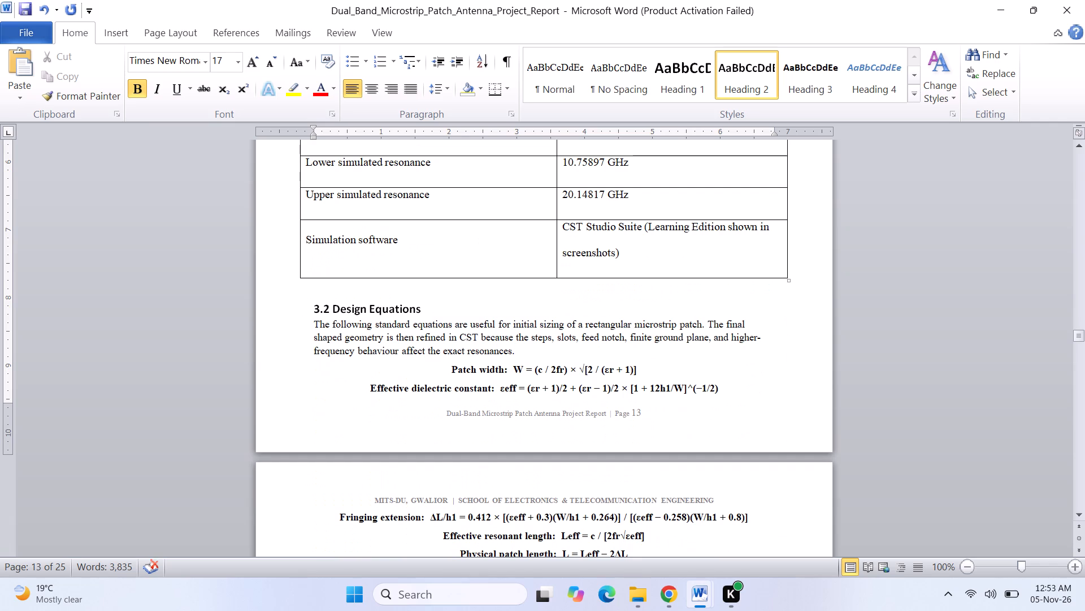
{"action": "left_click_drag", "start_coordinate": [311, 309], "coordinate": [463, 314]}
{"action": "left_click", "coordinate": [236, 64]}
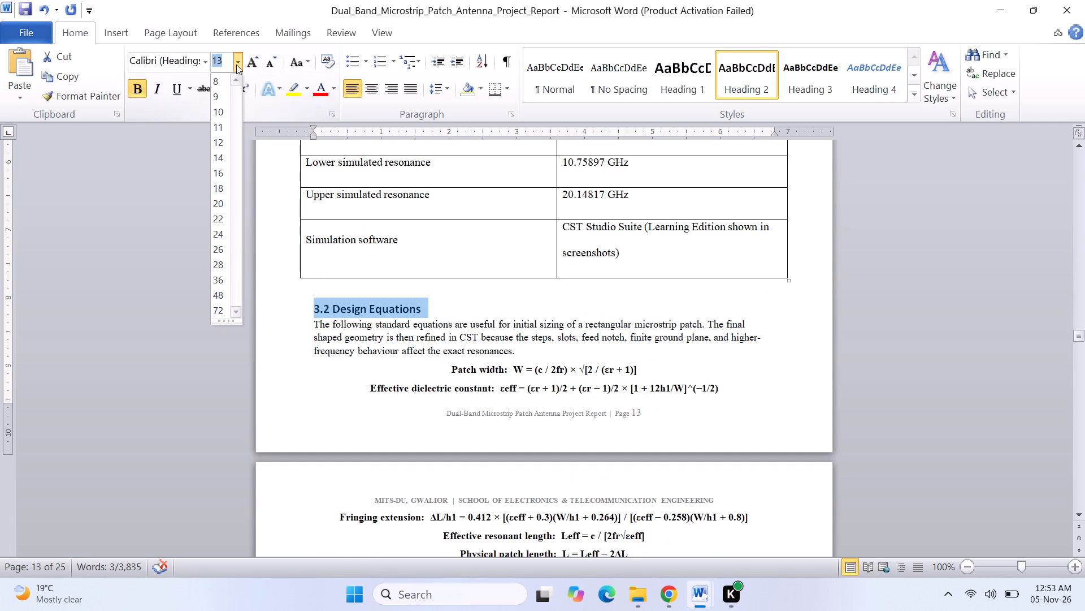
{"action": "left_click", "coordinate": [228, 63]}
{"action": "key", "text": "BackSpace"}
{"action": "key", "text": "7"}
{"action": "key", "text": "Return"}
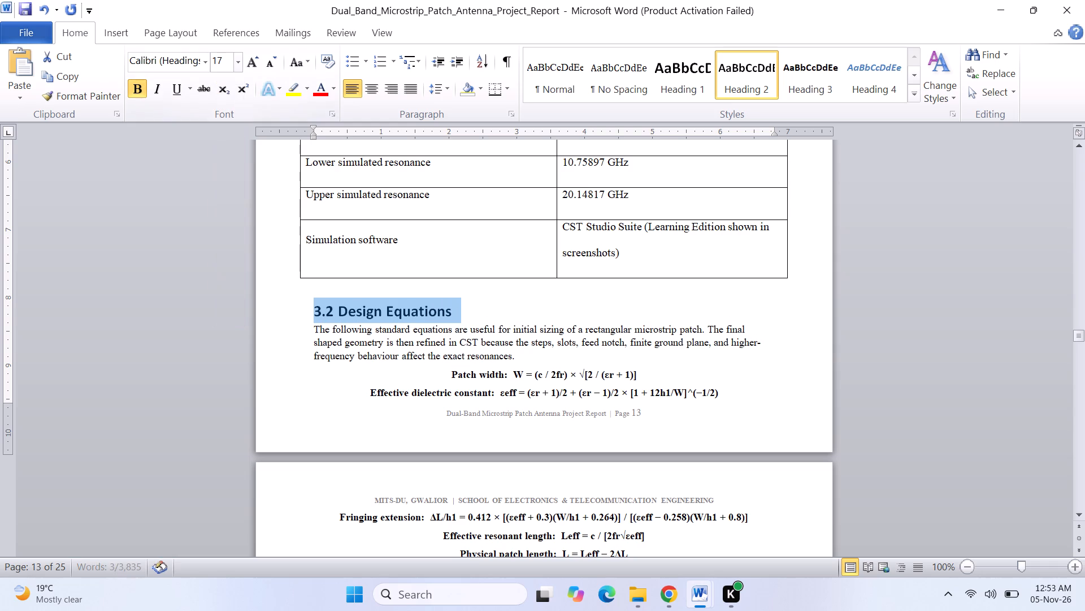
{"action": "left_click", "coordinate": [210, 66]}
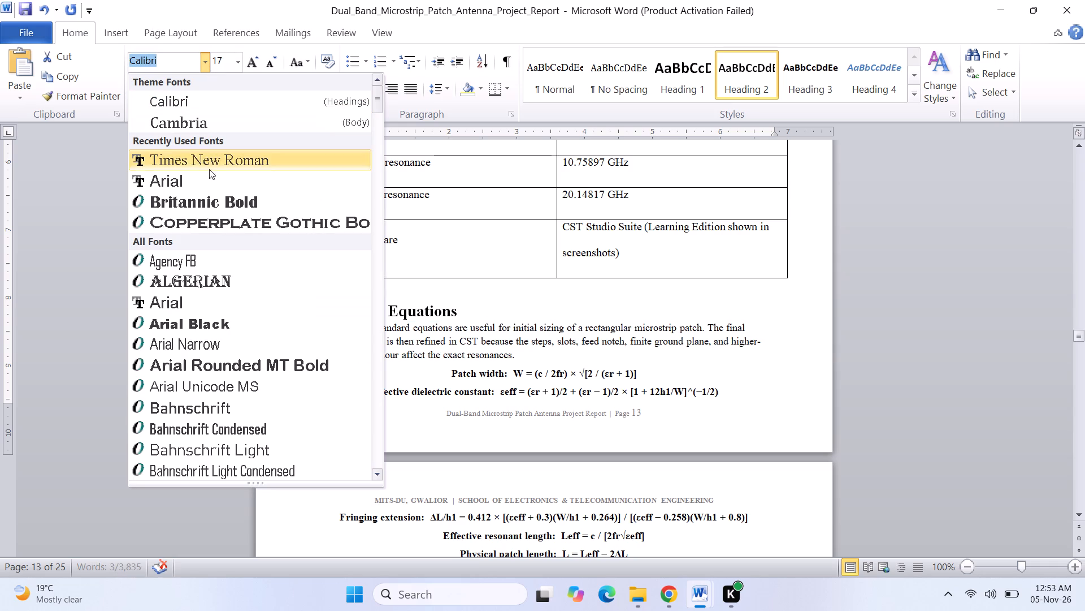
{"action": "left_click", "coordinate": [211, 158]}
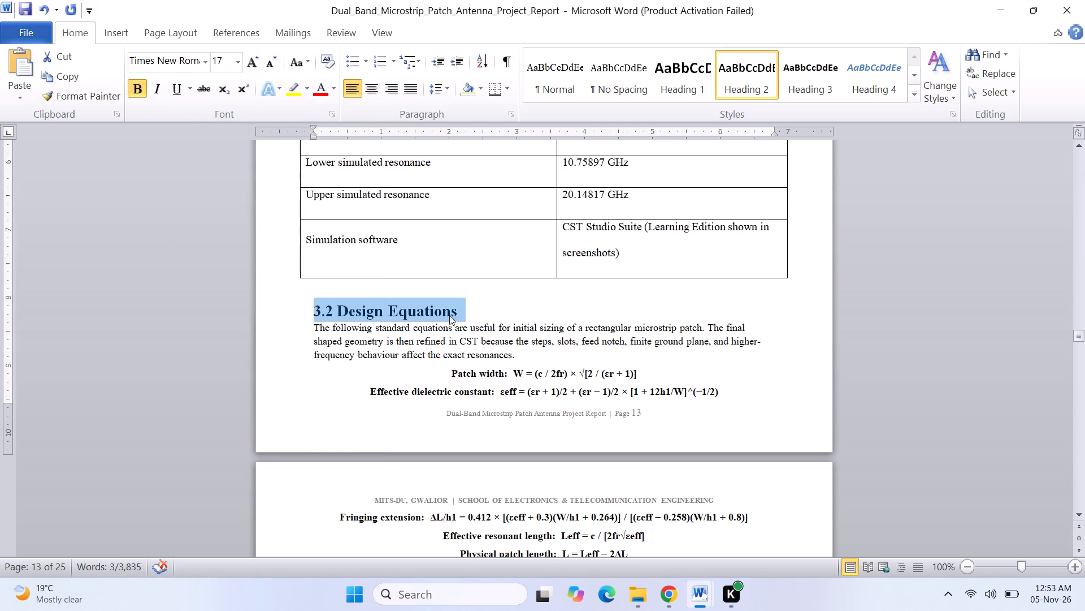
Insert a blank line between the 3.2 Design Equations heading and its introductory paragraph.
{"action": "left_click", "coordinate": [464, 312]}
{"action": "key", "text": "Return"}
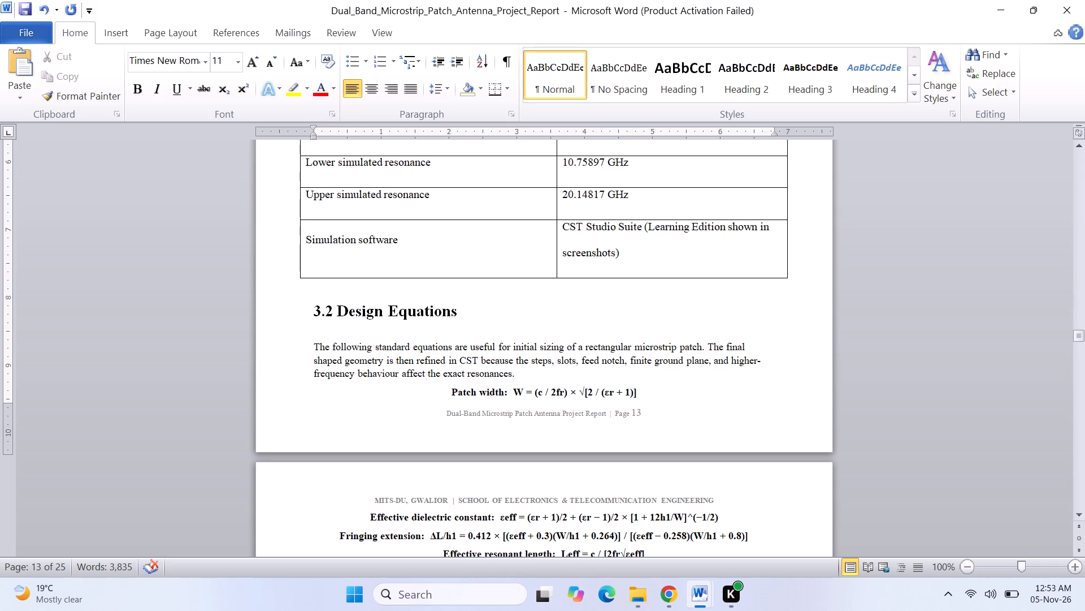
Set the introductory paragraph under 3.2 Design Equations and the Patch width equation to 12 pt.
{"action": "left_click_drag", "start_coordinate": [311, 348], "coordinate": [570, 390]}
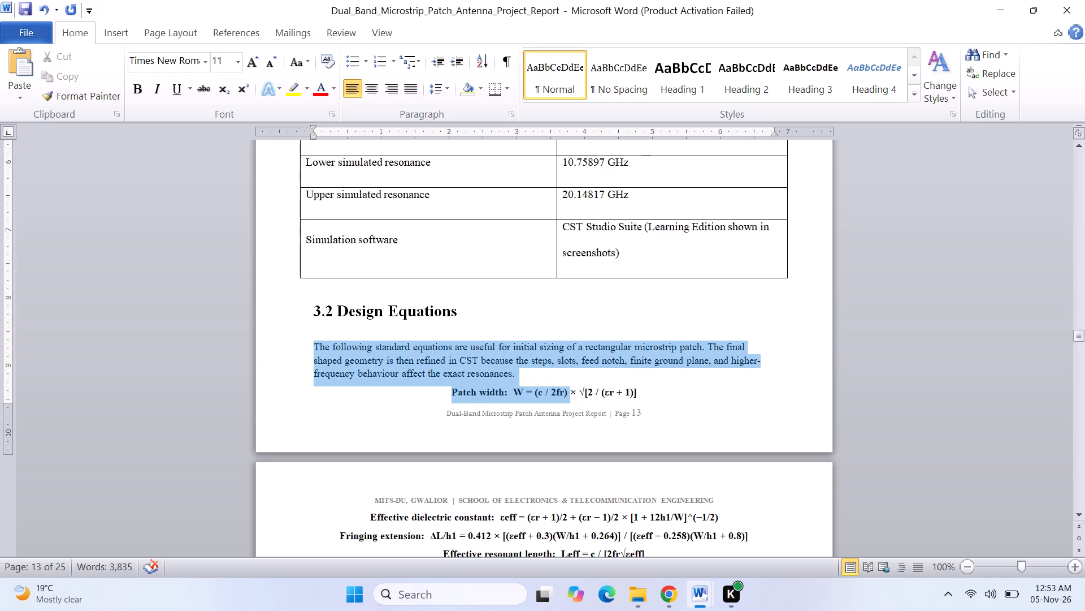
{"action": "left_click_drag", "start_coordinate": [570, 390], "coordinate": [666, 393]}
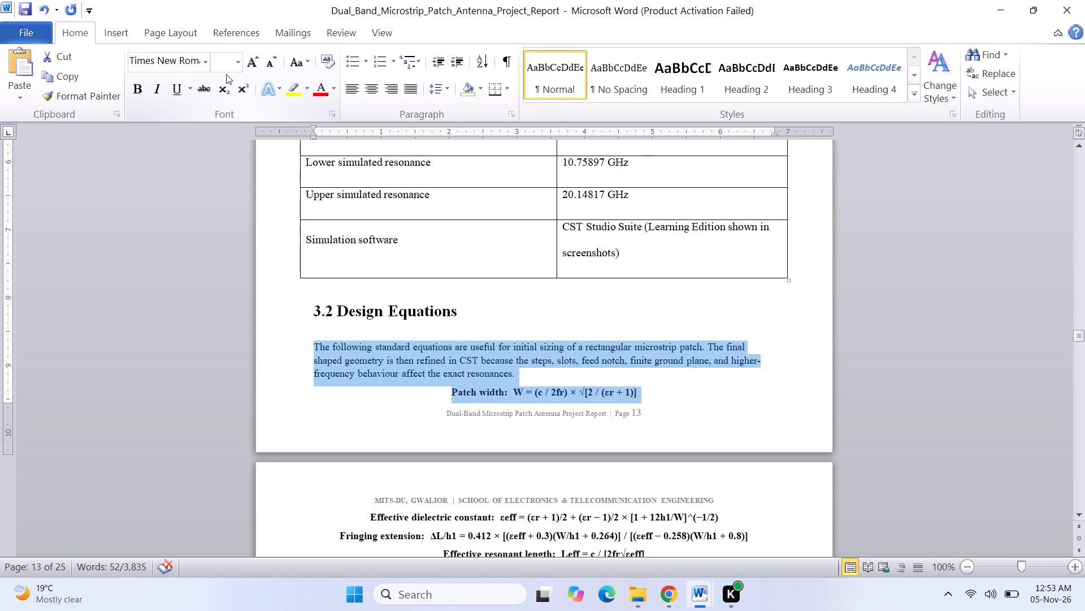
{"action": "left_click", "coordinate": [224, 65]}
{"action": "type", "text": "12"}
{"action": "key", "text": "Return"}
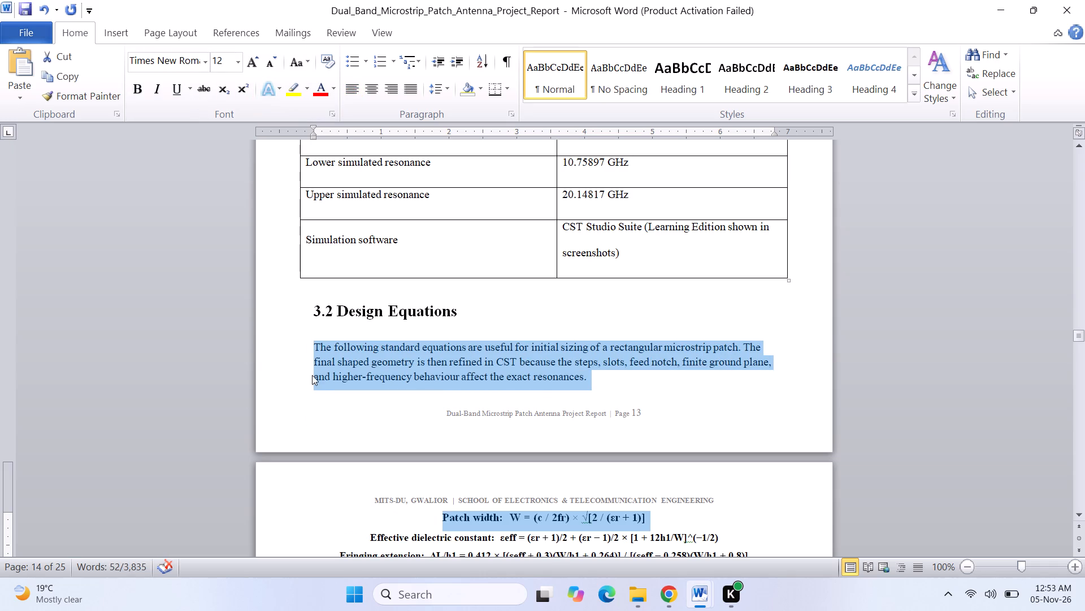
Set the line spacing of the introductory paragraph under 3.2 Design Equations to 2.0.
{"action": "left_click", "coordinate": [315, 341]}
{"action": "left_click_drag", "start_coordinate": [314, 341], "coordinate": [450, 377]}
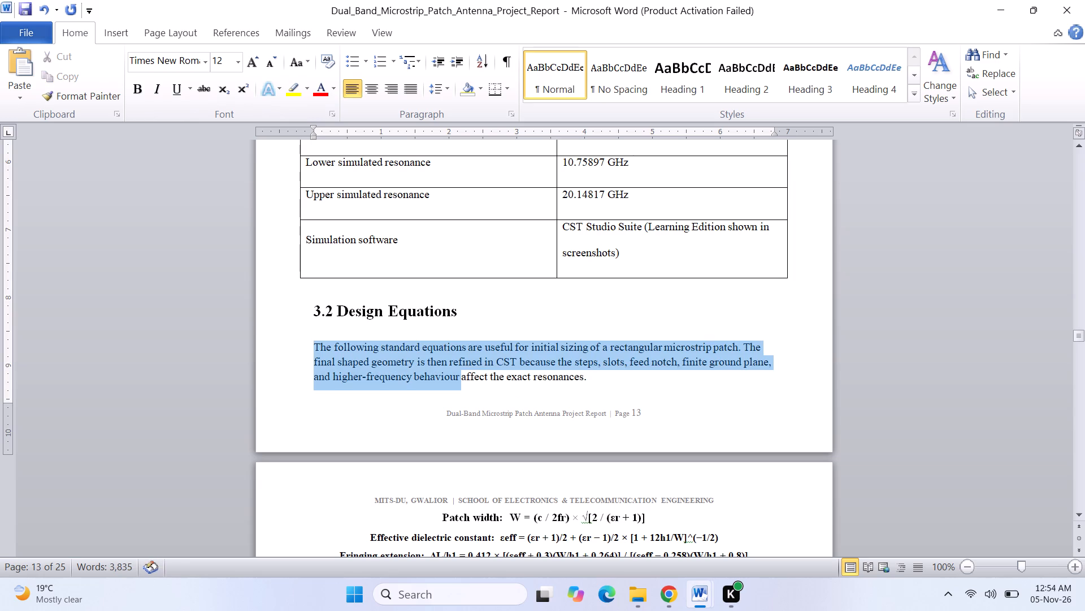
{"action": "left_click_drag", "start_coordinate": [450, 377], "coordinate": [503, 386]}
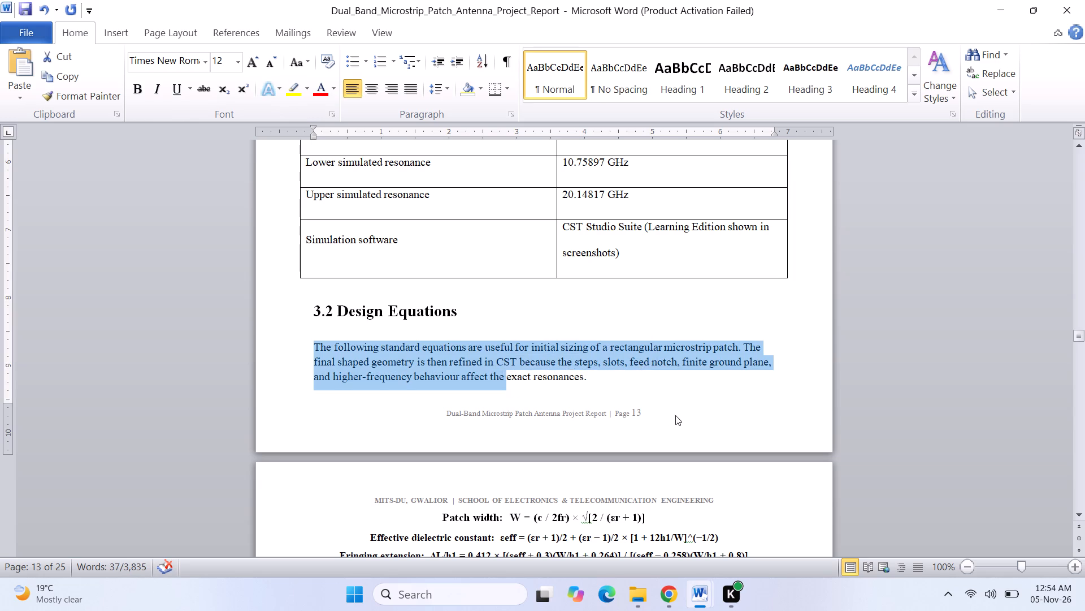
{"action": "left_click", "coordinate": [675, 415]}
{"action": "left_click_drag", "start_coordinate": [314, 341], "coordinate": [388, 350]}
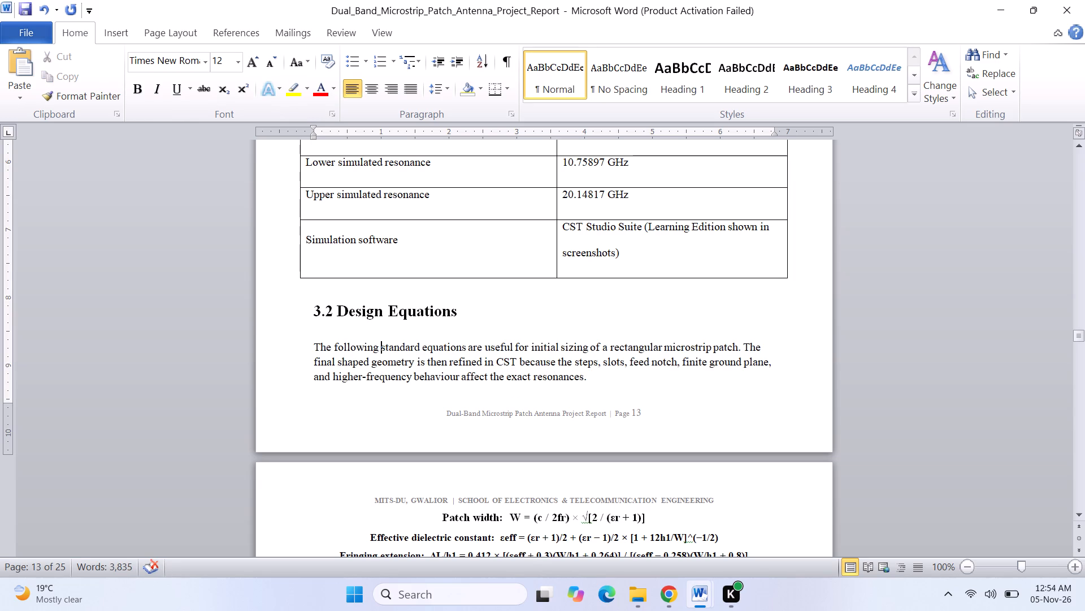
{"action": "left_click_drag", "start_coordinate": [311, 347], "coordinate": [578, 395]}
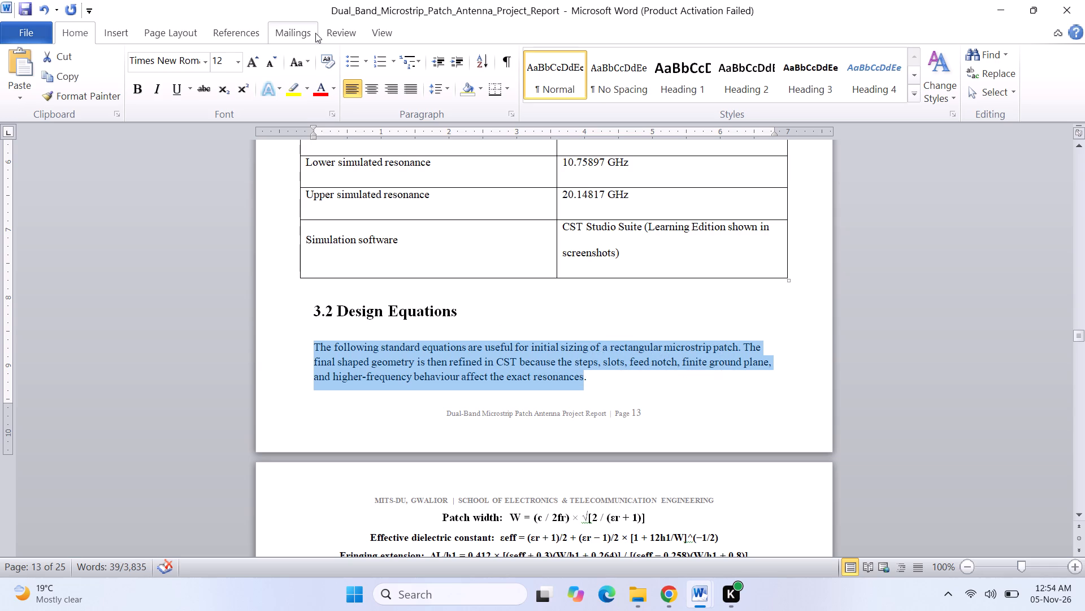
{"action": "left_click", "coordinate": [445, 88]}
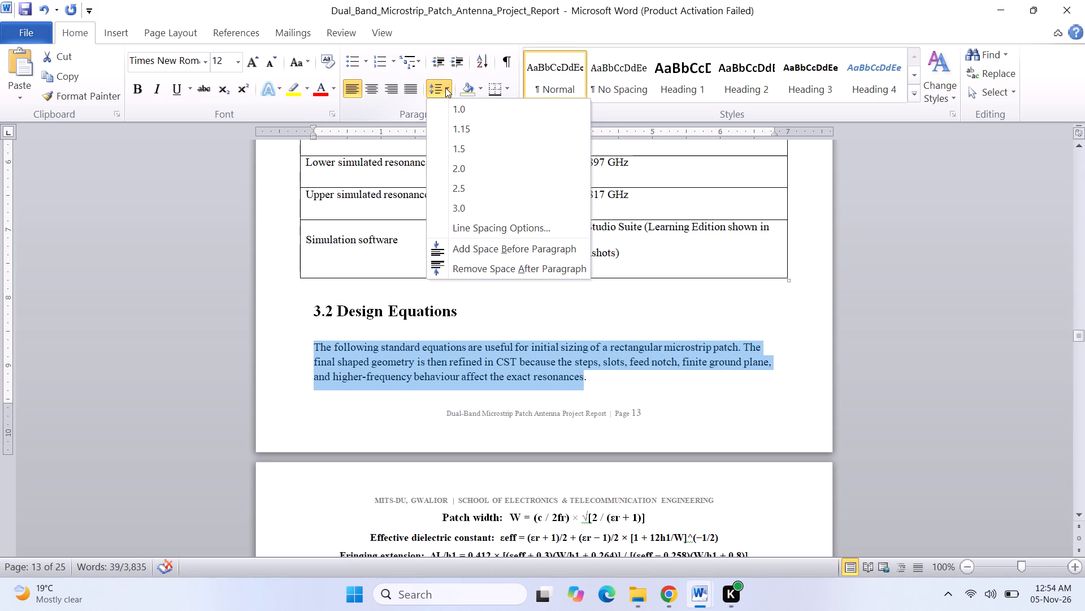
{"action": "left_click", "coordinate": [463, 171]}
Remove the blank line between the 3.2 Design Equations heading and its introductory paragraph.
{"action": "scroll", "coordinate": [545, 365], "scroll_direction": "up", "scroll_amount": 13}
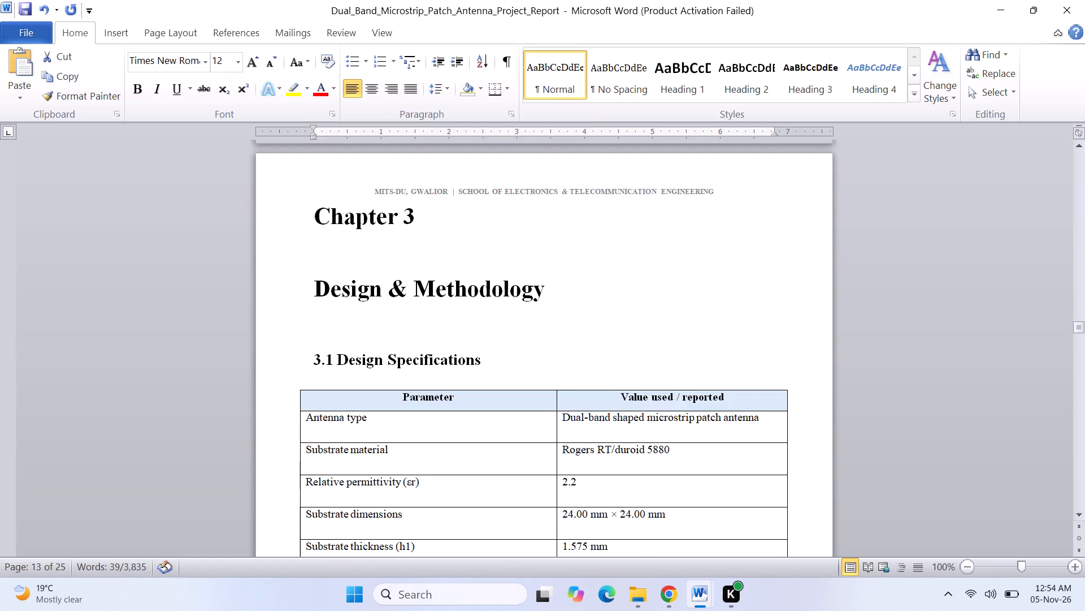
{"action": "scroll", "coordinate": [545, 365], "scroll_direction": "down", "scroll_amount": 13}
{"action": "left_click", "coordinate": [303, 317]}
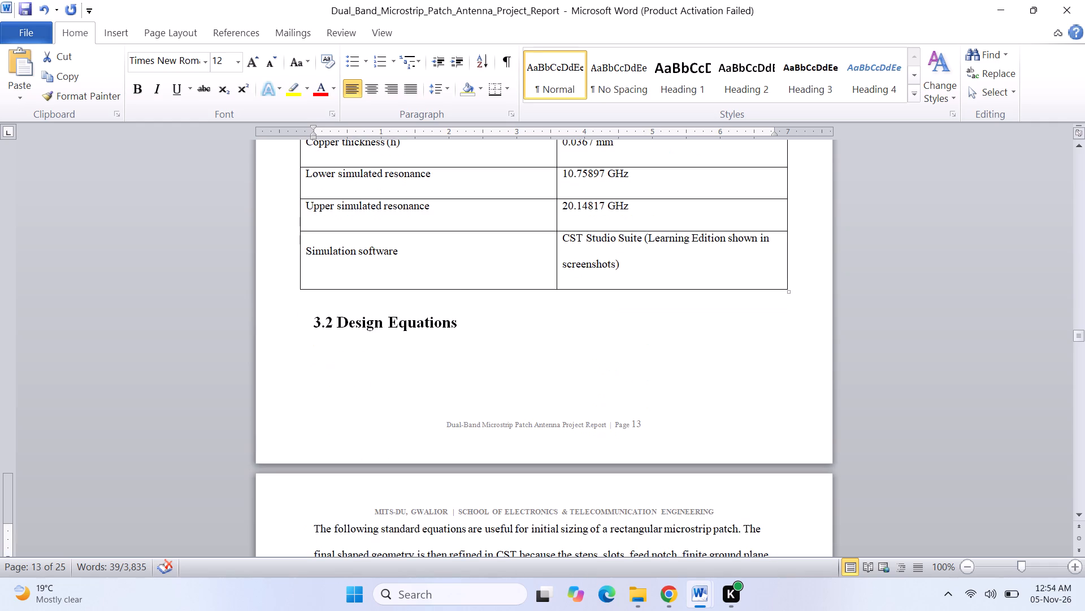
{"action": "left_click", "coordinate": [311, 317]}
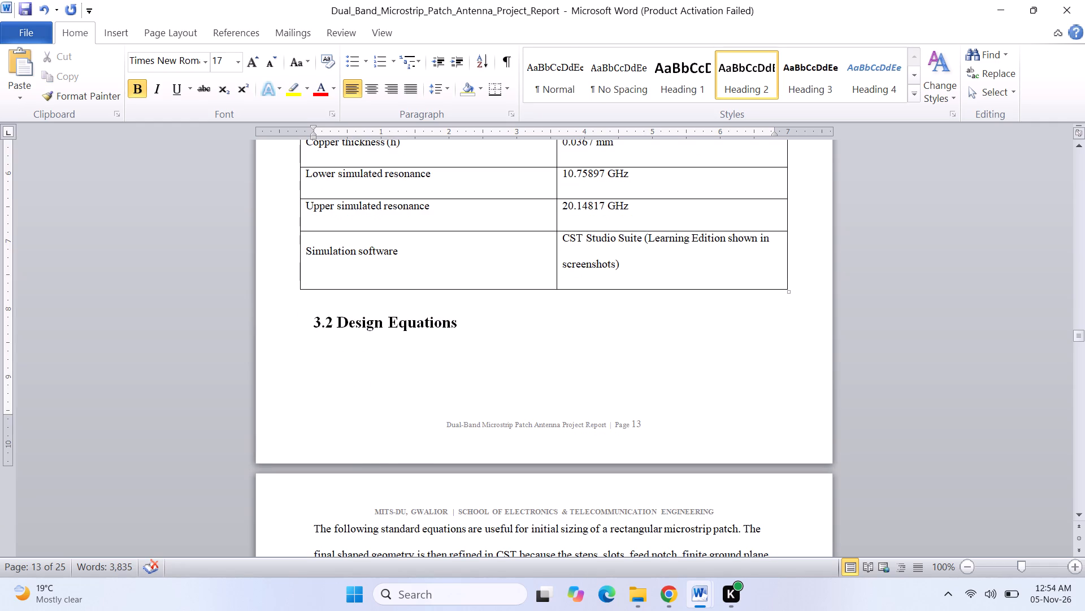
{"action": "left_click", "coordinate": [309, 528]}
{"action": "key", "text": "BackSpace"}
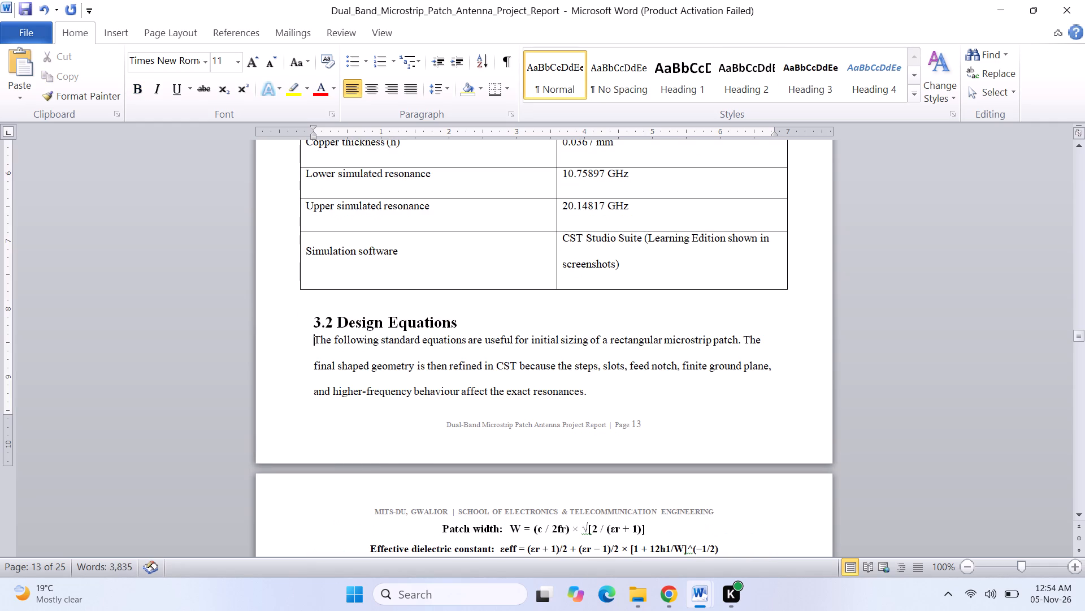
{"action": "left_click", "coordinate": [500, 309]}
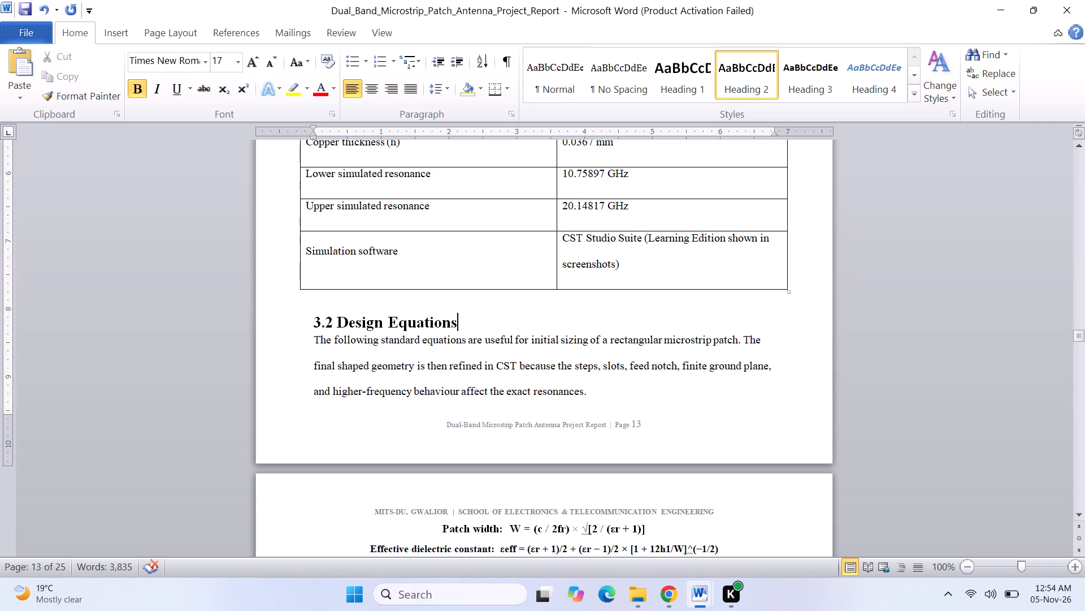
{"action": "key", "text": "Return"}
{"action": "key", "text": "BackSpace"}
Insert a blank line above the 3.2 Design Equations heading and another between the heading and its introductory paragraph.
{"action": "scroll", "coordinate": [437, 381], "scroll_direction": "down", "scroll_amount": 7}
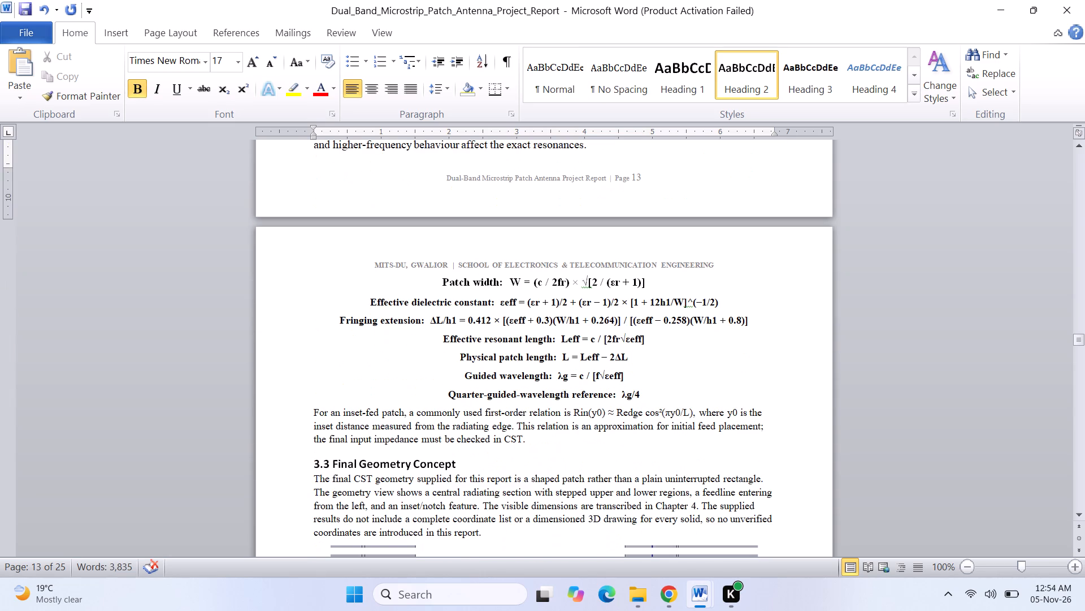
{"action": "scroll", "coordinate": [437, 381], "scroll_direction": "down", "scroll_amount": 3}
{"action": "scroll", "coordinate": [437, 381], "scroll_direction": "up", "scroll_amount": 13}
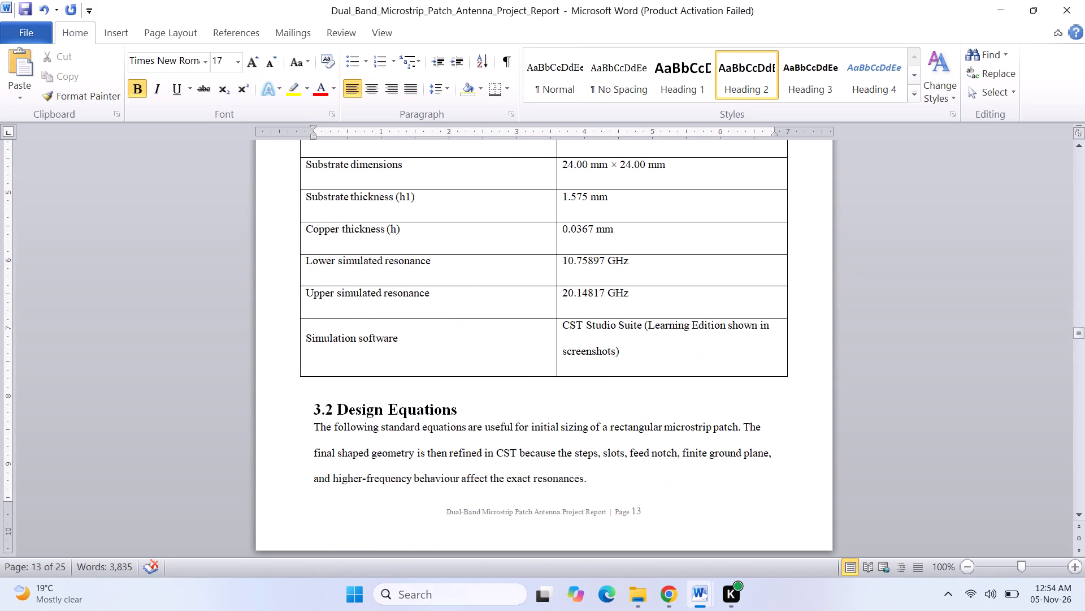
{"action": "left_click", "coordinate": [311, 409]}
{"action": "key", "text": "Return"}
{"action": "scroll", "coordinate": [311, 409], "scroll_direction": "down", "scroll_amount": 2}
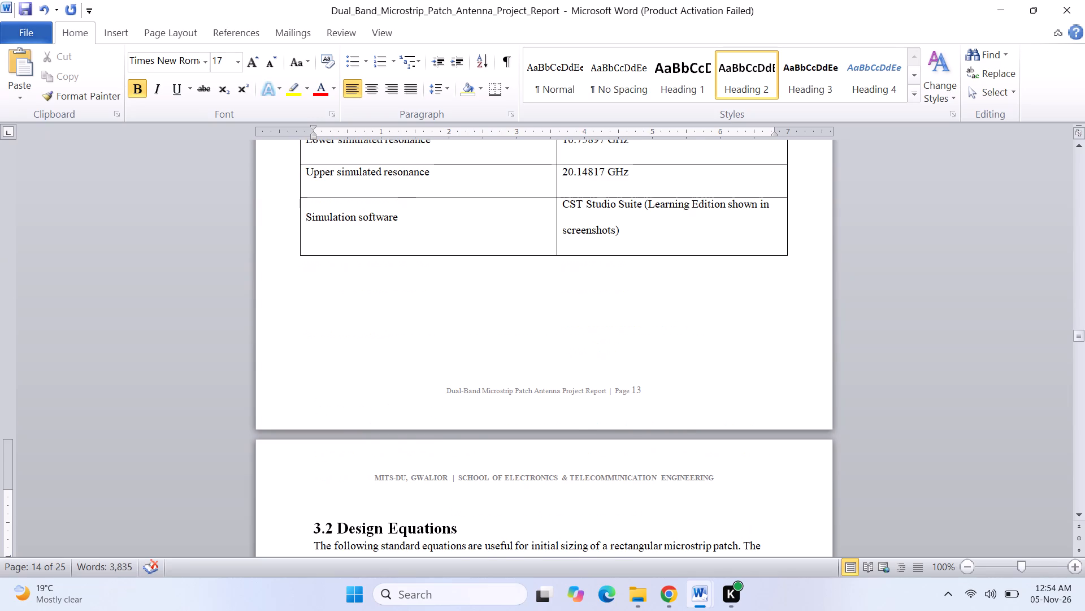
{"action": "scroll", "coordinate": [311, 409], "scroll_direction": "down", "scroll_amount": 4}
{"action": "left_click", "coordinate": [467, 320]}
{"action": "key", "text": "Return"}
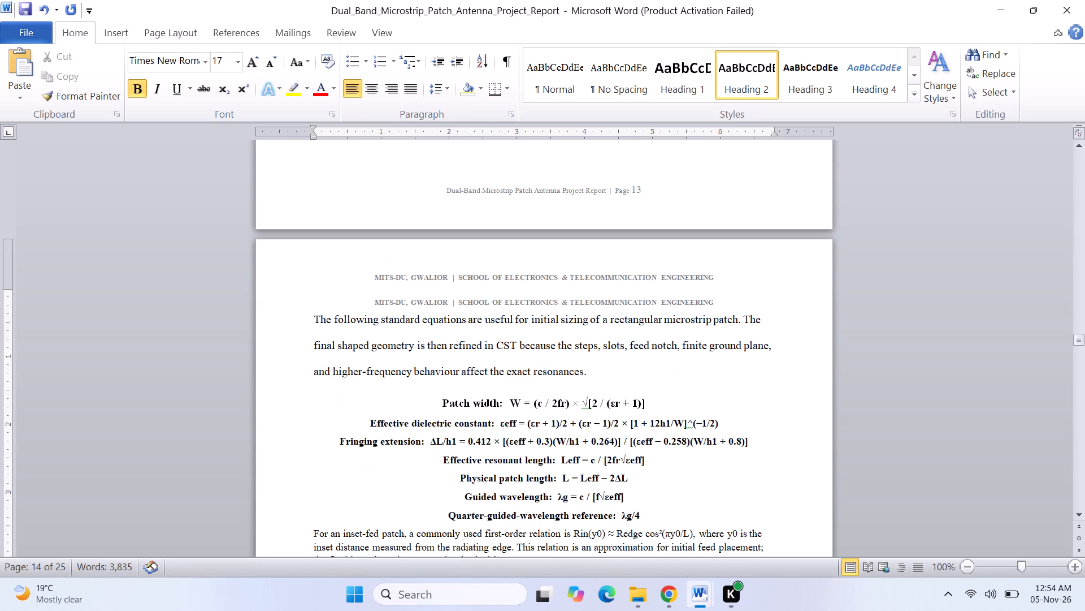
Set all the Section 3.2 equations and the inset-fed patch paragraph below them to 12 pt.
{"action": "scroll", "coordinate": [513, 407], "scroll_direction": "down", "scroll_amount": 1}
{"action": "scroll", "coordinate": [513, 407], "scroll_direction": "up", "scroll_amount": 6}
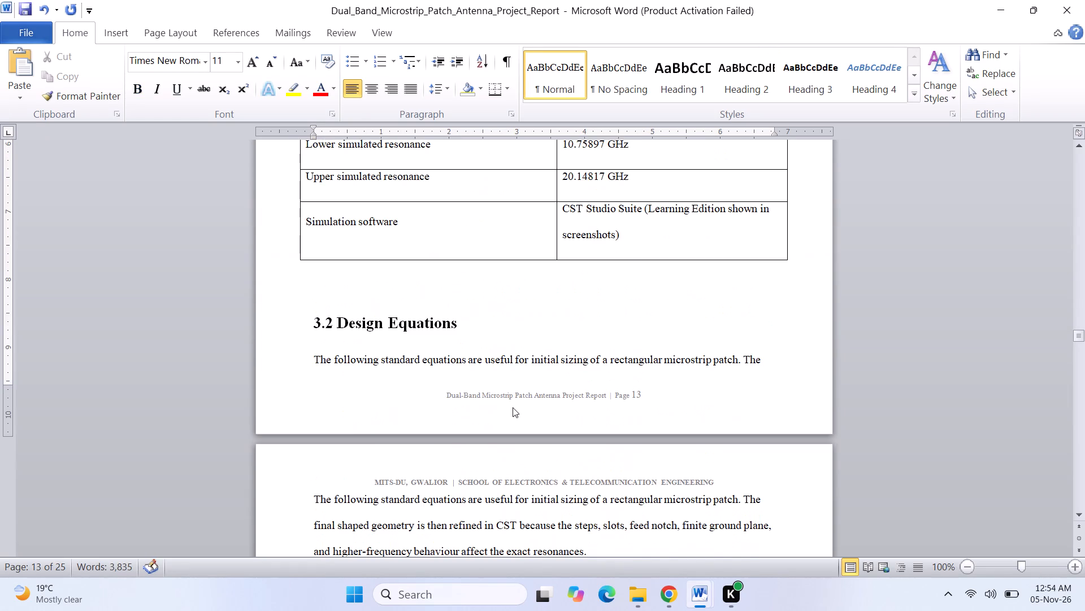
{"action": "scroll", "coordinate": [513, 407], "scroll_direction": "down", "scroll_amount": 7}
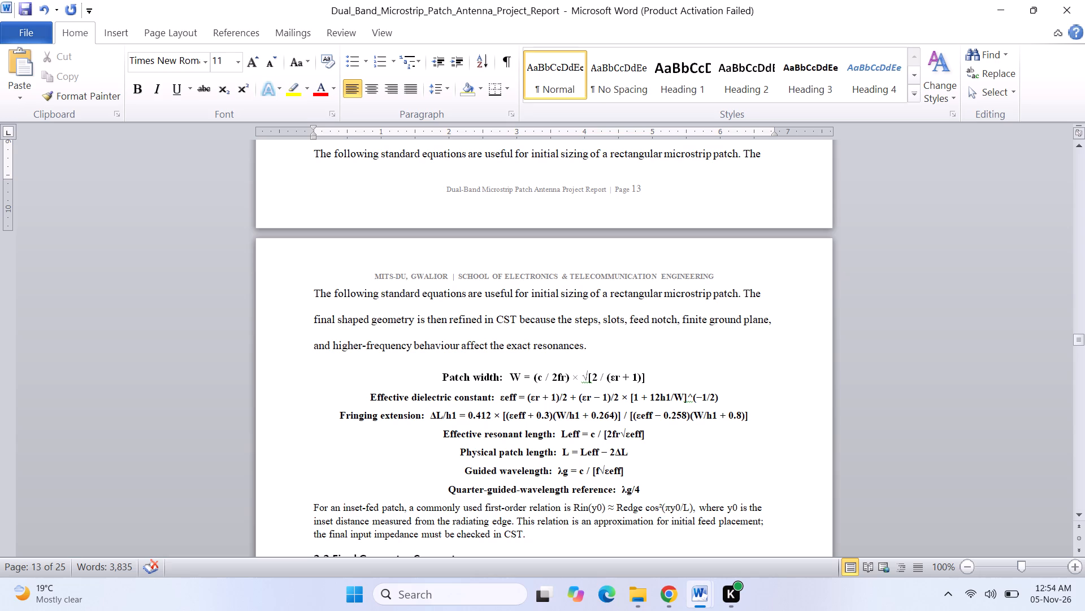
{"action": "left_click_drag", "start_coordinate": [440, 365], "coordinate": [688, 458]}
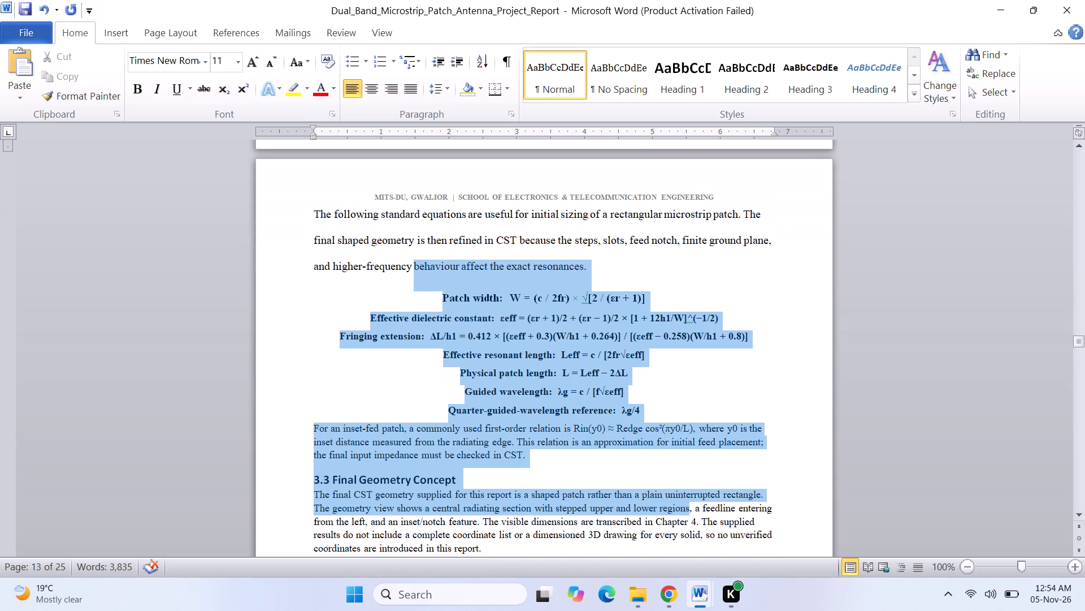
{"action": "left_click_drag", "start_coordinate": [688, 458], "coordinate": [690, 451]}
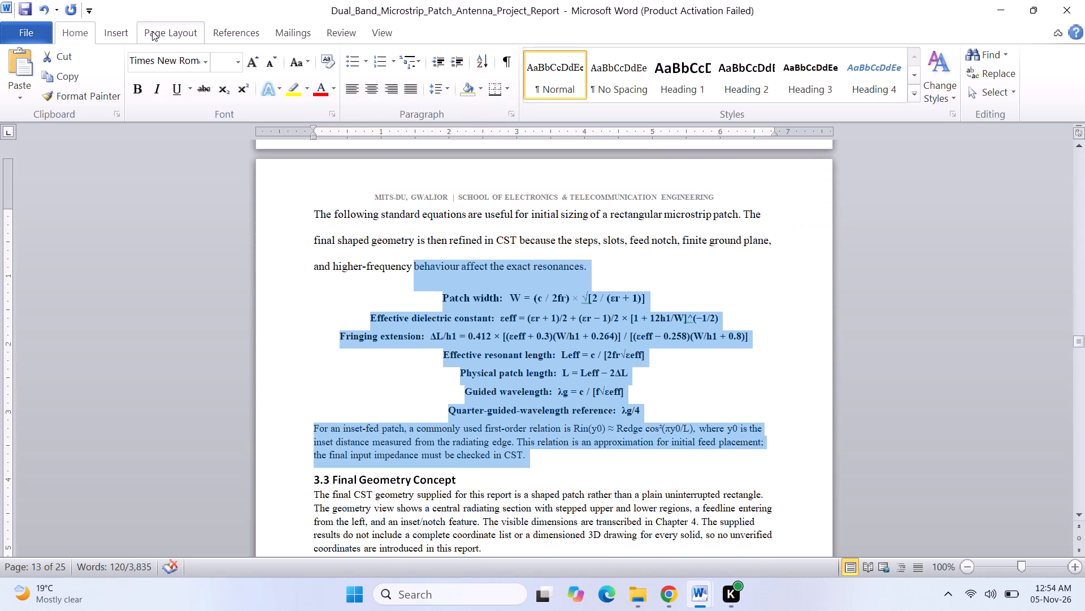
{"action": "left_click", "coordinate": [218, 67]}
{"action": "type", "text": "12"}
{"action": "key", "text": "Return"}
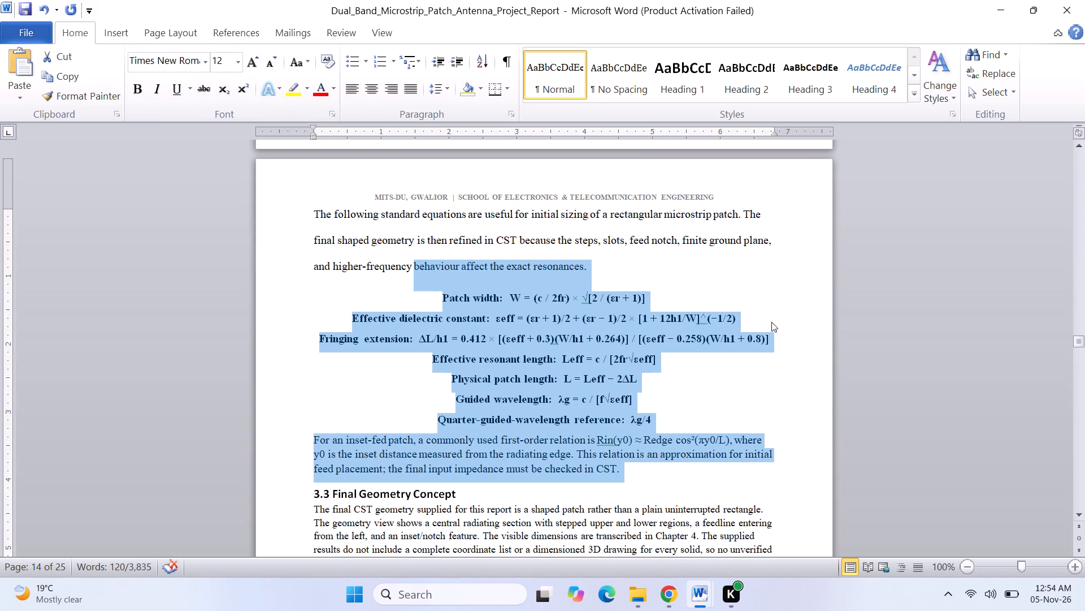
{"action": "left_click", "coordinate": [791, 314]}
Apply 2.0 line spacing and justified alignment to the text from the Patch width equation through the inset-fed patch paragraph.
{"action": "left_click_drag", "start_coordinate": [426, 298], "coordinate": [614, 466]}
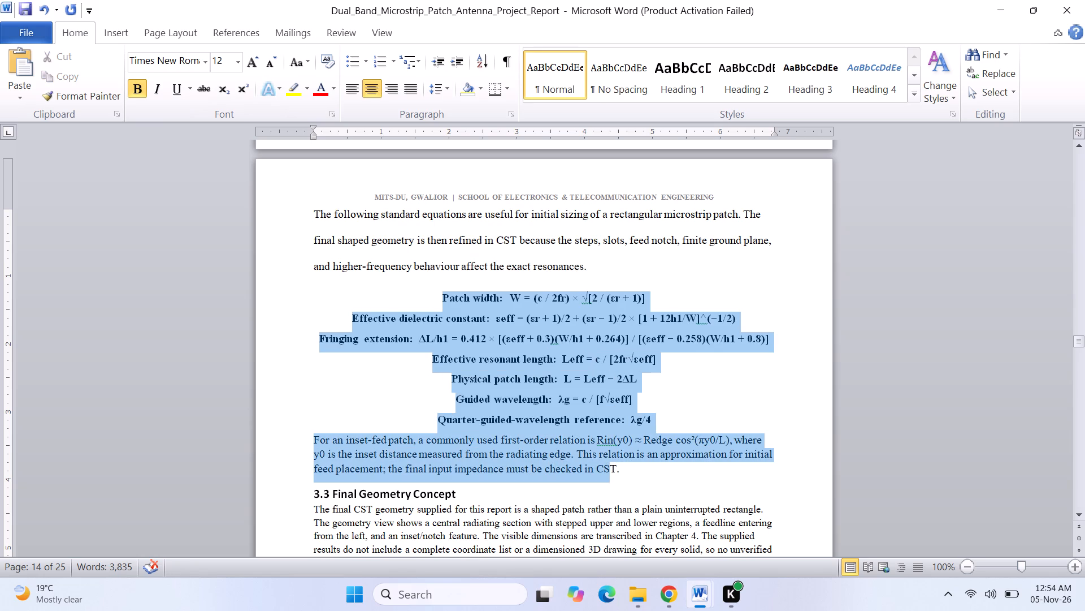
{"action": "left_click_drag", "start_coordinate": [614, 466], "coordinate": [624, 474]}
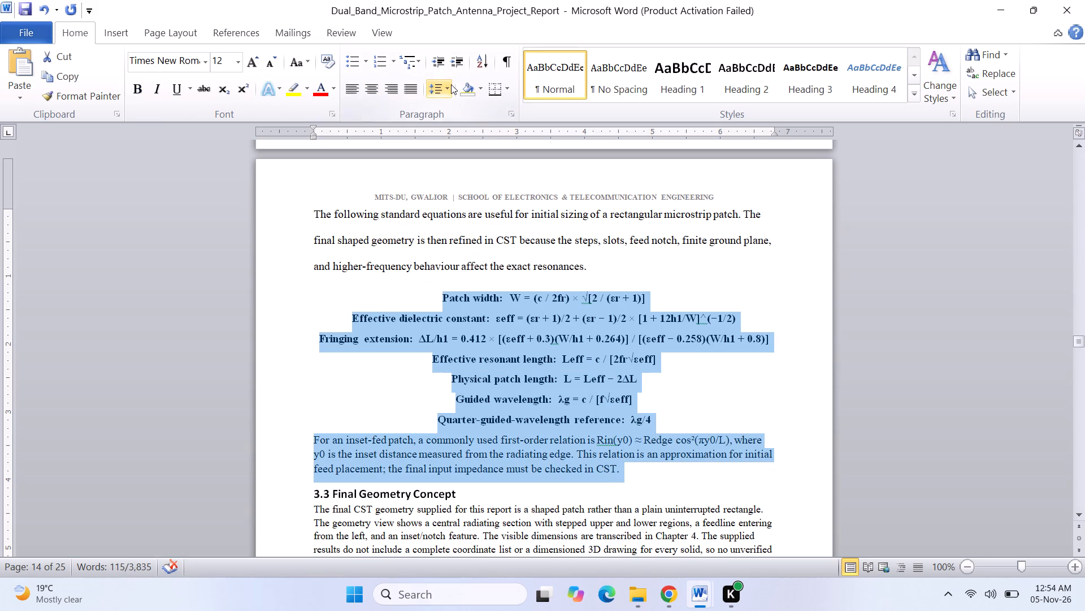
{"action": "left_click", "coordinate": [446, 86]}
{"action": "left_click", "coordinate": [466, 172]}
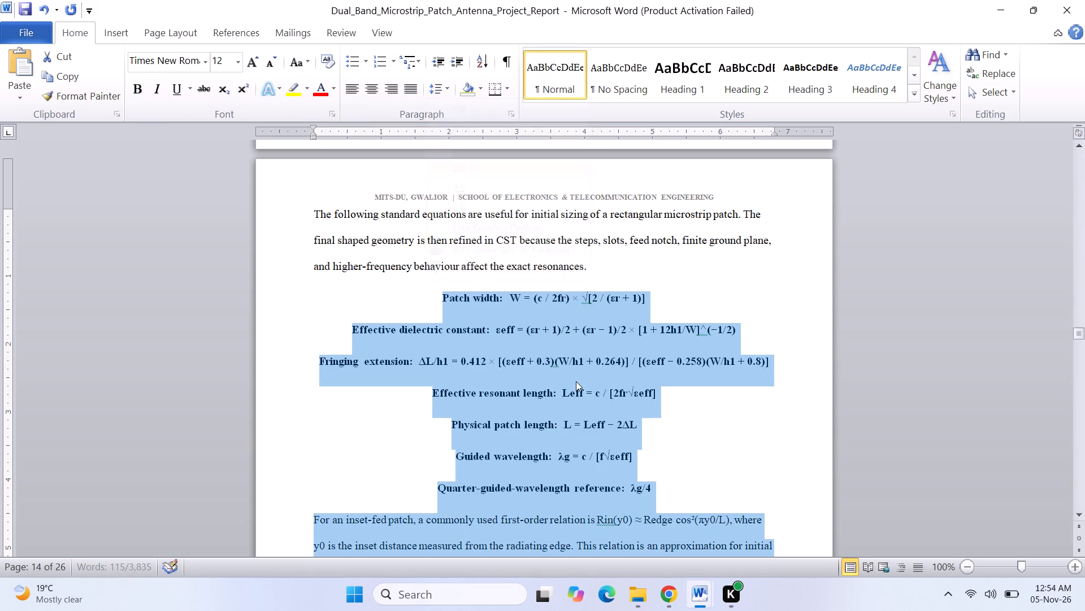
{"action": "left_click", "coordinate": [409, 88]}
{"action": "left_click", "coordinate": [922, 415]}
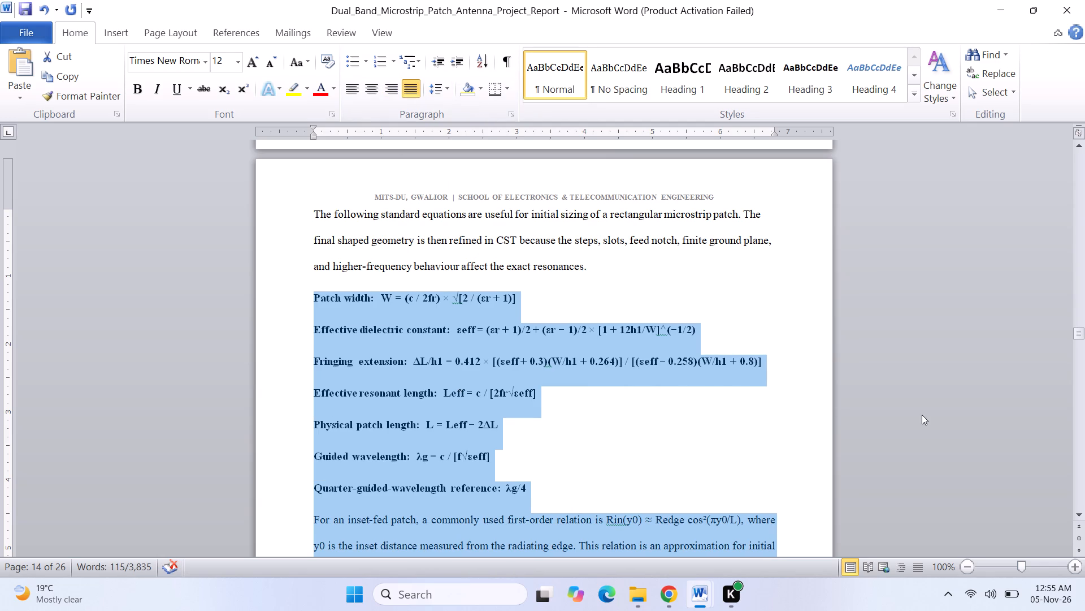
Format the "3.3 Final Geometry Concept" heading in 17 pt Times New Roman.
{"action": "scroll", "coordinate": [724, 394], "scroll_direction": "down", "scroll_amount": 5}
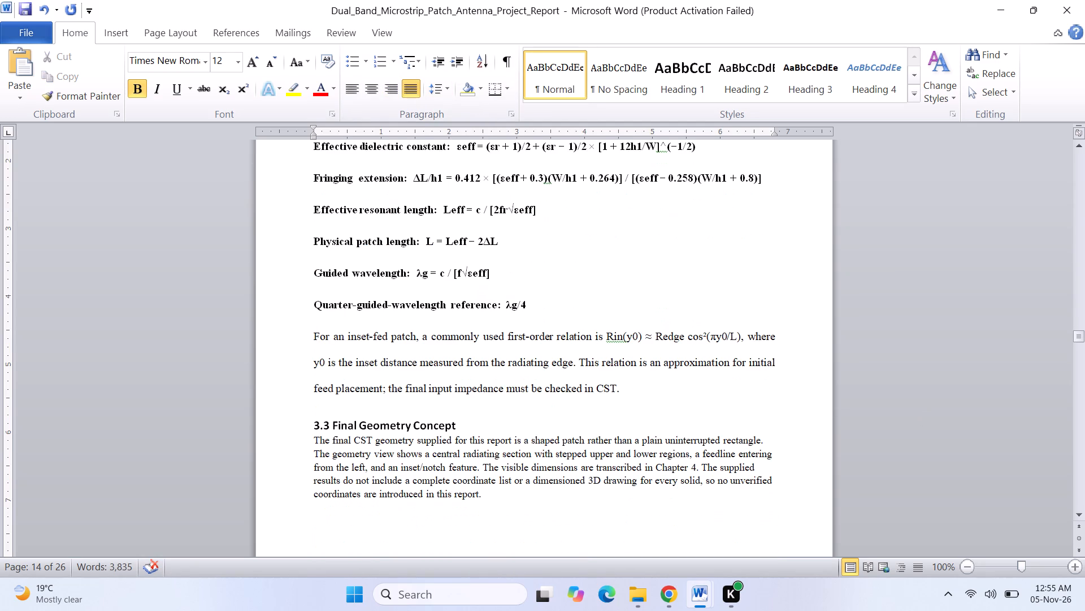
{"action": "left_click_drag", "start_coordinate": [310, 424], "coordinate": [444, 430]}
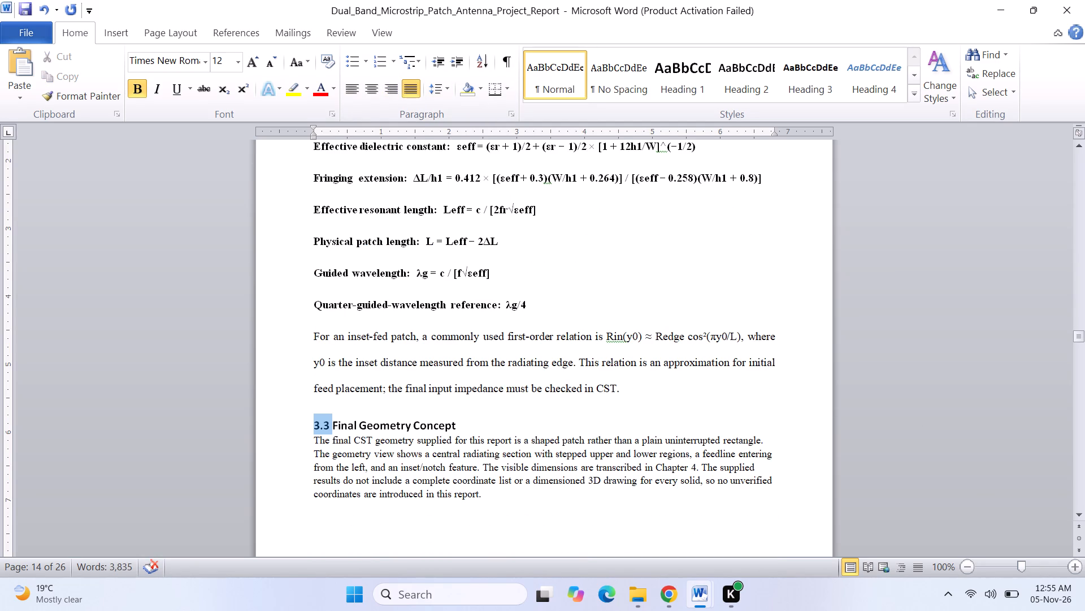
{"action": "left_click_drag", "start_coordinate": [444, 430], "coordinate": [448, 430]}
{"action": "left_click", "coordinate": [230, 63]}
{"action": "key", "text": "BackSpace"}
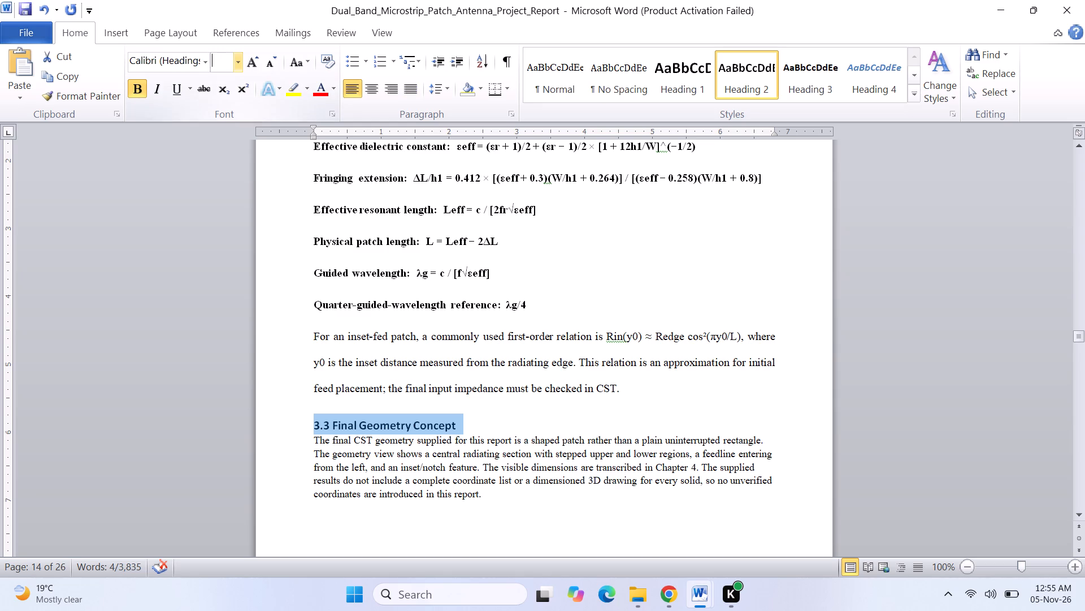
{"action": "type", "text": "17"}
{"action": "key", "text": "Return"}
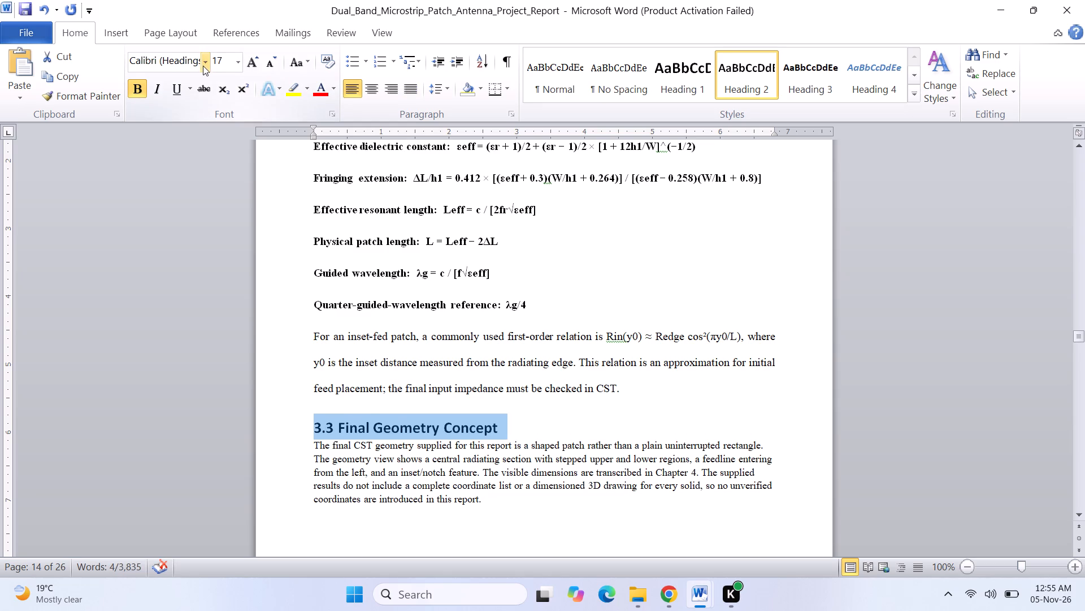
{"action": "left_click", "coordinate": [202, 66]}
{"action": "left_click", "coordinate": [204, 155]}
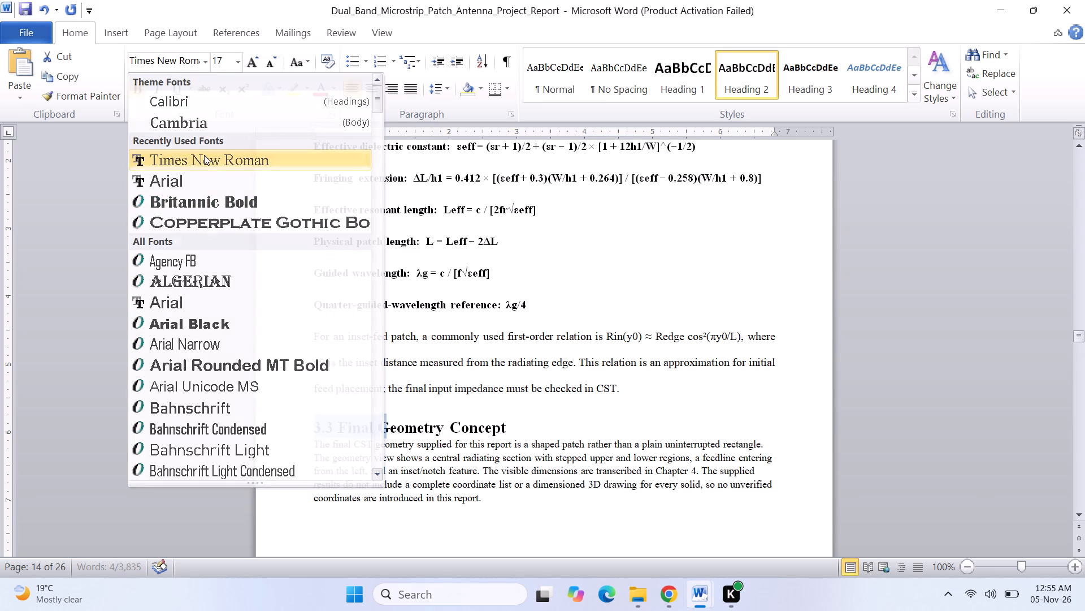
Insert a blank line between the 3.3 Final Geometry Concept heading and its paragraph.
{"action": "left_click", "coordinate": [519, 420]}
{"action": "key", "text": "Return"}
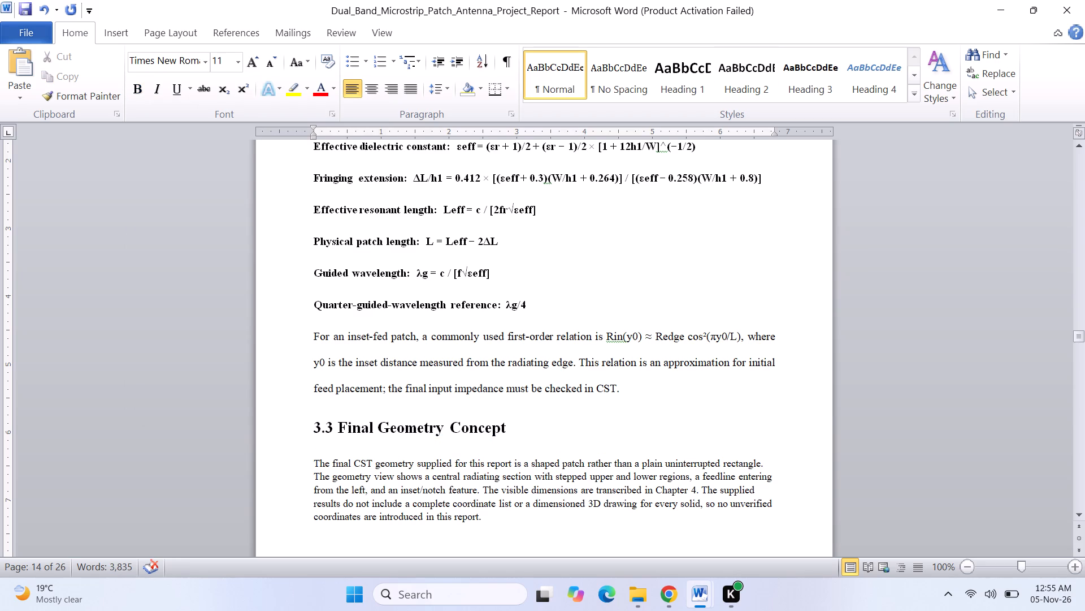
Set the paragraph under 3.3 Final Geometry Concept to 12 pt with 2.0 line spacing.
{"action": "left_click_drag", "start_coordinate": [312, 464], "coordinate": [514, 520]}
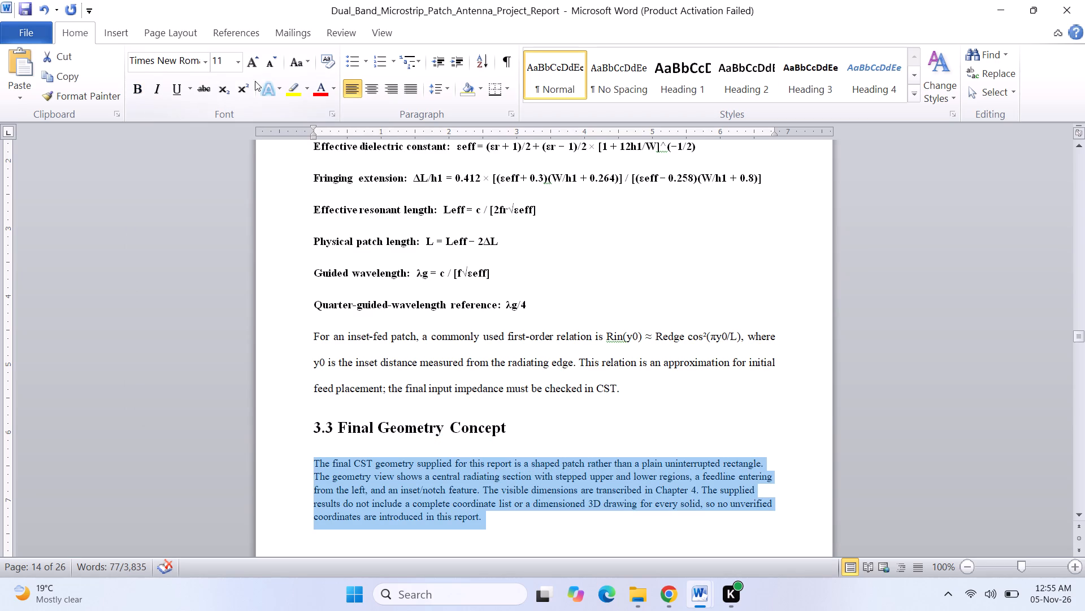
{"action": "left_click", "coordinate": [241, 63]}
{"action": "left_click", "coordinate": [222, 146]}
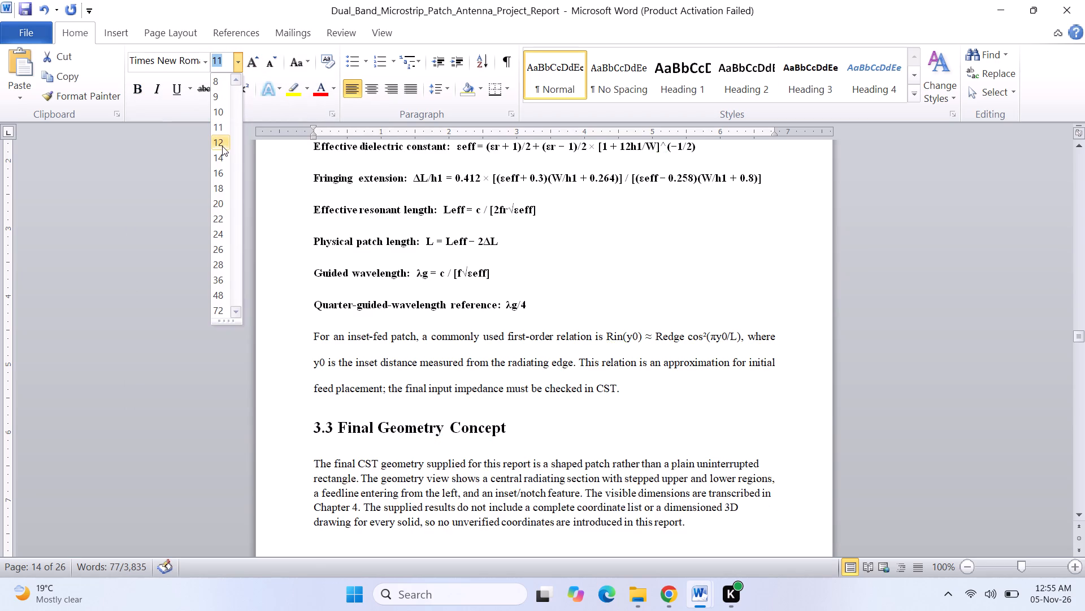
{"action": "left_click", "coordinate": [446, 88]}
{"action": "left_click", "coordinate": [458, 166]}
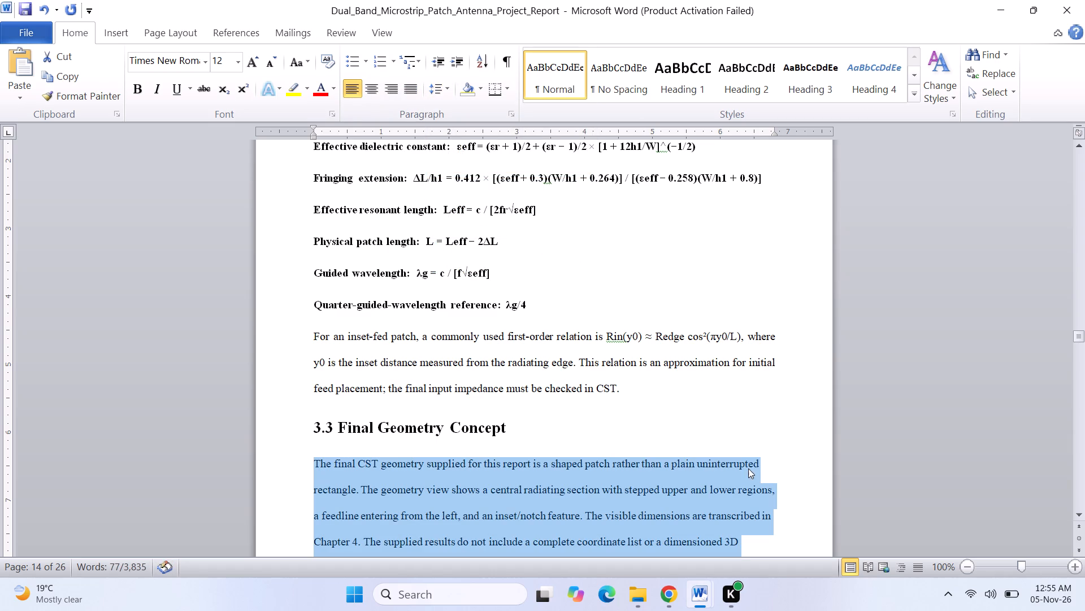
{"action": "left_click", "coordinate": [762, 454]}
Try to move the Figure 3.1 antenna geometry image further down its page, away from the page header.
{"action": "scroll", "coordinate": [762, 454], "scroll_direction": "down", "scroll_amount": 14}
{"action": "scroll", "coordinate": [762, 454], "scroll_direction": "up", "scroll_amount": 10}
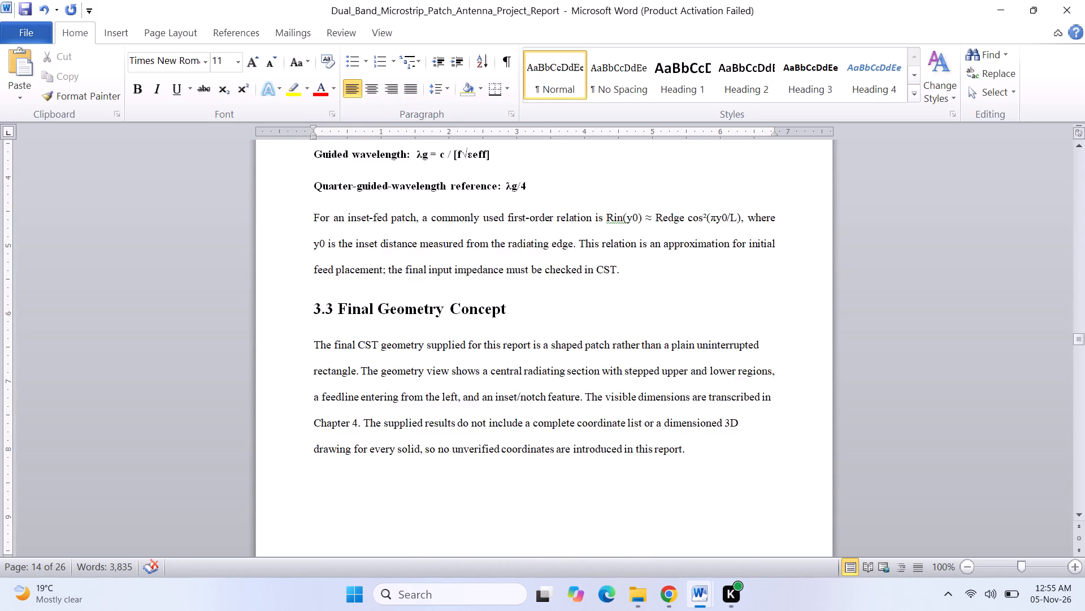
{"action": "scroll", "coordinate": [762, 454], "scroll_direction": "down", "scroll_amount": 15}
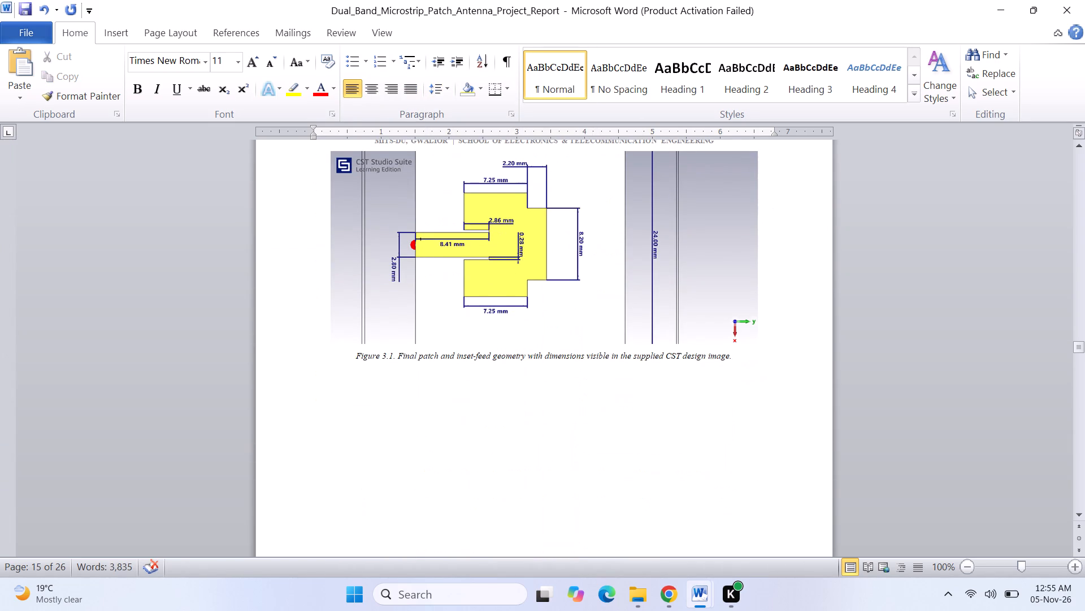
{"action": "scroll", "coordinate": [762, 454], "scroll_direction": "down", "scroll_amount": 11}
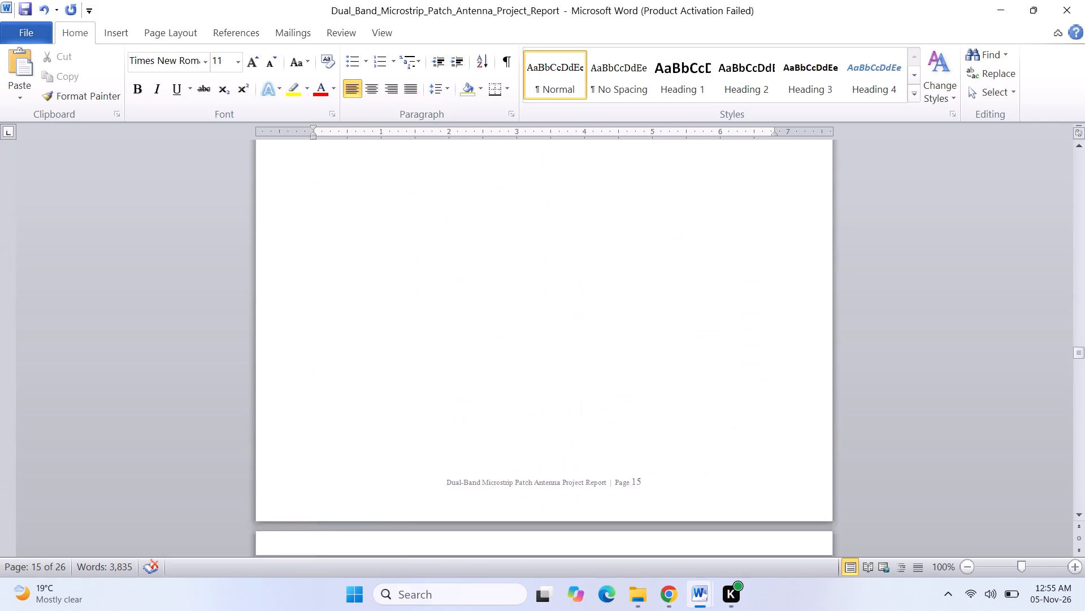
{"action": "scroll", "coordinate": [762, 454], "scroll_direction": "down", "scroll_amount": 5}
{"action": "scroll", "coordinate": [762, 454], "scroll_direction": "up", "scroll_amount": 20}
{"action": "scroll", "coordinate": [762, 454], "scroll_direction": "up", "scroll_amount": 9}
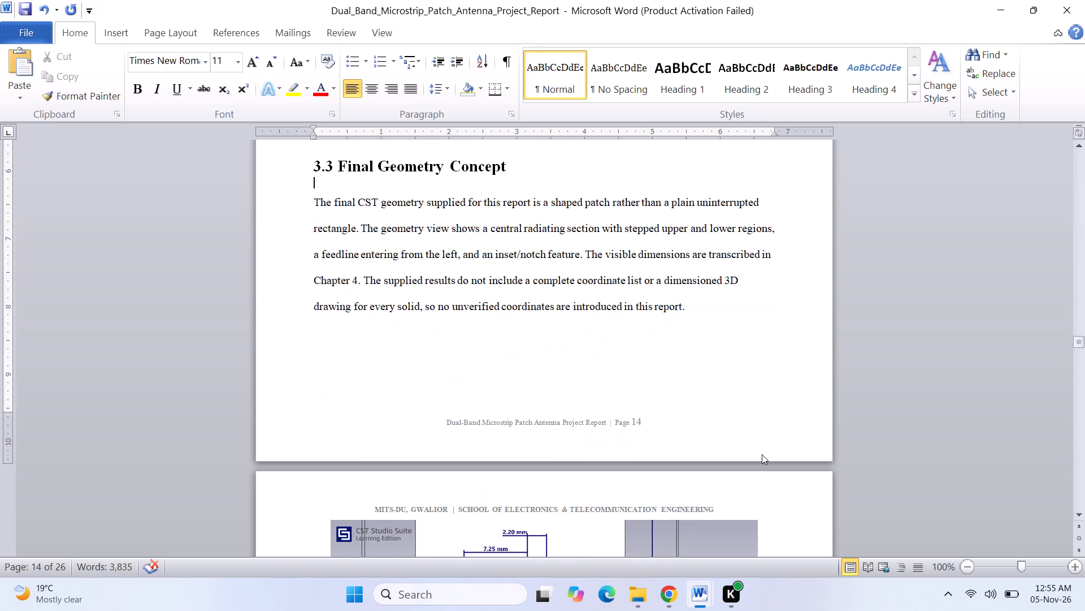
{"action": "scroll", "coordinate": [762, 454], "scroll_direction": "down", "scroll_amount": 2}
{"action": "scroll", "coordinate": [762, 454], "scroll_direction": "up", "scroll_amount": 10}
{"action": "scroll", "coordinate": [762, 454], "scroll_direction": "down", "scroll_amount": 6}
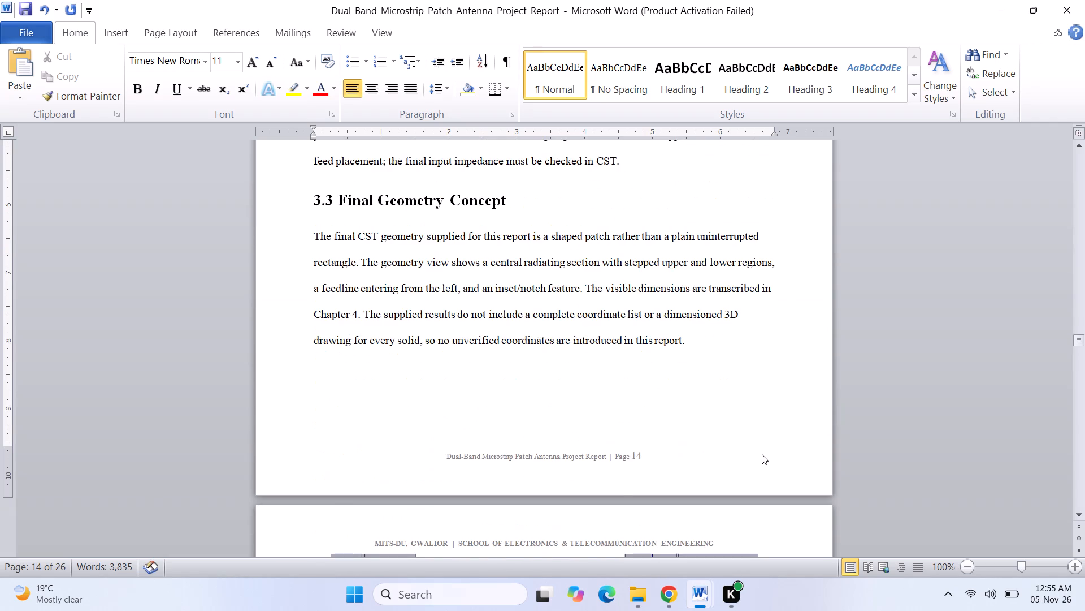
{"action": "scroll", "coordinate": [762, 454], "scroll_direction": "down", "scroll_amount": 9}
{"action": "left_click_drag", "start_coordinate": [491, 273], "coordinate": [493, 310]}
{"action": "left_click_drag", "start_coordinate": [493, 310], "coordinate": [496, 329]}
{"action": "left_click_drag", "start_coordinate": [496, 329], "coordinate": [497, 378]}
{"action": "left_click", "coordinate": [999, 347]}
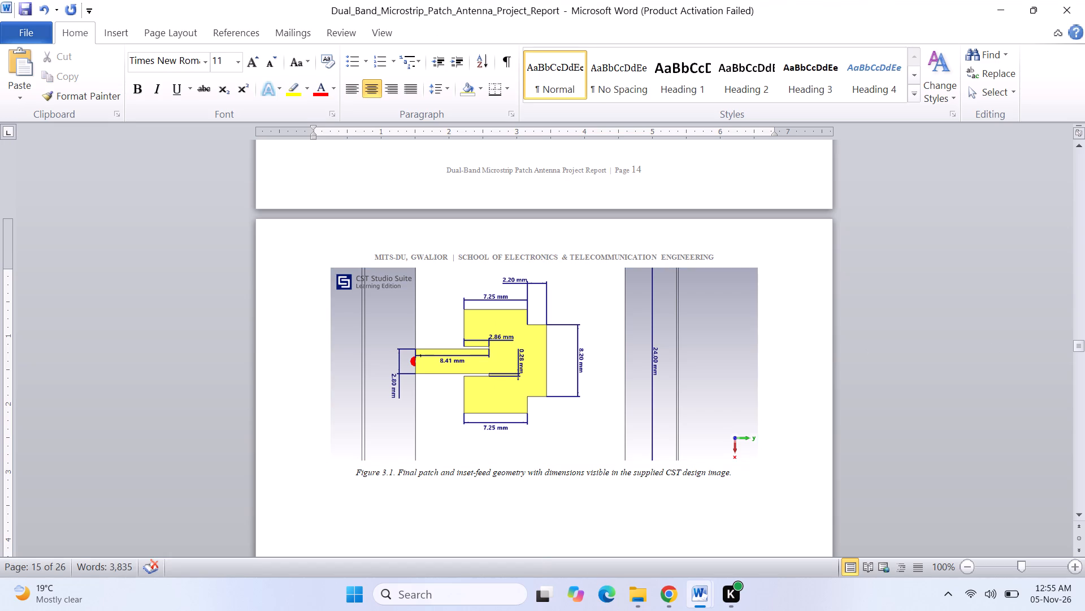
Stretch the Figure 3.1 image vertically to a height of about 3.28 inches, keeping its width.
{"action": "left_click_drag", "start_coordinate": [671, 333], "coordinate": [679, 403]}
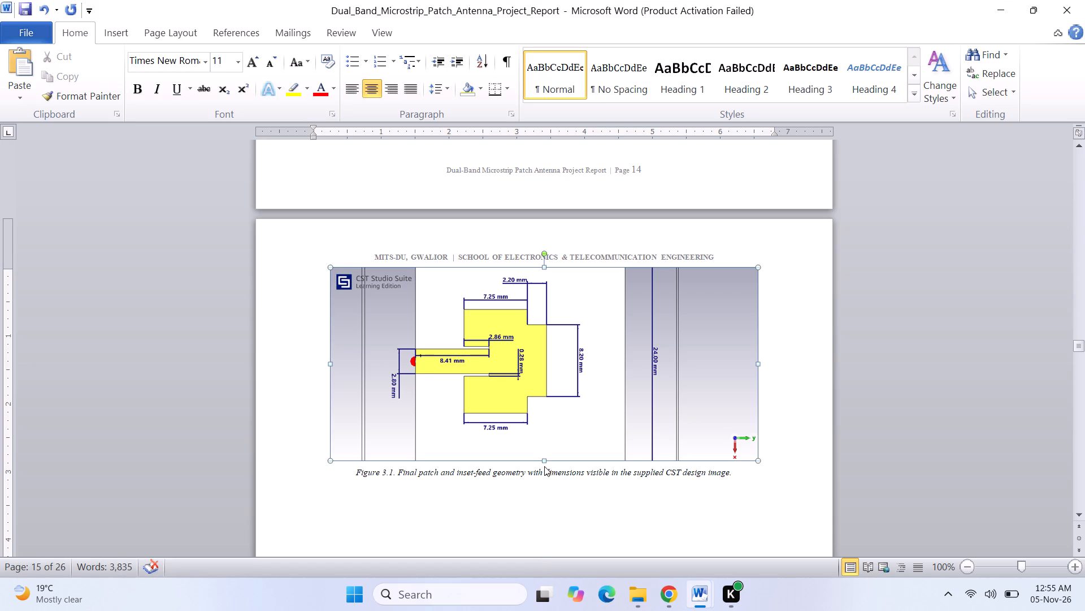
{"action": "left_click_drag", "start_coordinate": [543, 461], "coordinate": [543, 514]}
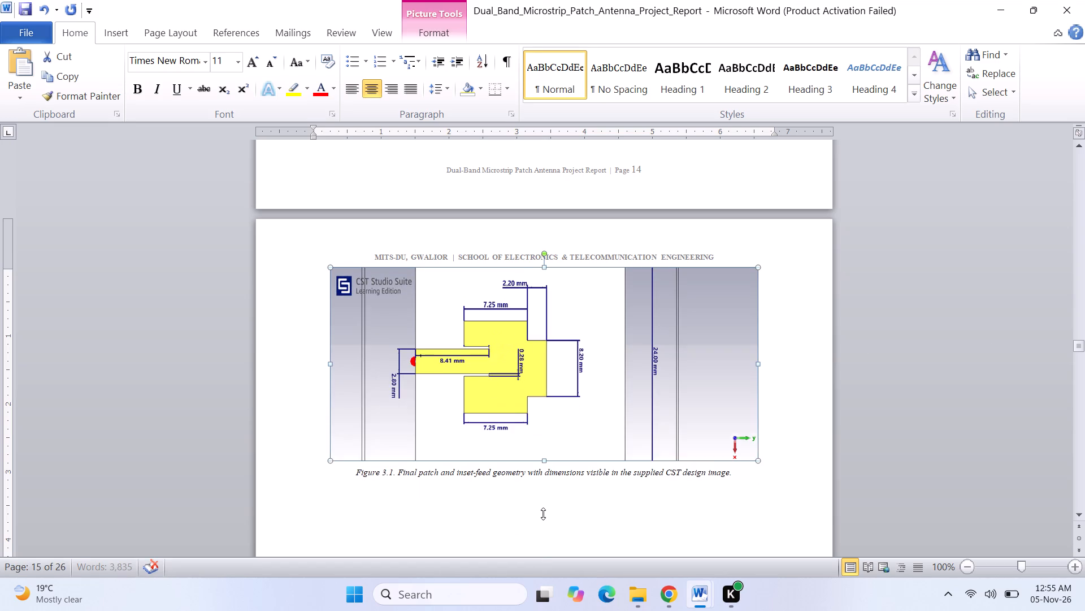
{"action": "left_click_drag", "start_coordinate": [545, 266], "coordinate": [547, 291]}
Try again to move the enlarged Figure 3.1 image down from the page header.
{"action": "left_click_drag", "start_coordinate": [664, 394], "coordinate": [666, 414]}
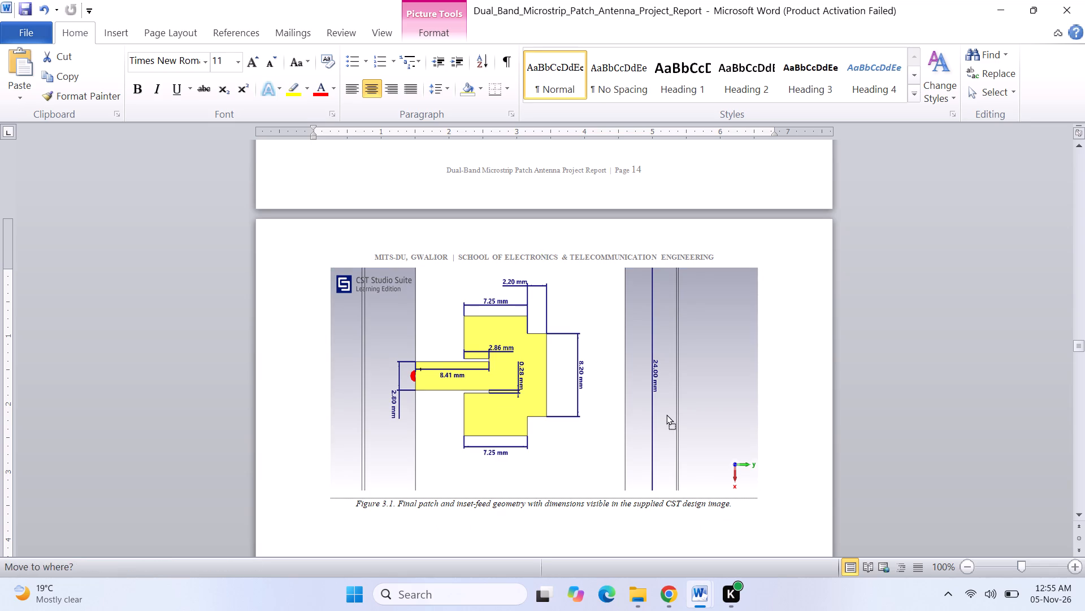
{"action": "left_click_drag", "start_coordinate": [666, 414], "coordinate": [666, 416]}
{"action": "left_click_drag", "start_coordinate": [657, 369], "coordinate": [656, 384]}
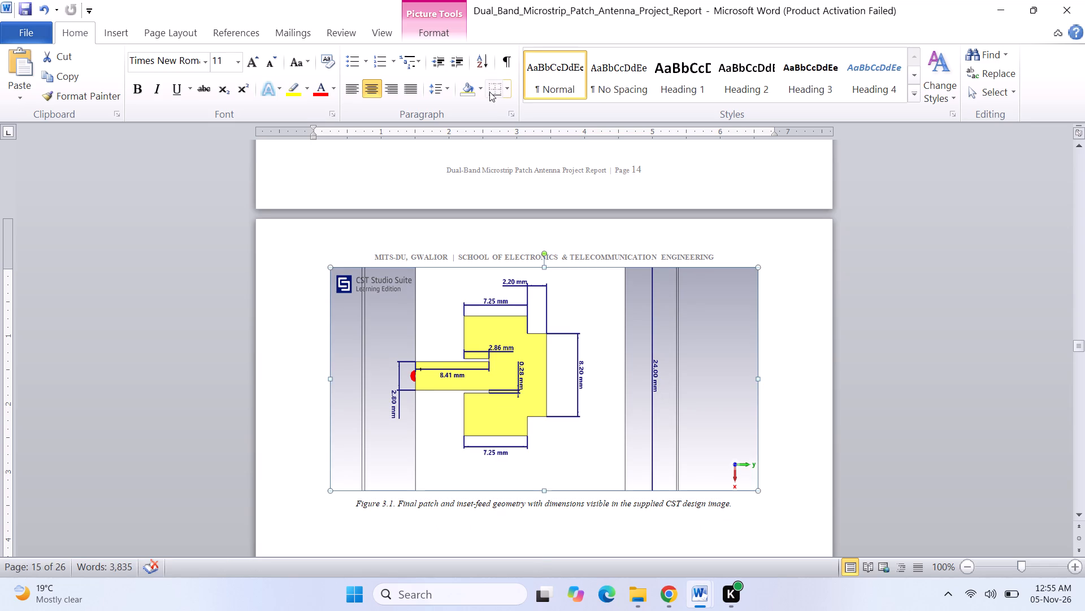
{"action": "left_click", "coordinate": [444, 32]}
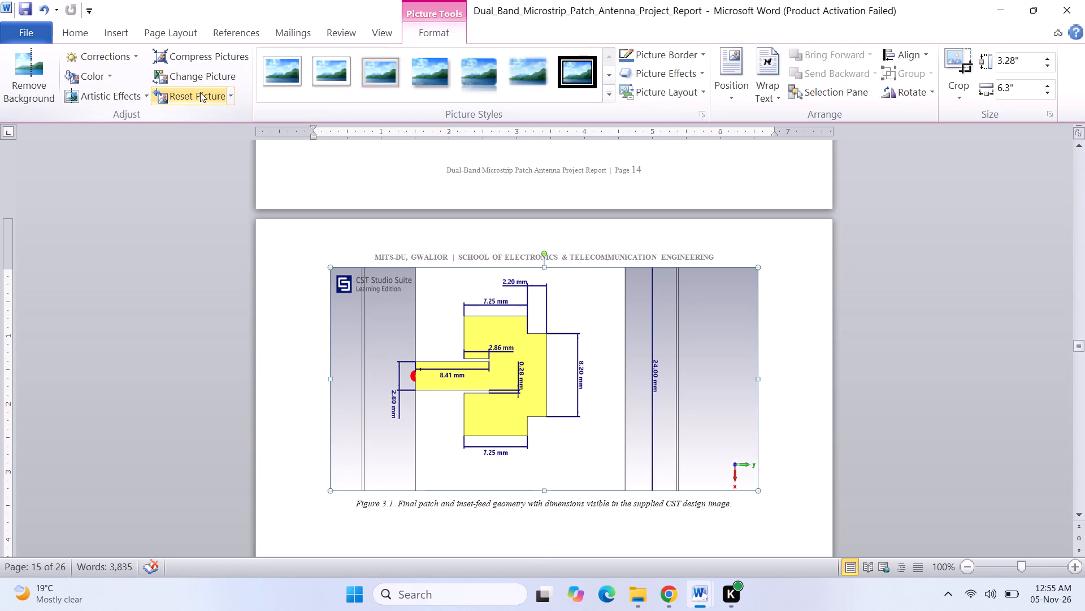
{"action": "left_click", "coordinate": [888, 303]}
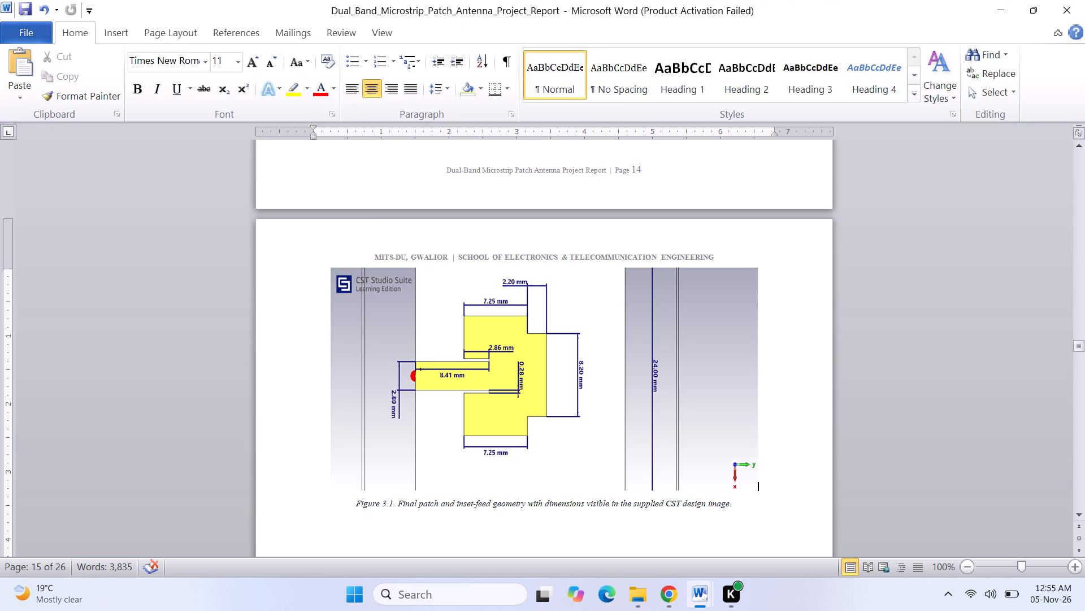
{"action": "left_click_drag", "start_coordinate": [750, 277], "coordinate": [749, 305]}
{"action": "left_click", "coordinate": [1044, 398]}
Set the Figure 3.1 caption to 12 pt.
{"action": "left_click_drag", "start_coordinate": [355, 505], "coordinate": [751, 529]}
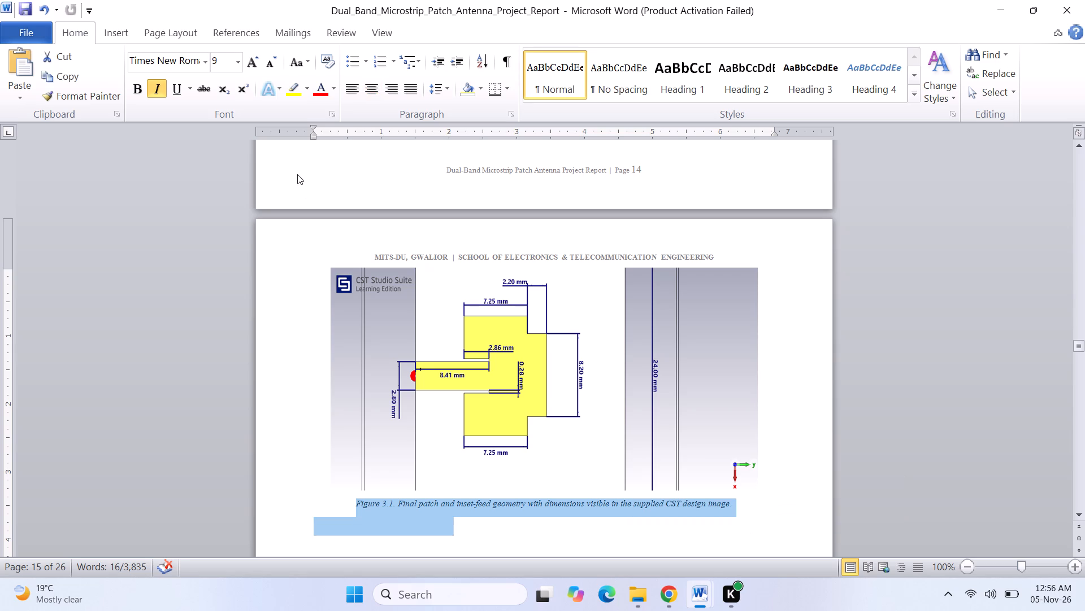
{"action": "left_click", "coordinate": [234, 67]}
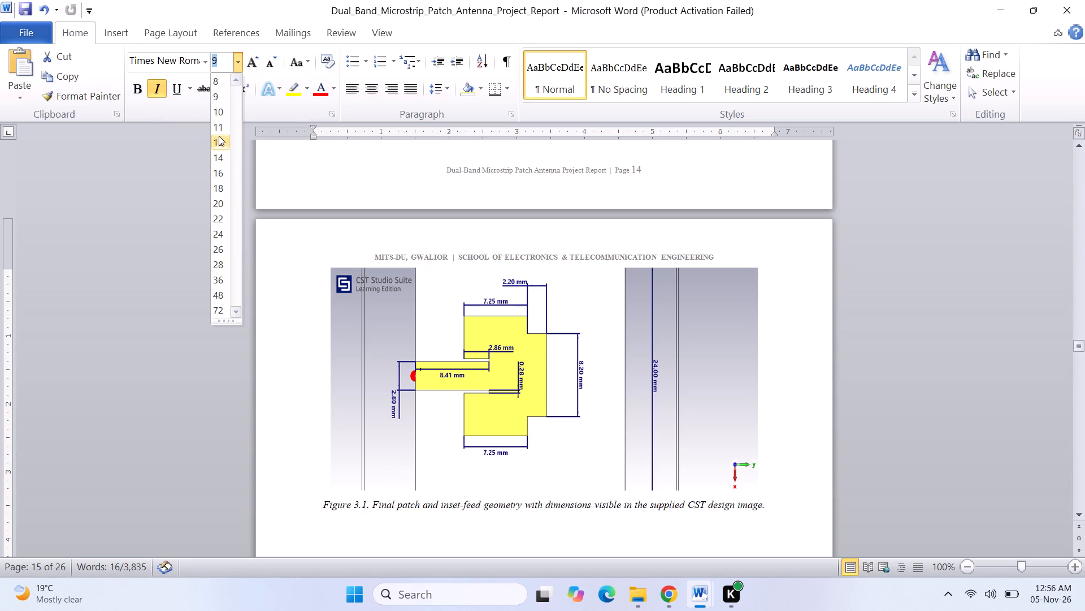
{"action": "left_click", "coordinate": [219, 139]}
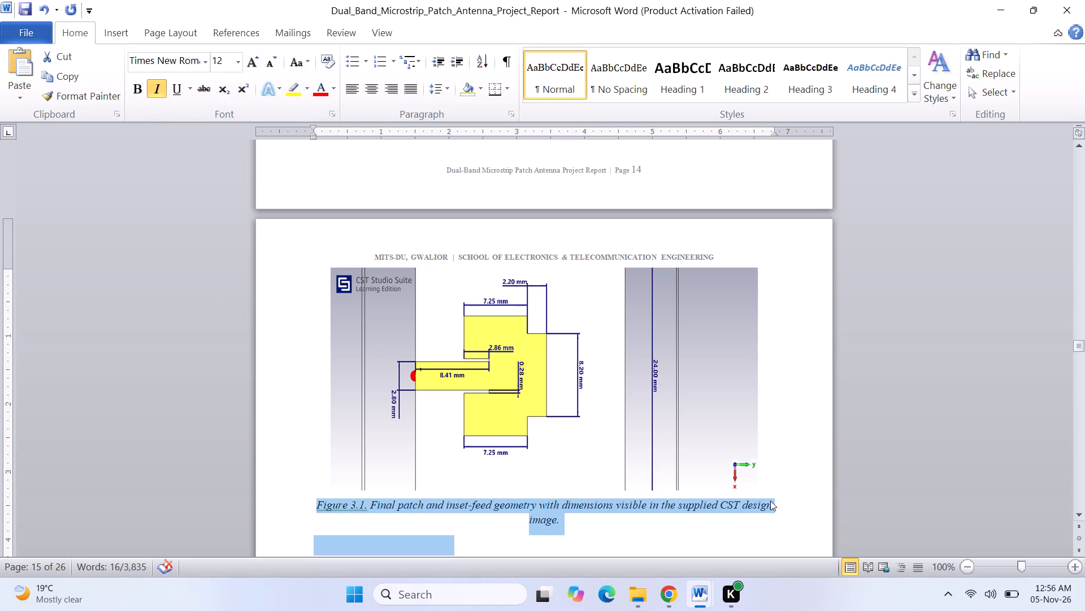
Insert a blank line between the Figure 3.1 image and its caption.
{"action": "left_click", "coordinate": [293, 507]}
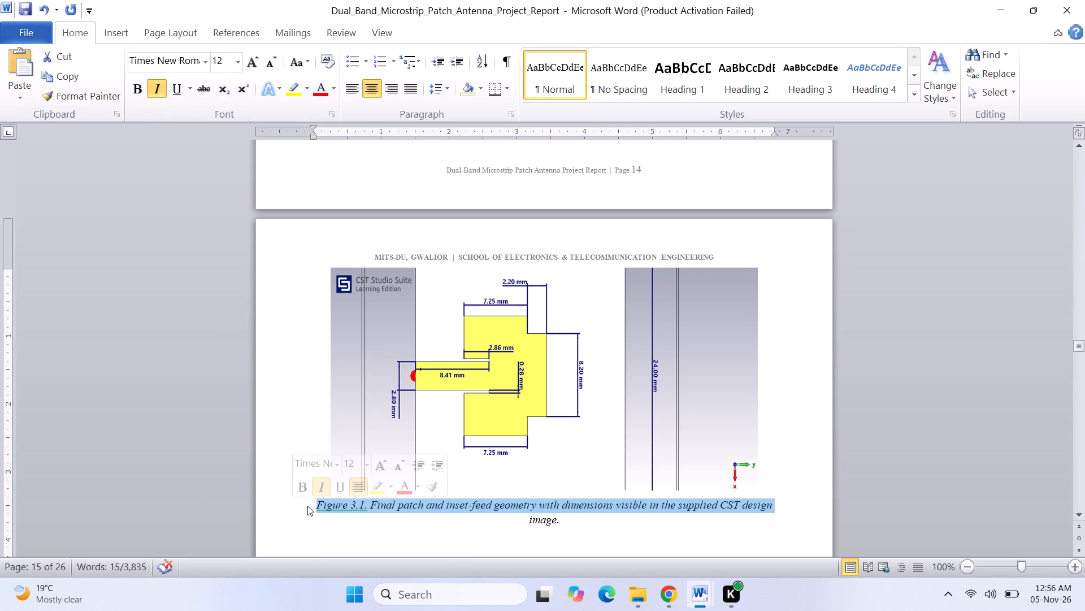
{"action": "left_click", "coordinate": [310, 505]}
{"action": "left_click", "coordinate": [312, 504]}
{"action": "key", "text": "Return"}
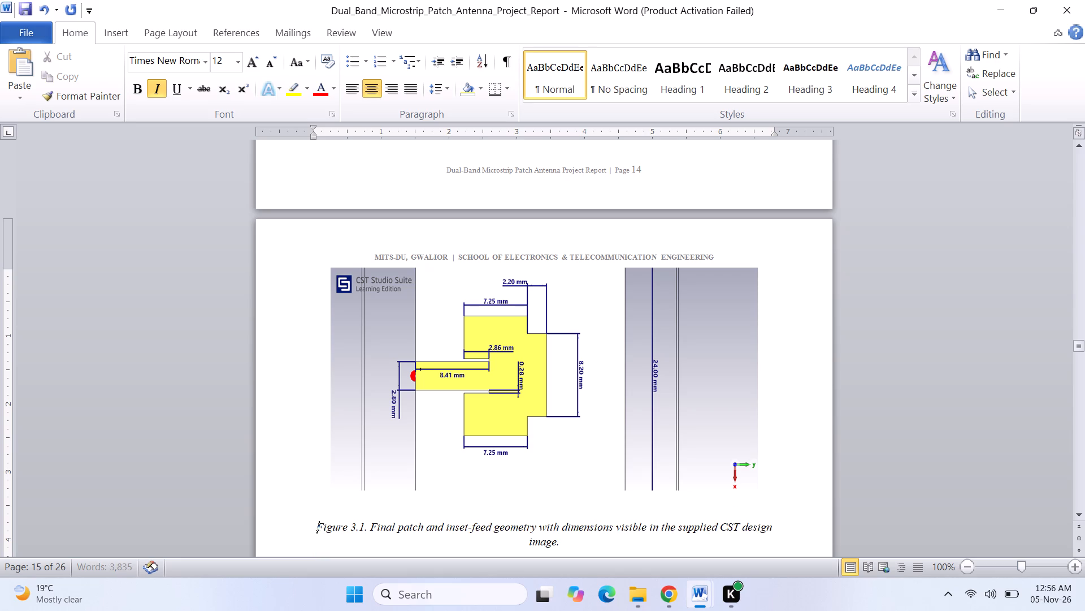
{"action": "left_click", "coordinate": [964, 399]}
Set both lines of the Chapter 4 title, "CHAPTER 4" and "ANTENNA MODELLING AND IMPLEMENTATION", to 25 pt.
{"action": "scroll", "coordinate": [964, 399], "scroll_direction": "down", "scroll_amount": 17}
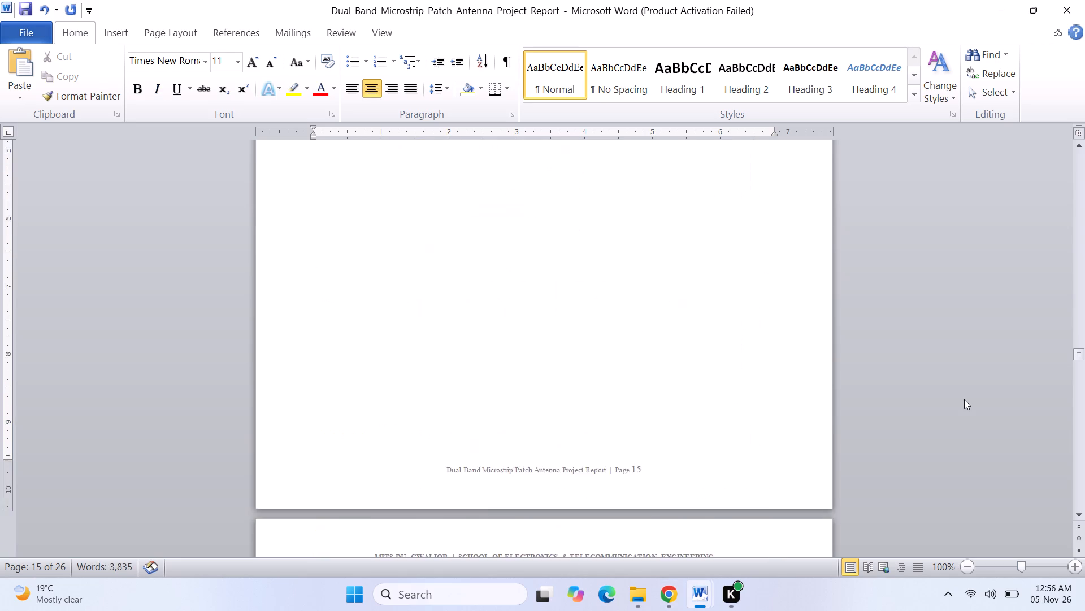
{"action": "scroll", "coordinate": [964, 399], "scroll_direction": "down", "scroll_amount": 7}
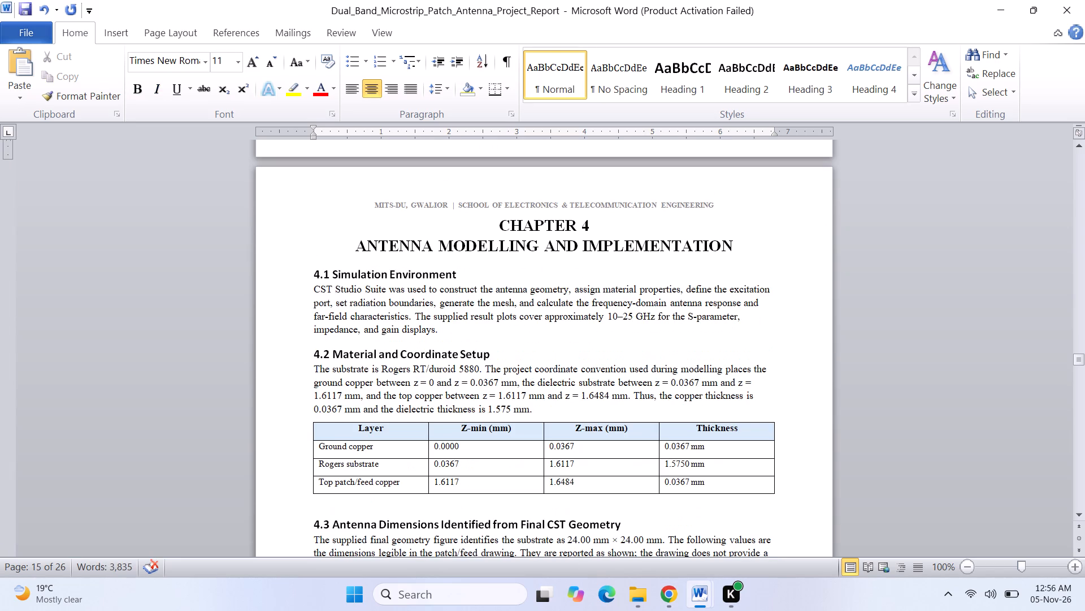
{"action": "left_click_drag", "start_coordinate": [492, 221], "coordinate": [680, 236]}
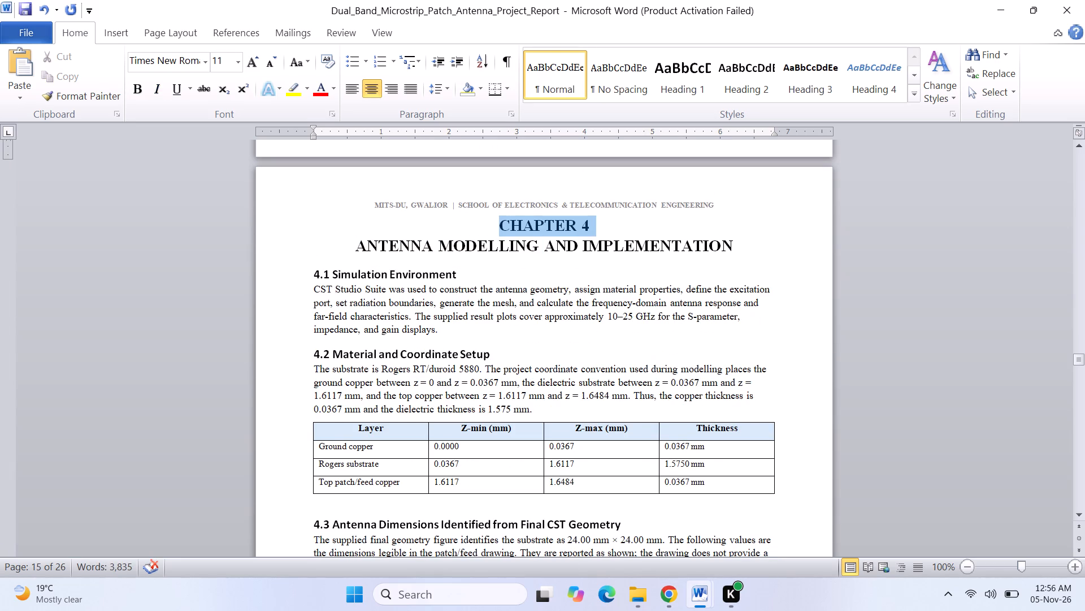
{"action": "left_click_drag", "start_coordinate": [680, 236], "coordinate": [732, 249]}
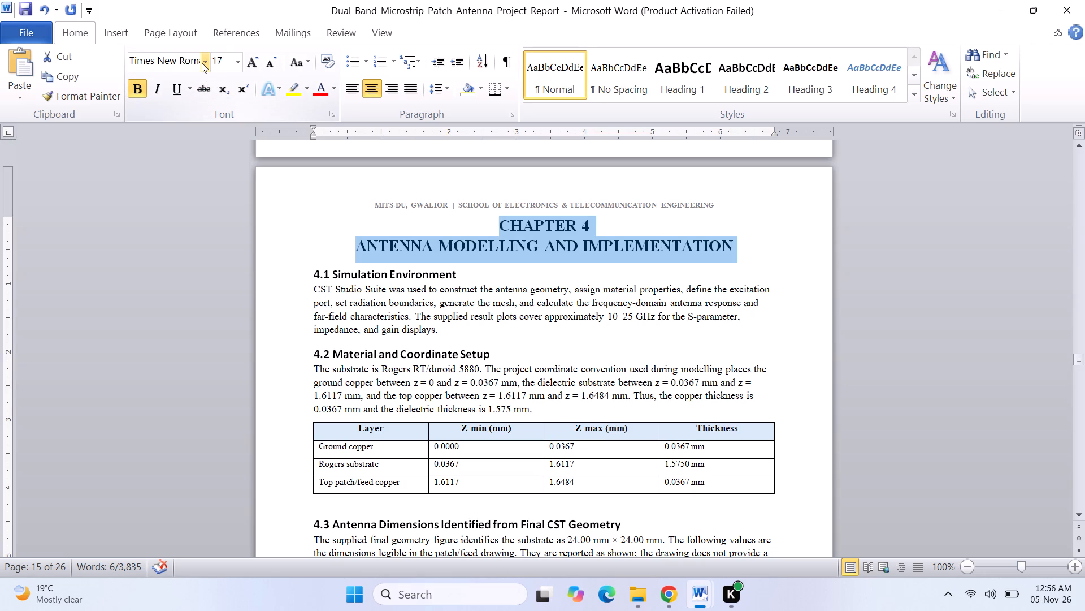
{"action": "left_click", "coordinate": [229, 58]}
{"action": "key", "text": "BackSpace"}
{"action": "type", "text": "25"}
{"action": "key", "text": "Return"}
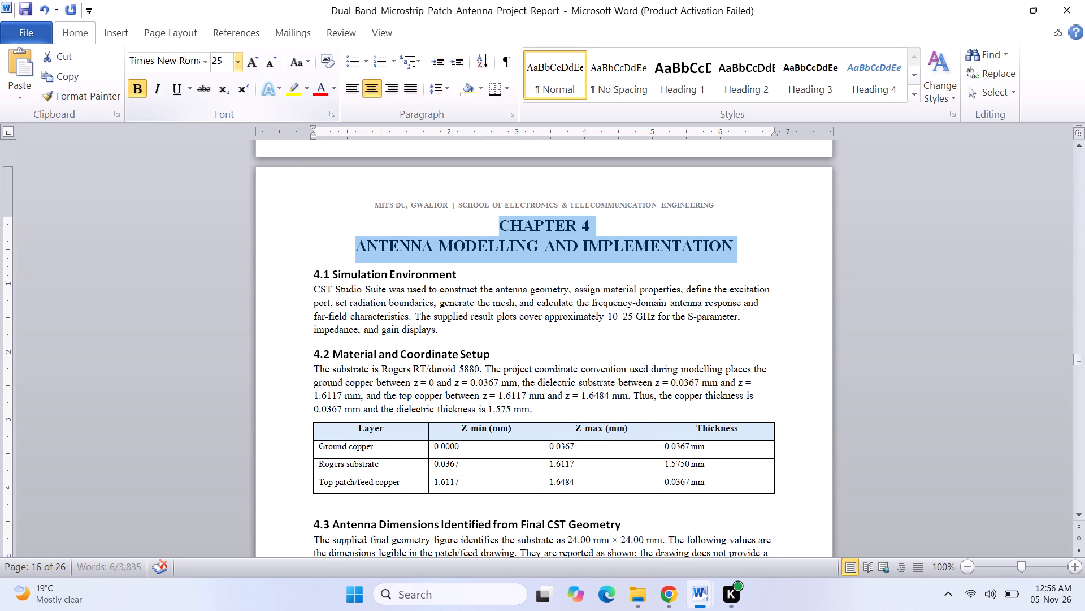
{"action": "left_click", "coordinate": [619, 236]}
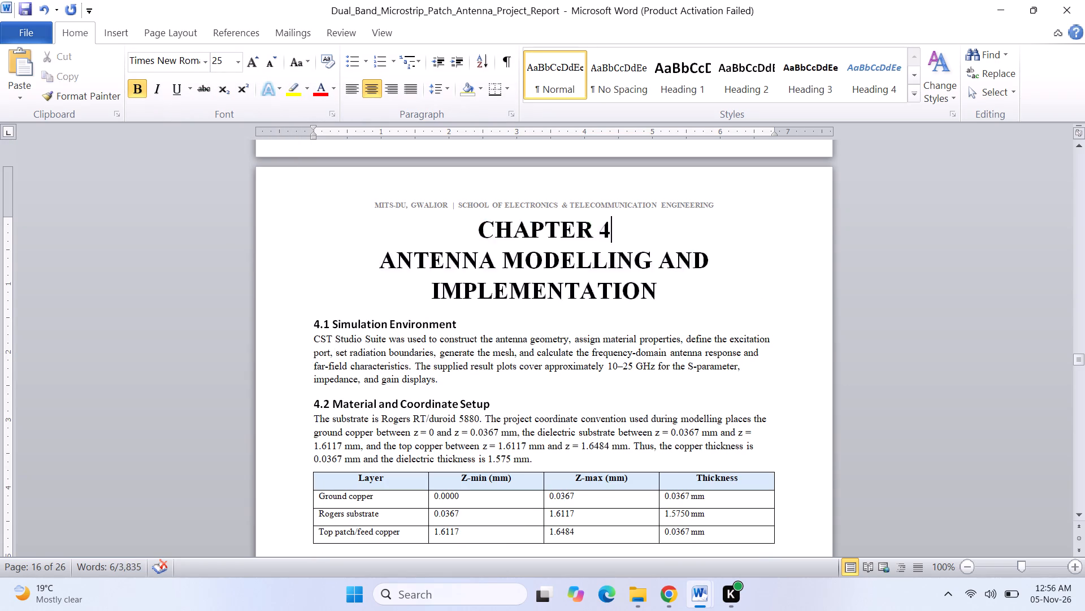
Change the chapter number line from all capitals to "Chapter 4".
{"action": "left_click", "coordinate": [596, 227]}
{"action": "key", "text": "BackSpace"}
{"action": "key", "text": "BackSpace"}
{"action": "key", "text": "BackSpace"}
{"action": "key", "text": "BackSpace"}
{"action": "key", "text": "BackSpace"}
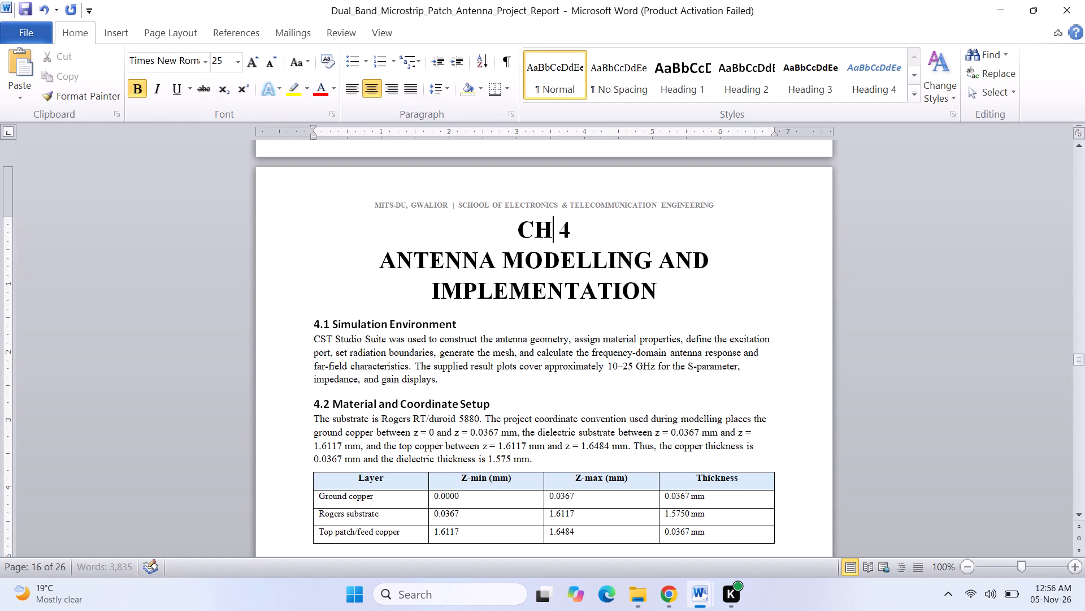
{"action": "key", "text": "BackSpace"}
{"action": "type", "text": "hapter"}
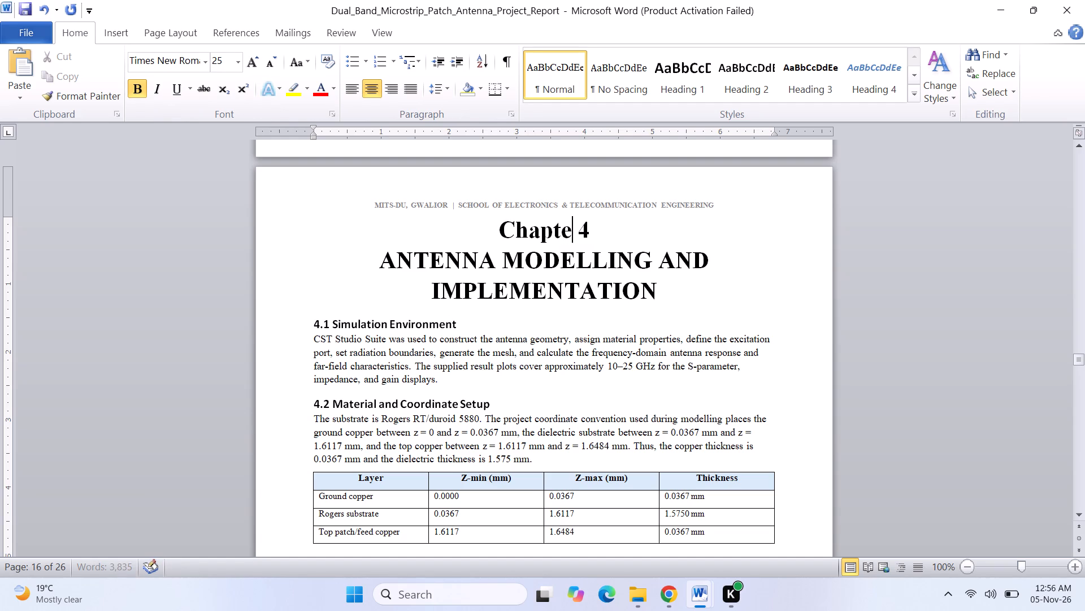
Change the first word of the Chapter 4 title to "Antenna".
{"action": "left_click", "coordinate": [492, 265]}
{"action": "key", "text": "BackSpace"}
{"action": "key", "text": "BackSpace"}
{"action": "key", "text": "BackSpace"}
{"action": "key", "text": "BackSpace"}
{"action": "key", "text": "BackSpace"}
{"action": "key", "text": "BackSpace"}
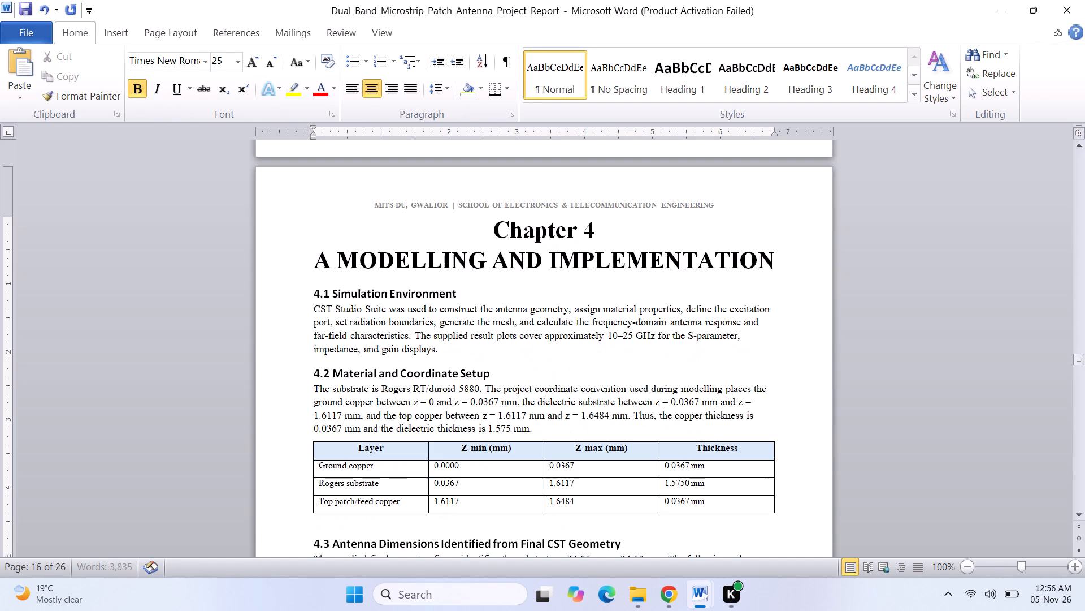
{"action": "type", "text": "ntenna"}
Change the second word of the Chapter 4 title to "Modelling".
{"action": "left_click", "coordinate": [639, 265]}
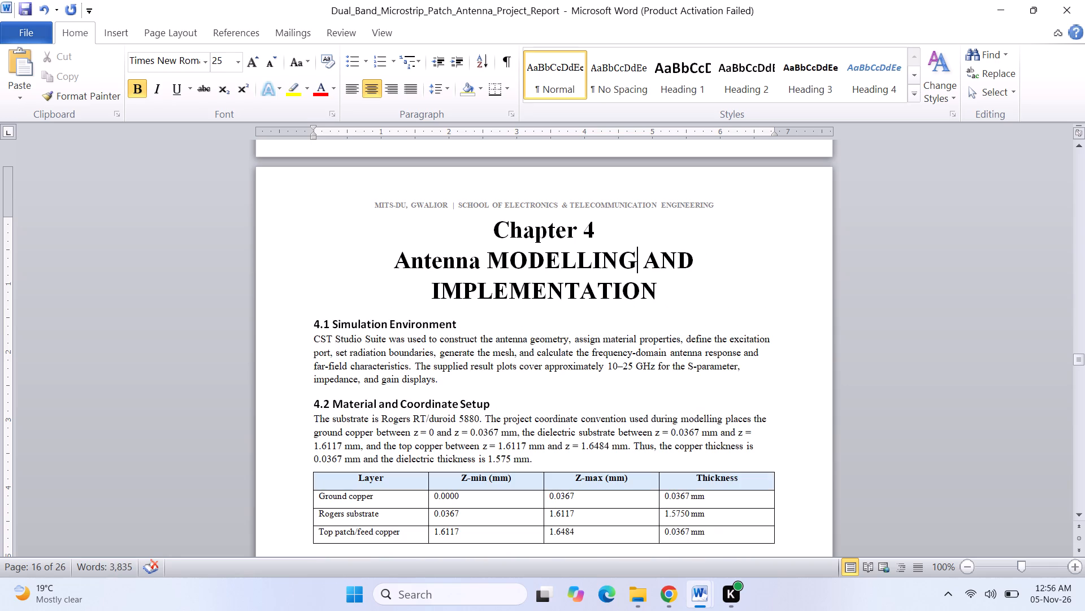
{"action": "key", "text": "BackSpace"}
{"action": "key", "text": "BackSpace"}
{"action": "key", "text": "BackSpace"}
{"action": "key", "text": "BackSpace"}
{"action": "key", "text": "BackSpace"}
{"action": "key", "text": "BackSpace"}
{"action": "key", "text": "BackSpace"}
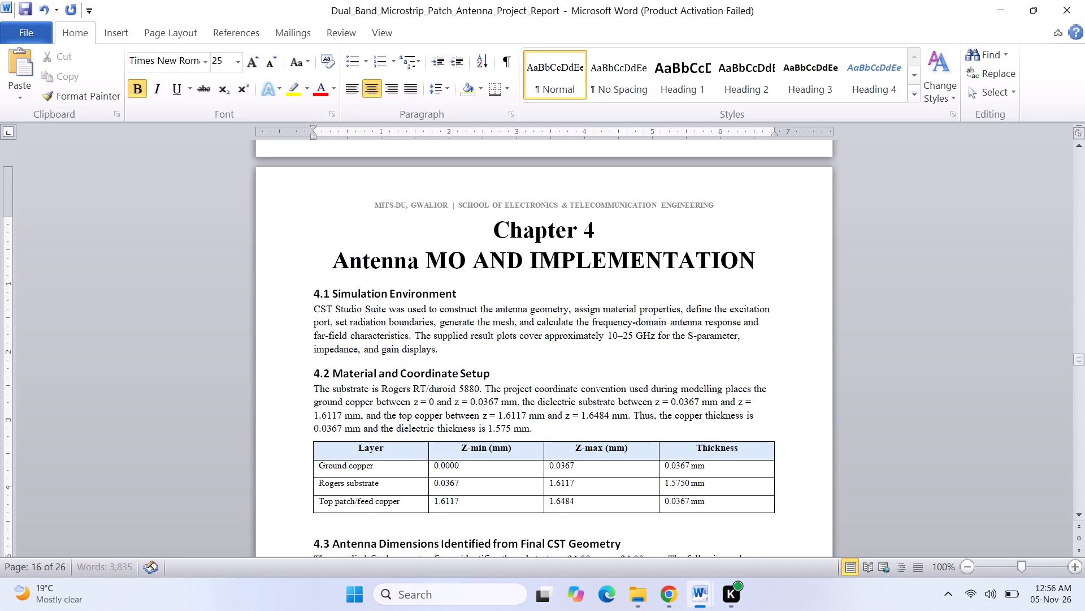
{"action": "key", "text": "BackSpace"}
{"action": "type", "text": "odelling"}
Change the third word of the Chapter 4 title from all capitals to "And".
{"action": "left_click", "coordinate": [682, 265]}
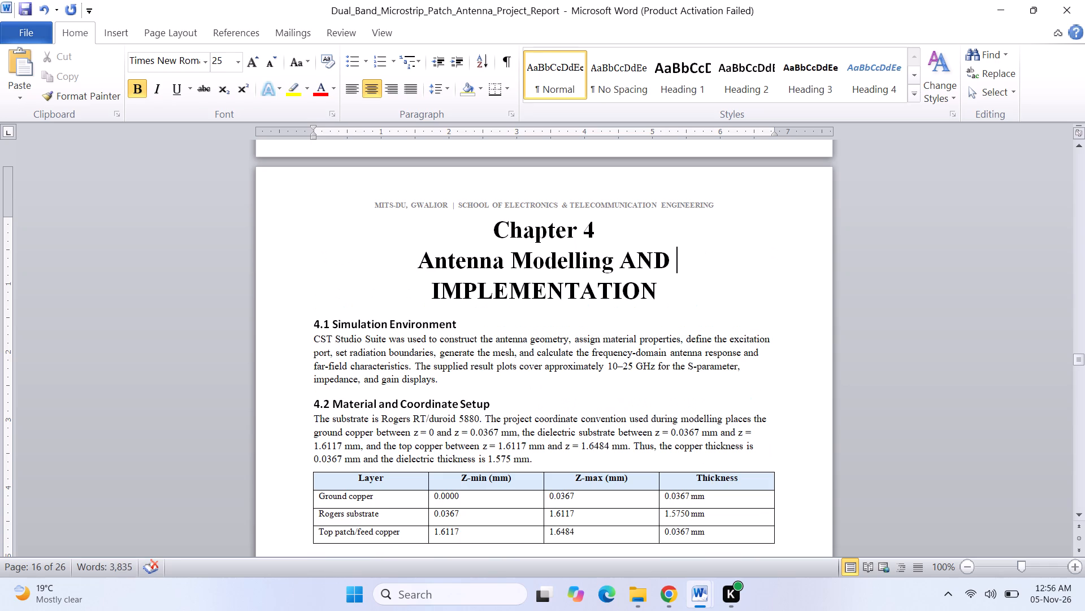
{"action": "key", "text": "BackSpace"}
{"action": "key", "text": "BackSpace"}
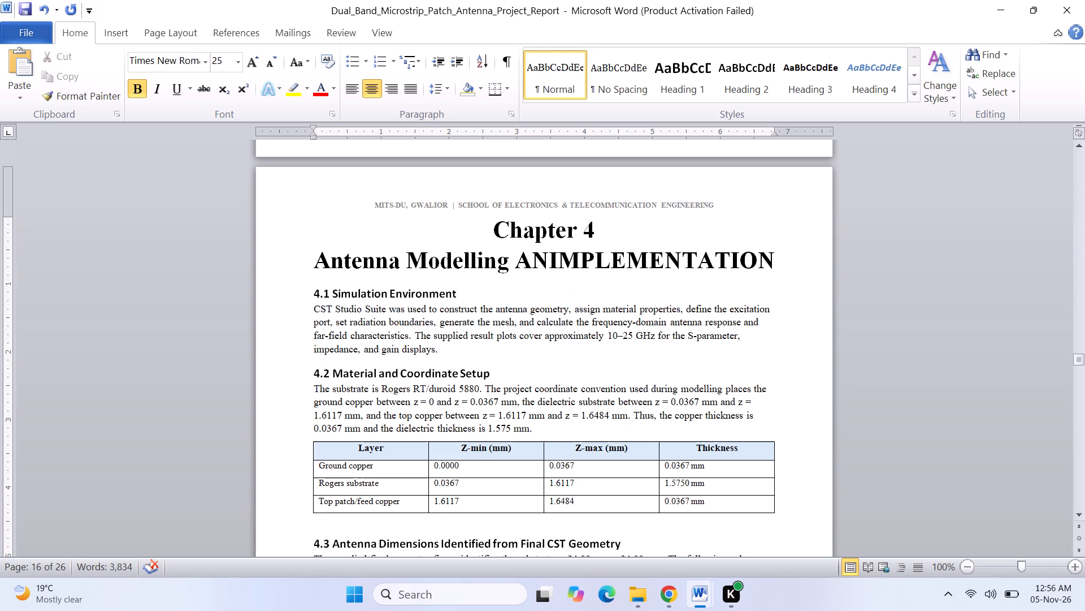
{"action": "key", "text": "BackSpace"}
{"action": "type", "text": "nd"}
{"action": "key", "text": "space"}
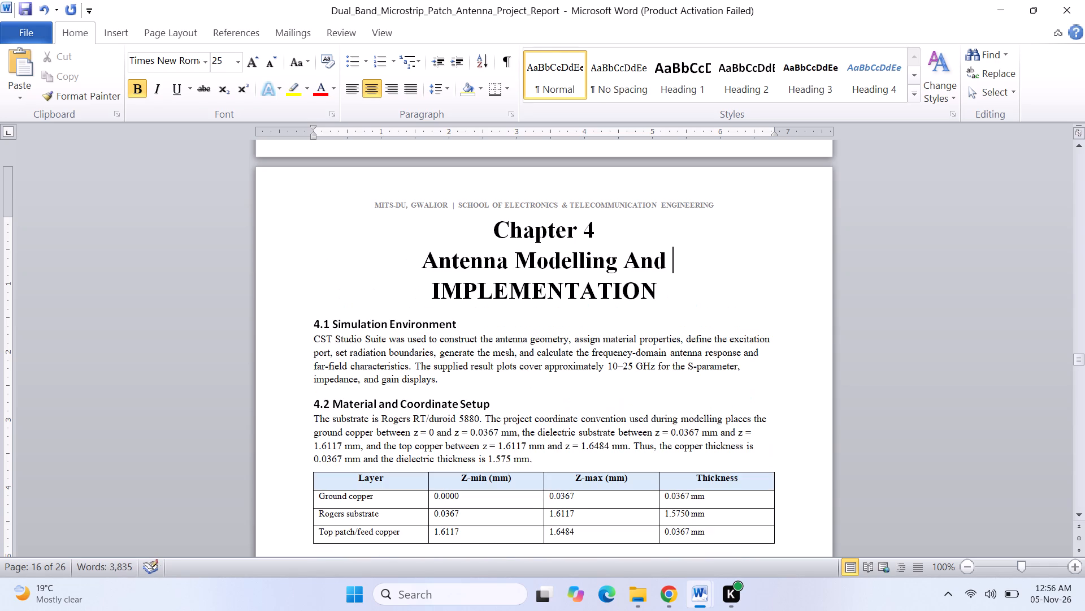
Change the last word of the Chapter 4 title from all capitals to "Implementation".
{"action": "left_click", "coordinate": [654, 298]}
{"action": "key", "text": "BackSpace"}
{"action": "key", "text": "BackSpace"}
{"action": "key", "text": "BackSpace"}
{"action": "key", "text": "BackSpace"}
{"action": "key", "text": "BackSpace"}
{"action": "key", "text": "BackSpace"}
{"action": "key", "text": "BackSpace"}
{"action": "key", "text": "BackSpace"}
{"action": "key", "text": "BackSpace"}
{"action": "key", "text": "BackSpace"}
{"action": "key", "text": "BackSpace"}
{"action": "key", "text": "BackSpace"}
{"action": "key", "text": "BackSpace"}
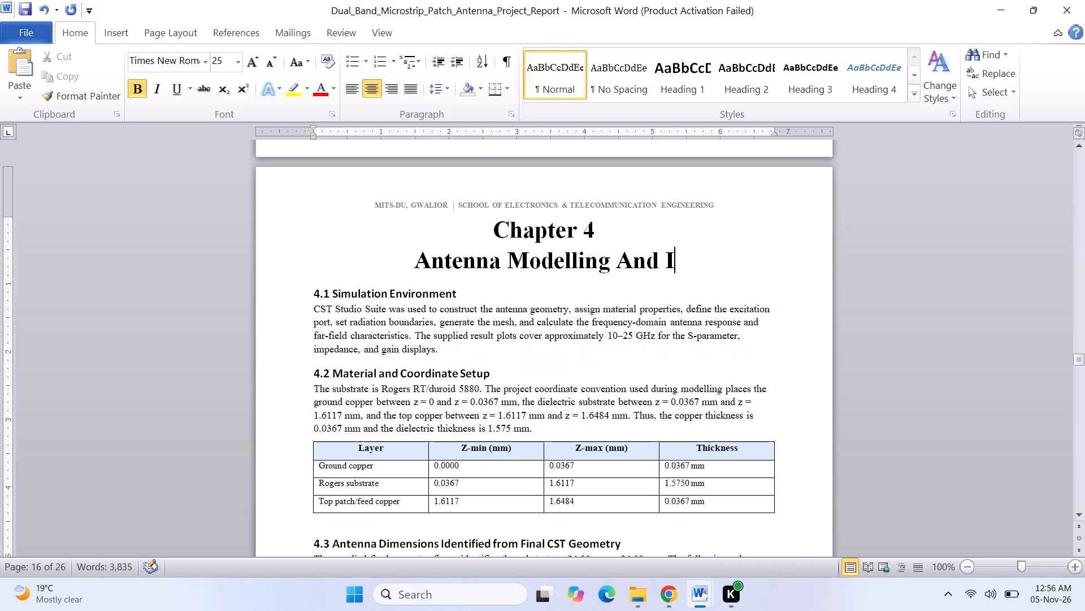
{"action": "type", "text": "mle"}
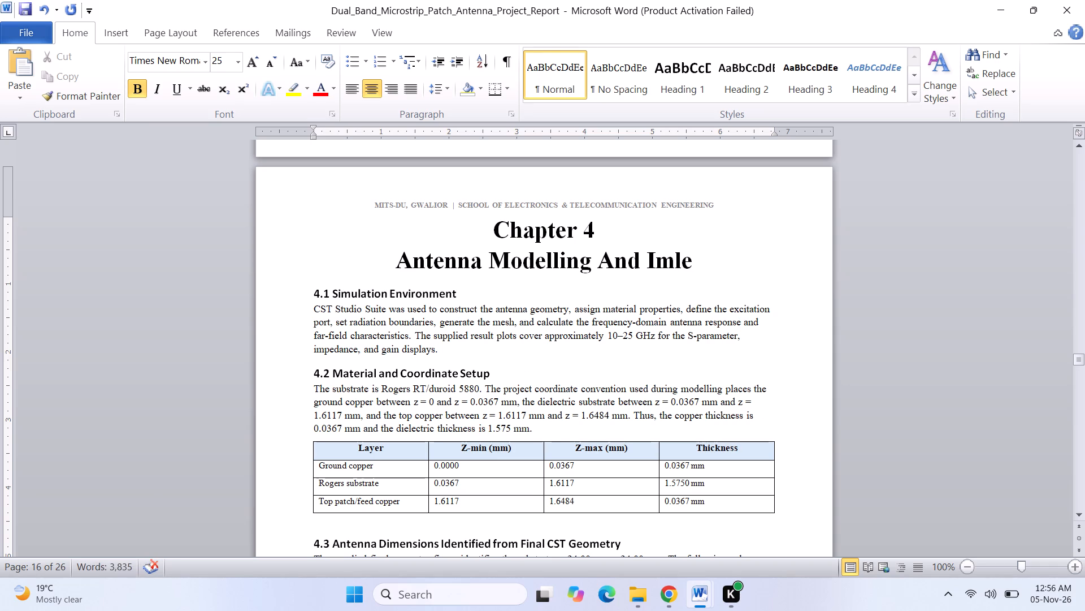
{"action": "key", "text": "BackSpace"}
{"action": "key", "text": "BackSpace"}
{"action": "key", "text": "p"}
{"action": "type", "text": "lementation"}
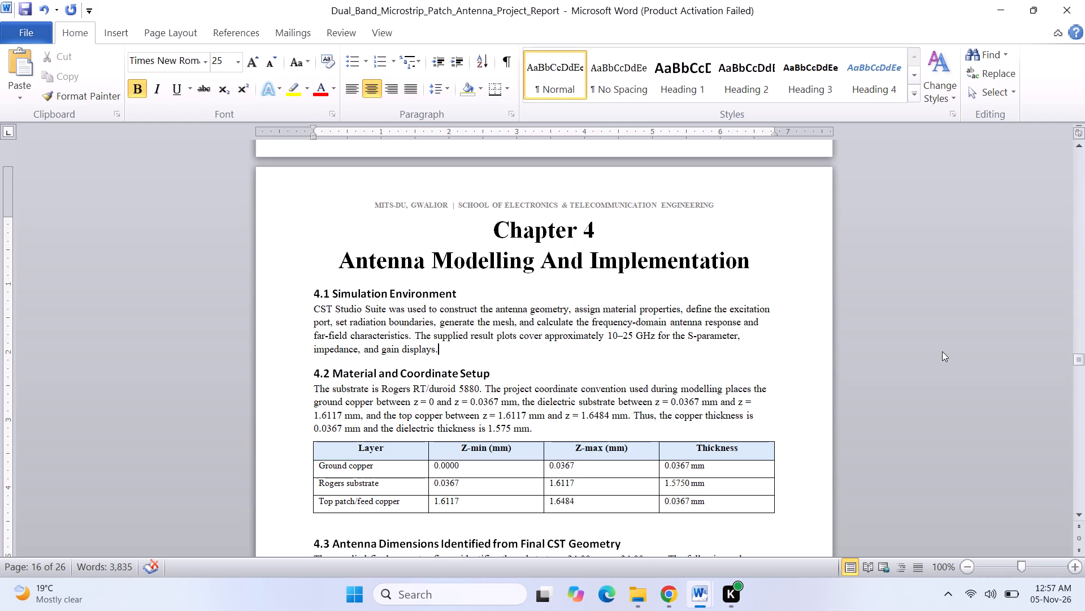
{"action": "left_click", "coordinate": [942, 351]}
Left-align both lines of the Chapter 4 title.
{"action": "left_click", "coordinate": [492, 227]}
{"action": "key", "text": "BackSpace"}
Insert a blank line after "Chapter 4" and another after "Antenna Modelling And Implementation".
{"action": "left_click", "coordinate": [476, 230]}
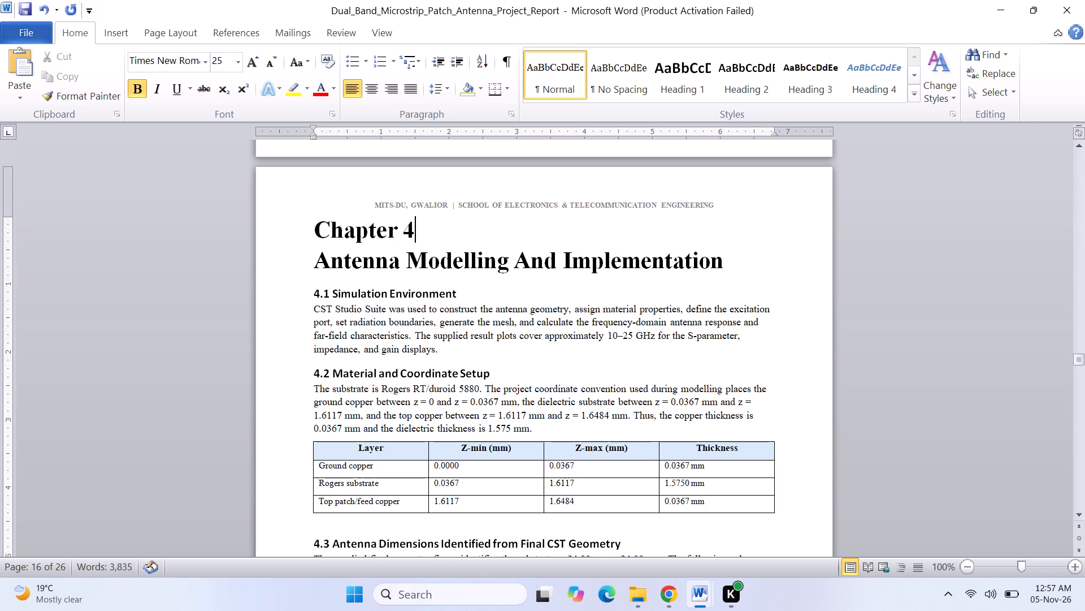
{"action": "key", "text": "Return"}
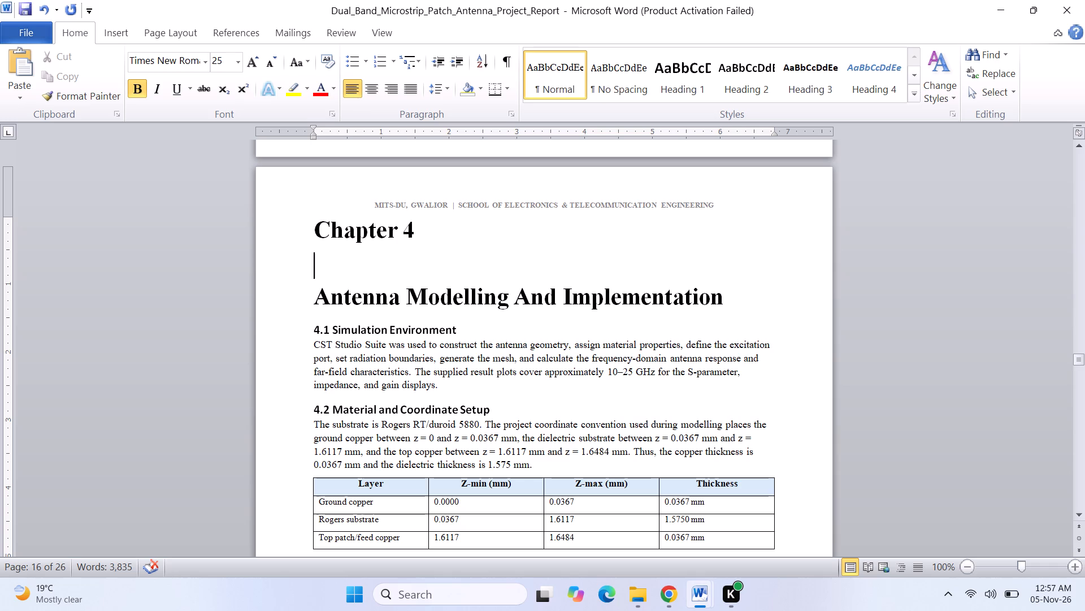
{"action": "left_click", "coordinate": [756, 300]}
{"action": "key", "text": "Return"}
Set the heading "4.1 Simulation Environment" to 17 pt.
{"action": "scroll", "coordinate": [634, 352], "scroll_direction": "down", "scroll_amount": 17}
{"action": "scroll", "coordinate": [634, 352], "scroll_direction": "down", "scroll_amount": 18}
{"action": "scroll", "coordinate": [634, 352], "scroll_direction": "up", "scroll_amount": 20}
{"action": "scroll", "coordinate": [634, 352], "scroll_direction": "up", "scroll_amount": 3}
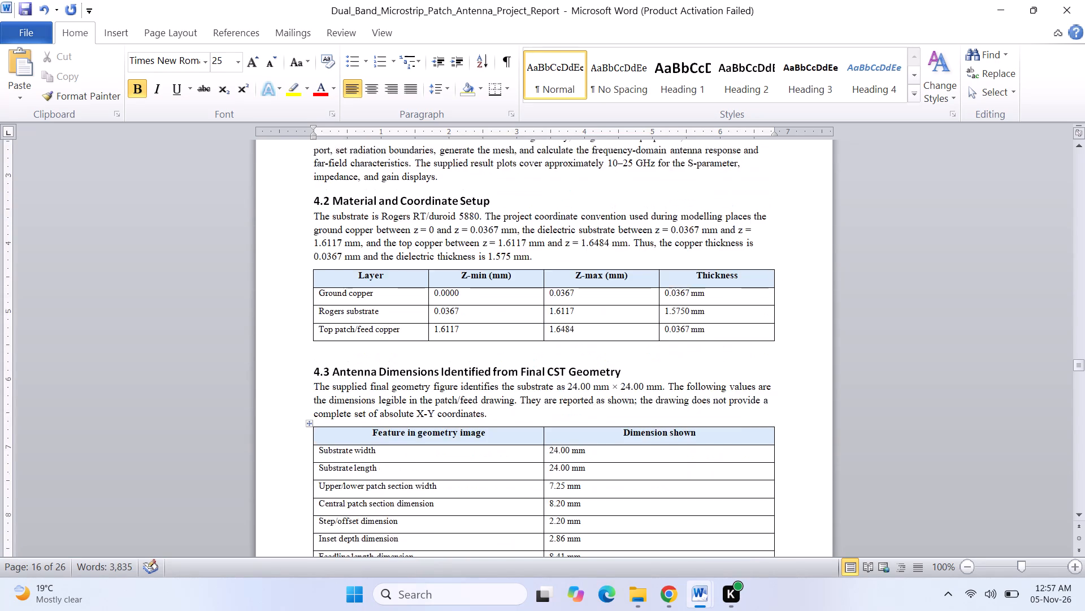
{"action": "scroll", "coordinate": [634, 352], "scroll_direction": "up", "scroll_amount": 15}
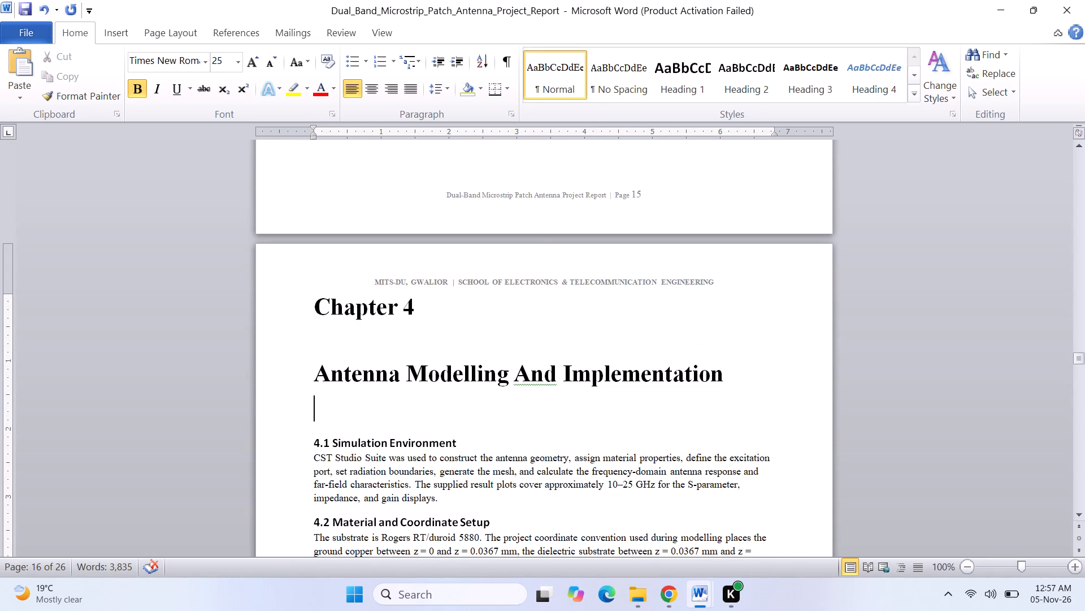
{"action": "left_click_drag", "start_coordinate": [315, 445], "coordinate": [446, 447]}
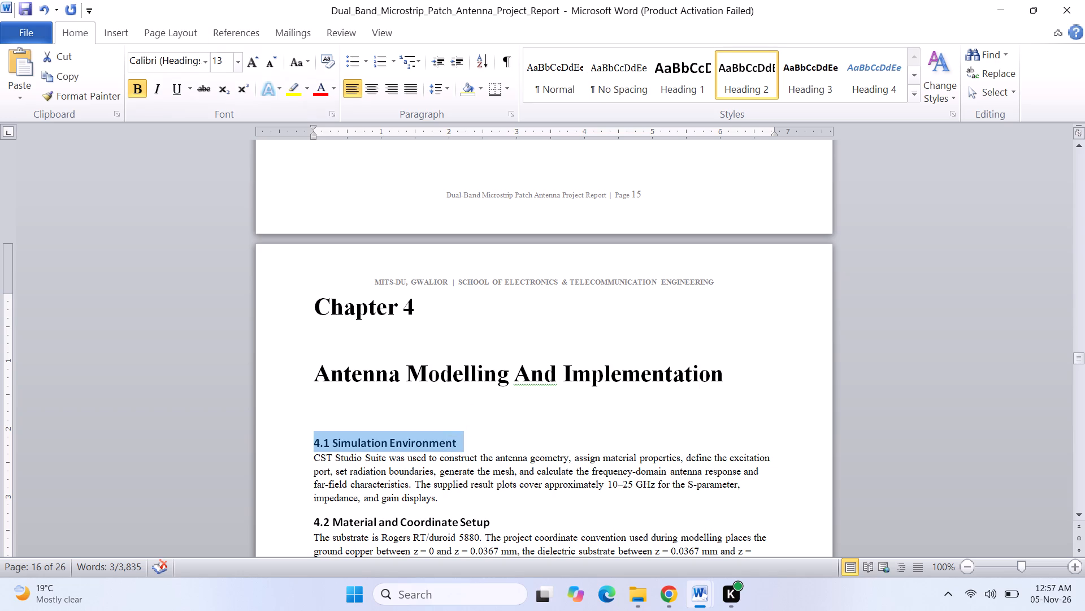
{"action": "left_click", "coordinate": [225, 67]}
{"action": "key", "text": "BackSpace"}
{"action": "type", "text": "12"}
{"action": "key", "text": "BackSpace"}
{"action": "type", "text": "117"}
{"action": "key", "text": "BackSpace"}
{"action": "key", "text": "BackSpace"}
{"action": "key", "text": "BackSpace"}
{"action": "key", "text": "7"}
{"action": "key", "text": "Return"}
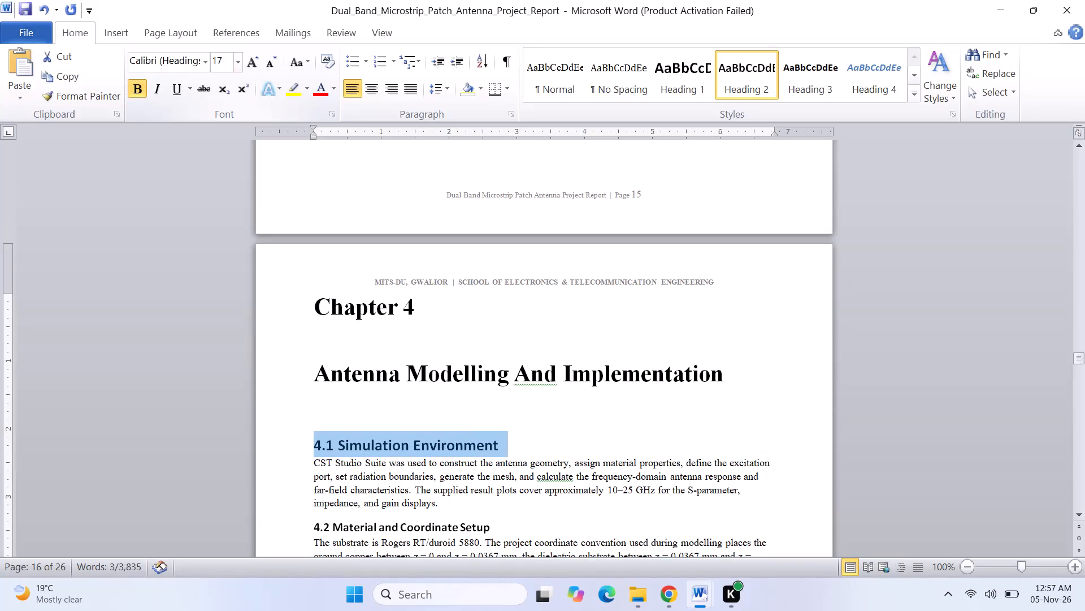
Set the heading "4.2 Material and Coordinate Setup" to 17 pt.
{"action": "scroll", "coordinate": [268, 114], "scroll_direction": "down", "scroll_amount": 5}
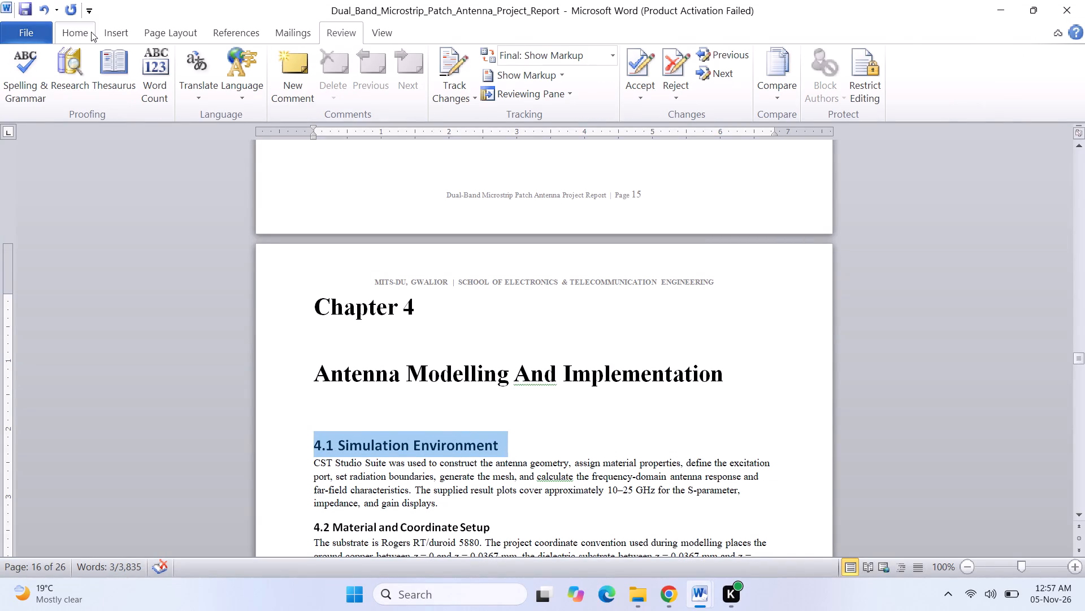
{"action": "left_click", "coordinate": [93, 35]}
{"action": "scroll", "coordinate": [405, 394], "scroll_direction": "down", "scroll_amount": 6}
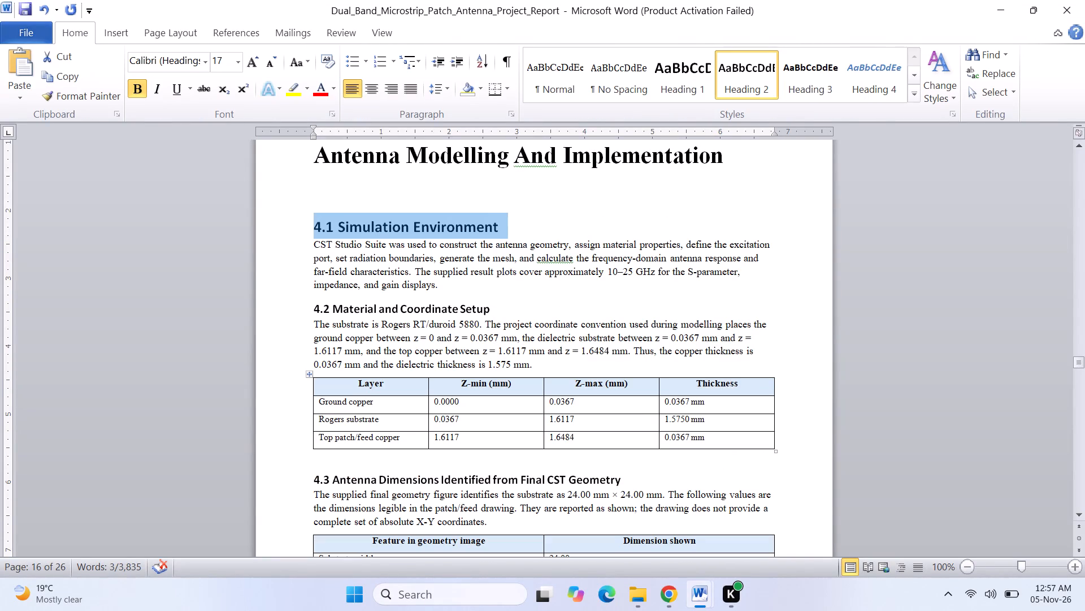
{"action": "left_click_drag", "start_coordinate": [318, 309], "coordinate": [238, 295]}
{"action": "left_click", "coordinate": [238, 295]}
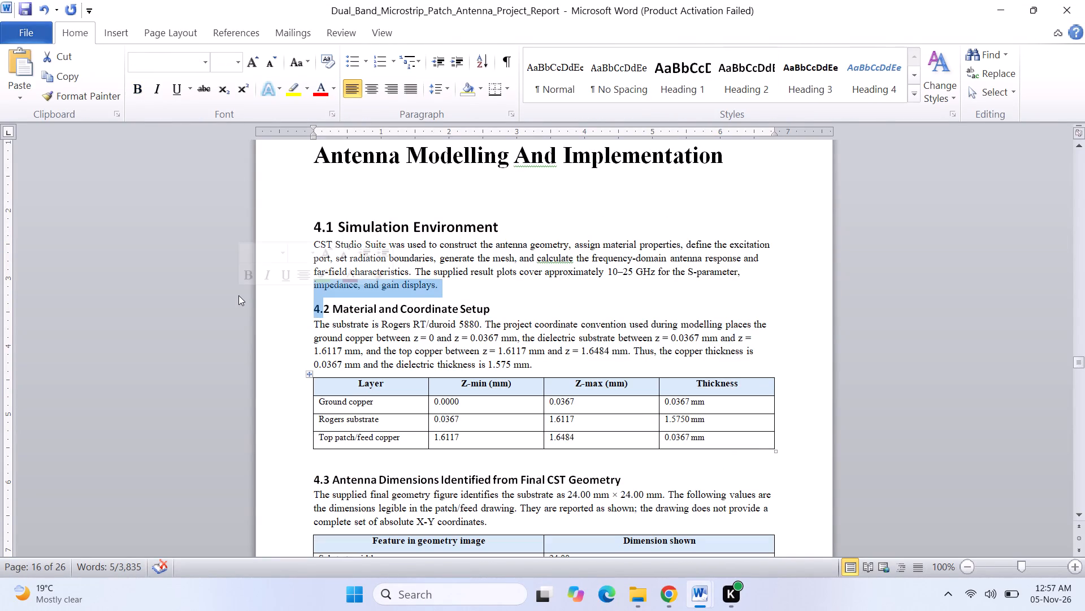
{"action": "left_click_drag", "start_coordinate": [310, 309], "coordinate": [502, 303]}
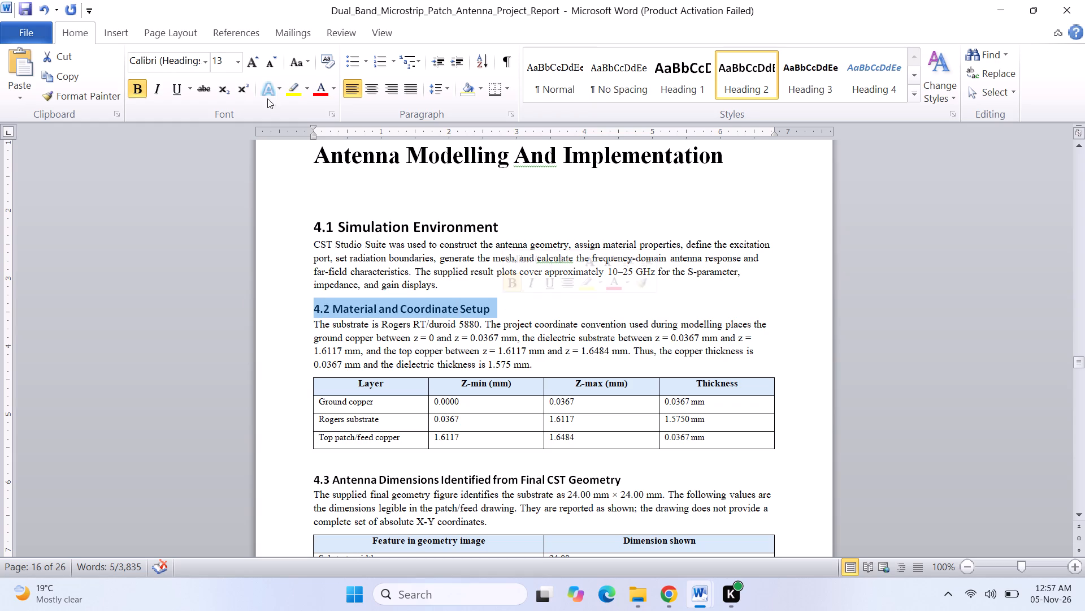
{"action": "left_click", "coordinate": [224, 59]}
{"action": "key", "text": "BackSpace"}
{"action": "type", "text": "117"}
{"action": "key", "text": "BackSpace"}
{"action": "key", "text": "BackSpace"}
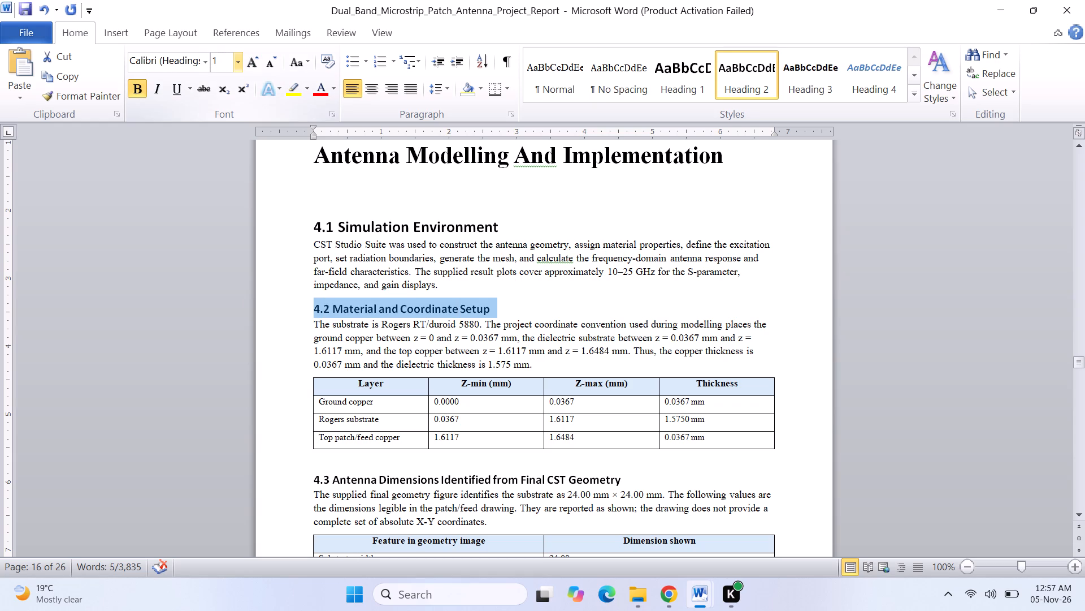
{"action": "key", "text": "7"}
{"action": "key", "text": "Return"}
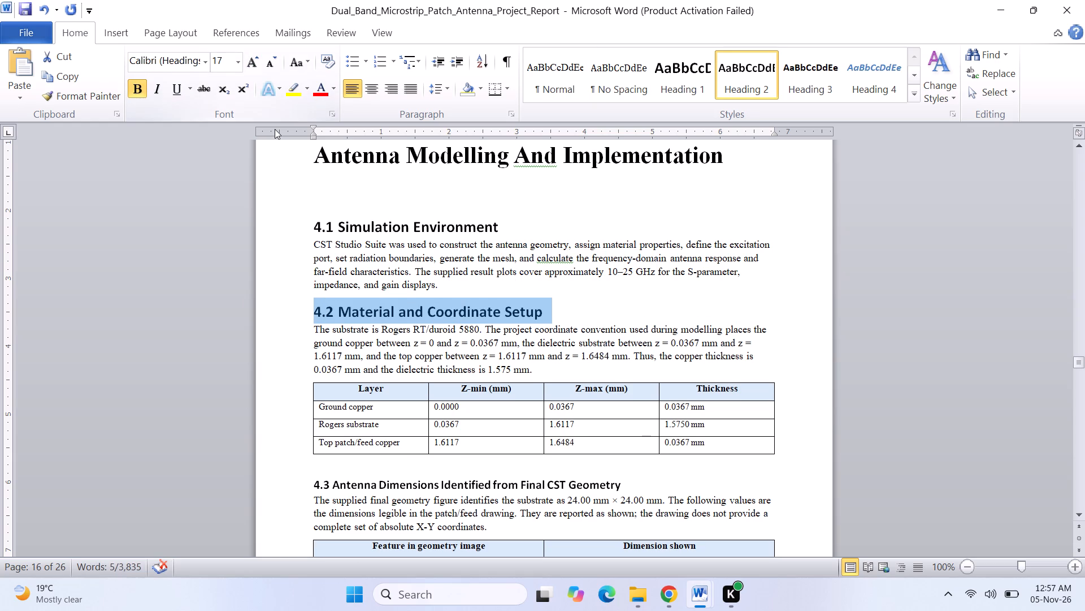
Set the heading "4.3 Antenna Dimensions Identified from Final CST Geometry" to 17 pt.
{"action": "scroll", "coordinate": [275, 129], "scroll_direction": "down", "scroll_amount": 2}
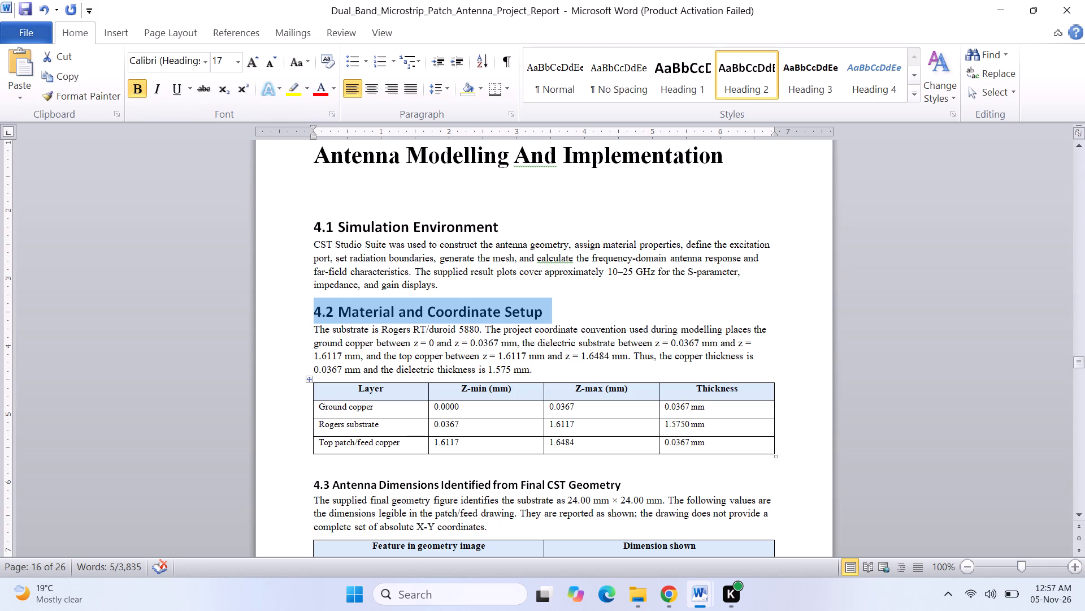
{"action": "left_click_drag", "start_coordinate": [310, 481], "coordinate": [628, 476]}
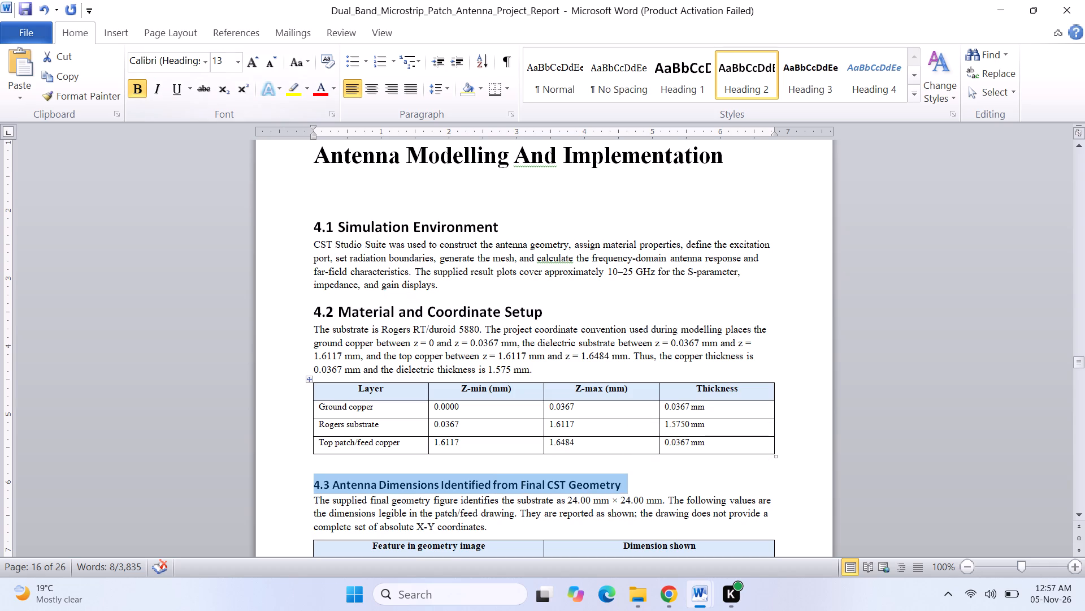
{"action": "left_click", "coordinate": [218, 64]}
{"action": "key", "text": "BackSpace"}
{"action": "type", "text": "17"}
{"action": "key", "text": "Return"}
Set the heading "4.4 Feeding and Port Configuration" to 17 pt.
{"action": "scroll", "coordinate": [433, 149], "scroll_direction": "down", "scroll_amount": 4}
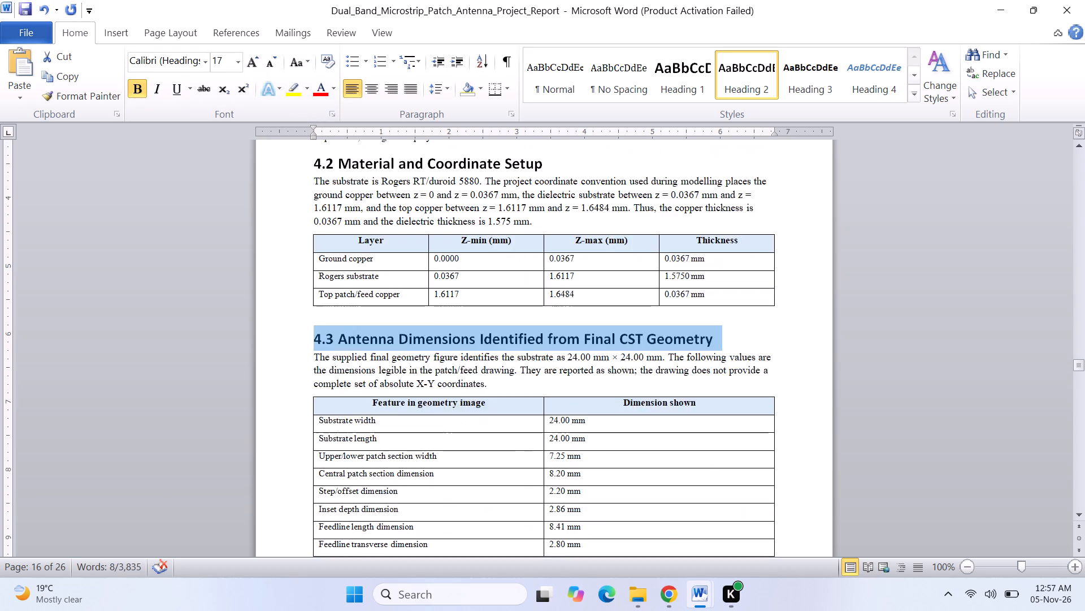
{"action": "scroll", "coordinate": [433, 149], "scroll_direction": "down", "scroll_amount": 15}
{"action": "scroll", "coordinate": [433, 149], "scroll_direction": "down", "scroll_amount": 7}
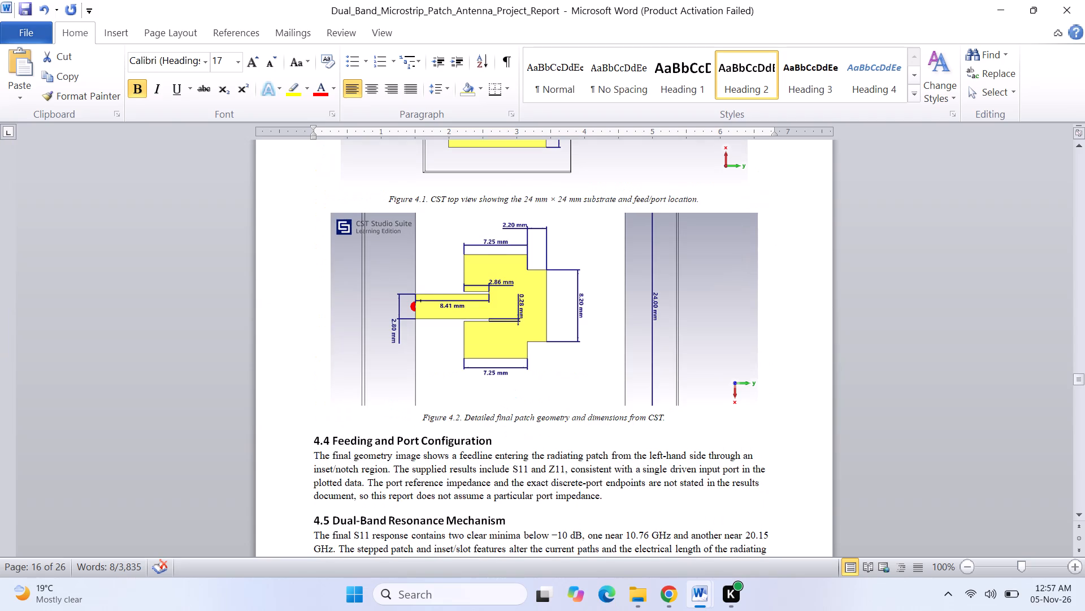
{"action": "scroll", "coordinate": [433, 149], "scroll_direction": "down", "scroll_amount": 2}
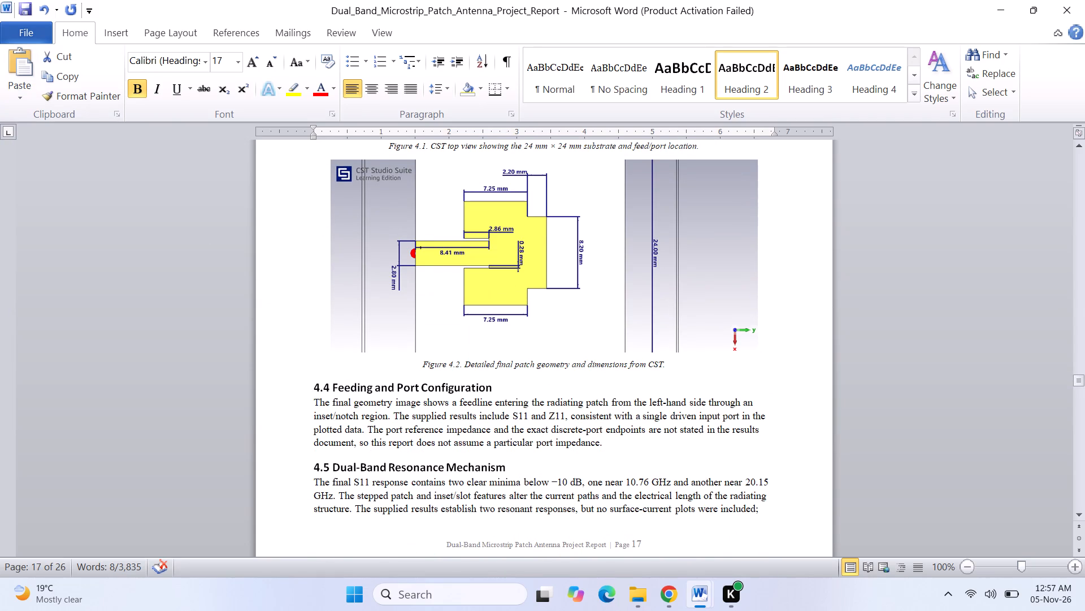
{"action": "left_click_drag", "start_coordinate": [314, 387], "coordinate": [489, 378]}
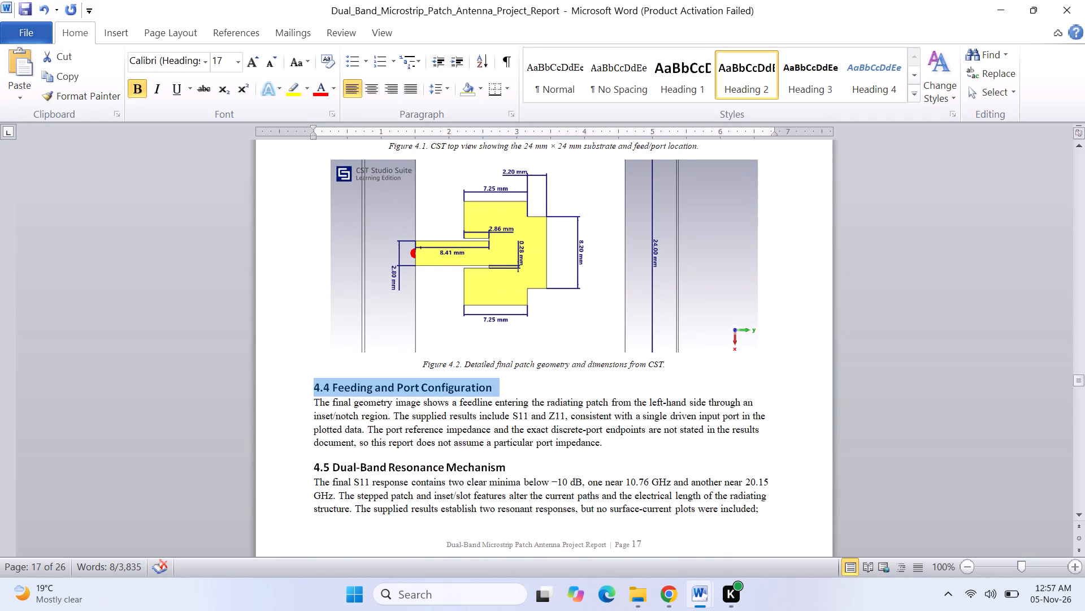
{"action": "left_click_drag", "start_coordinate": [489, 378], "coordinate": [494, 385]}
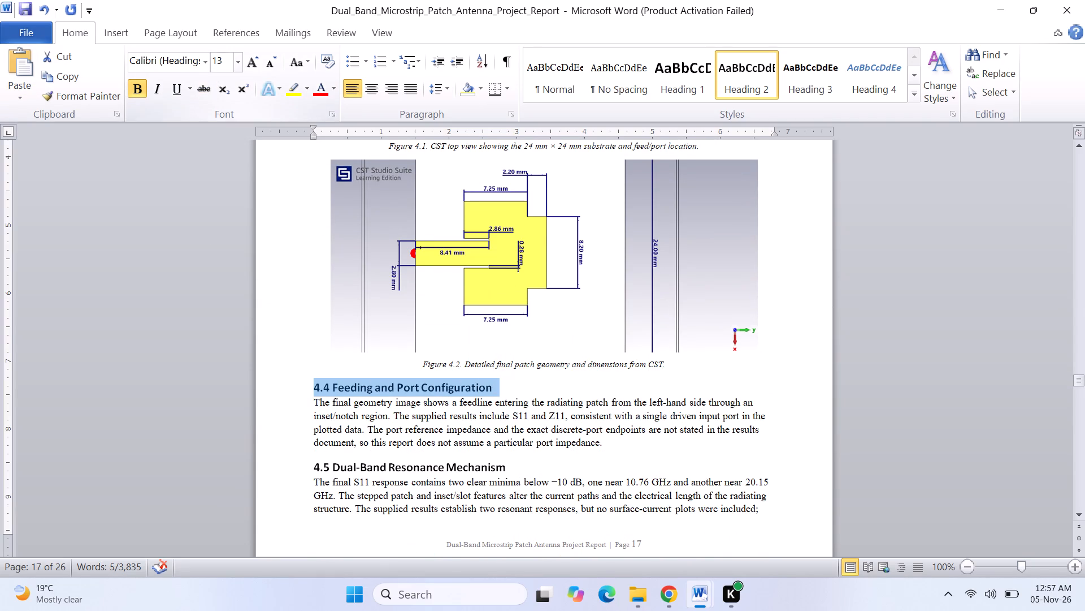
{"action": "left_click", "coordinate": [220, 65]}
{"action": "key", "text": "BackSpace"}
{"action": "type", "text": "17"}
{"action": "key", "text": "Return"}
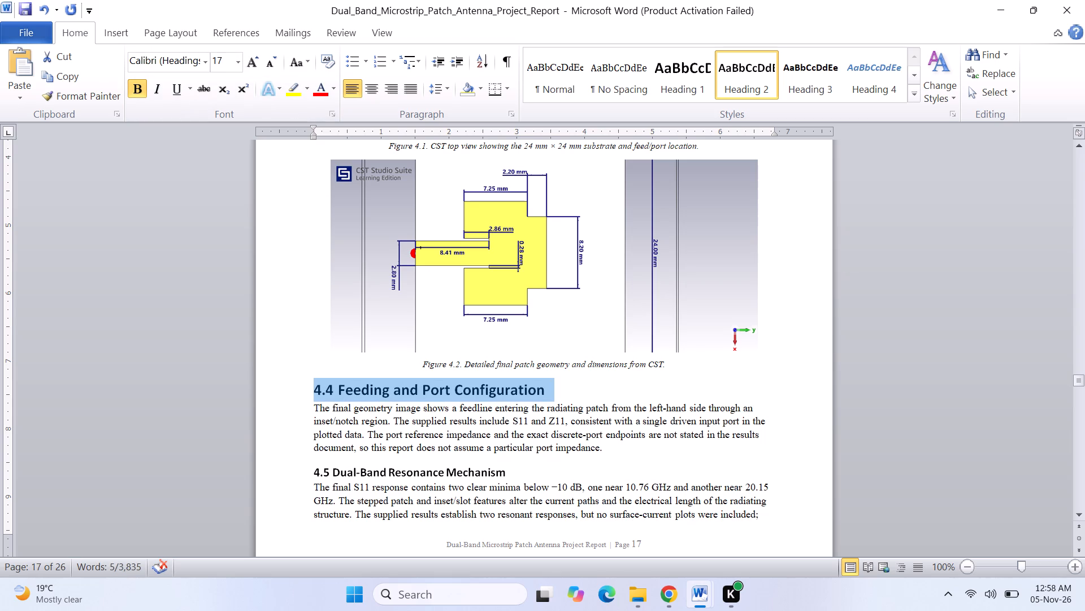
Set the heading "4.5 Dual-Band Resonance Mechanism" to 17 pt.
{"action": "left_click_drag", "start_coordinate": [316, 472], "coordinate": [519, 472]}
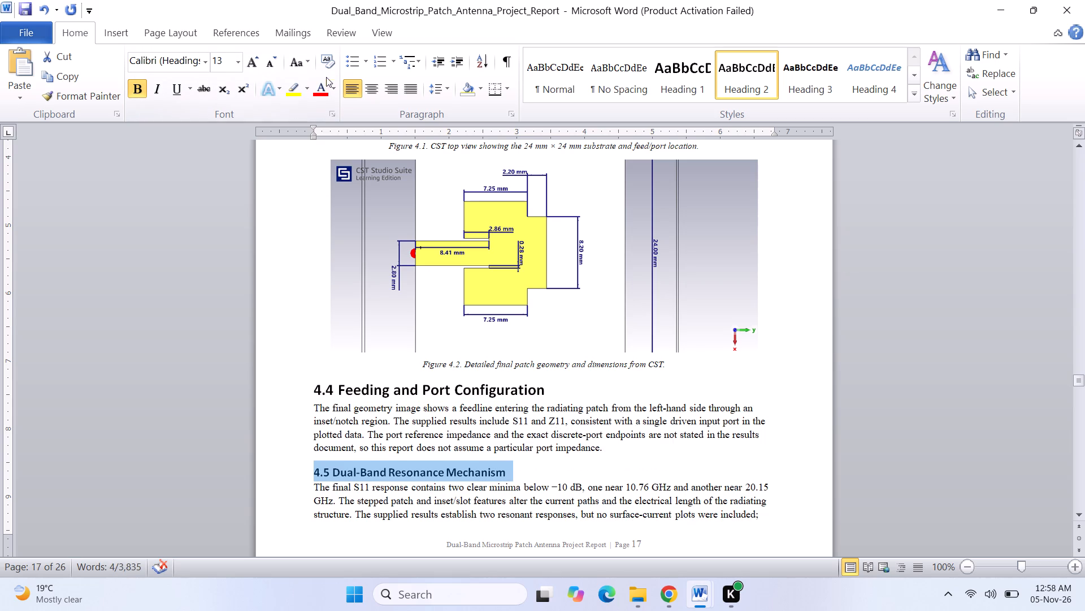
{"action": "left_click", "coordinate": [220, 64]}
{"action": "key", "text": "BackSpace"}
{"action": "type", "text": "17"}
{"action": "key", "text": "Return"}
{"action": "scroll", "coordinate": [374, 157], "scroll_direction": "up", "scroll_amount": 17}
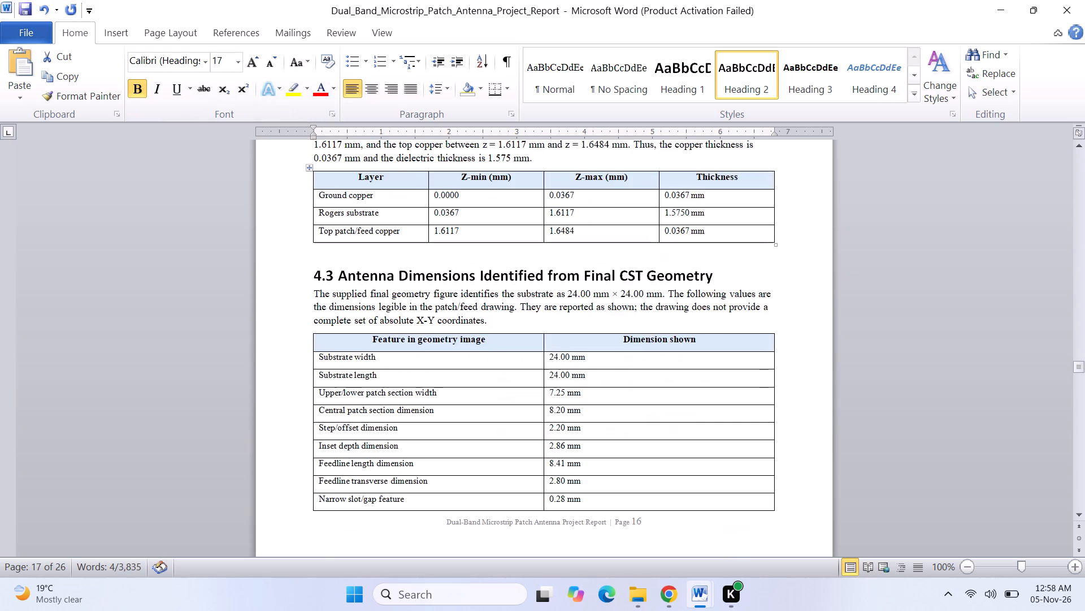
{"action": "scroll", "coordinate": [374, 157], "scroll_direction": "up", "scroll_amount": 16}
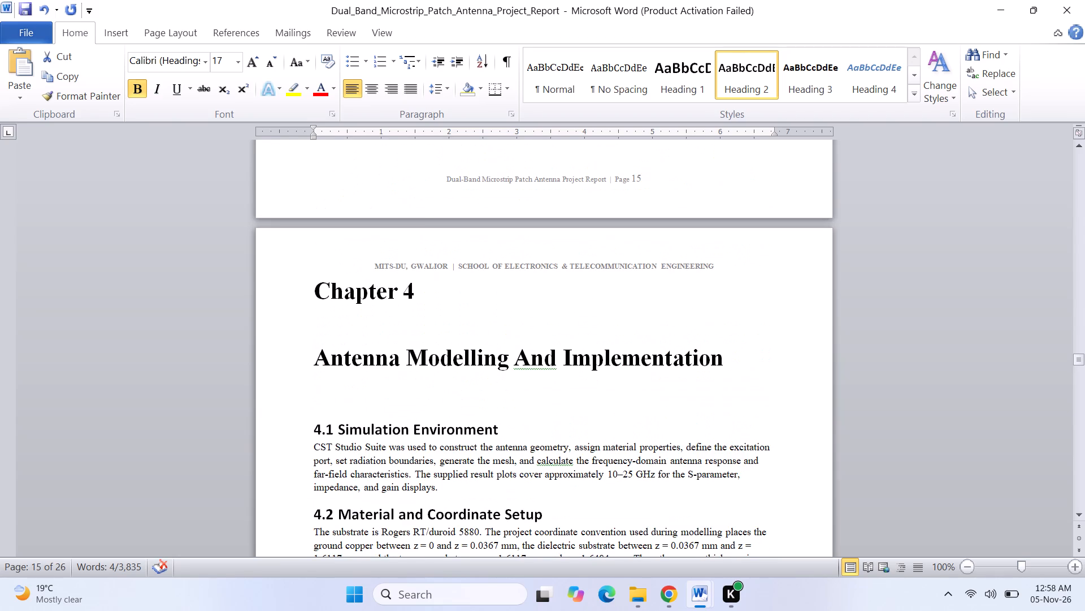
Change the font of the heading "4.1 Simulation Environment" to Times New Roman.
{"action": "left_click_drag", "start_coordinate": [315, 424], "coordinate": [572, 421]}
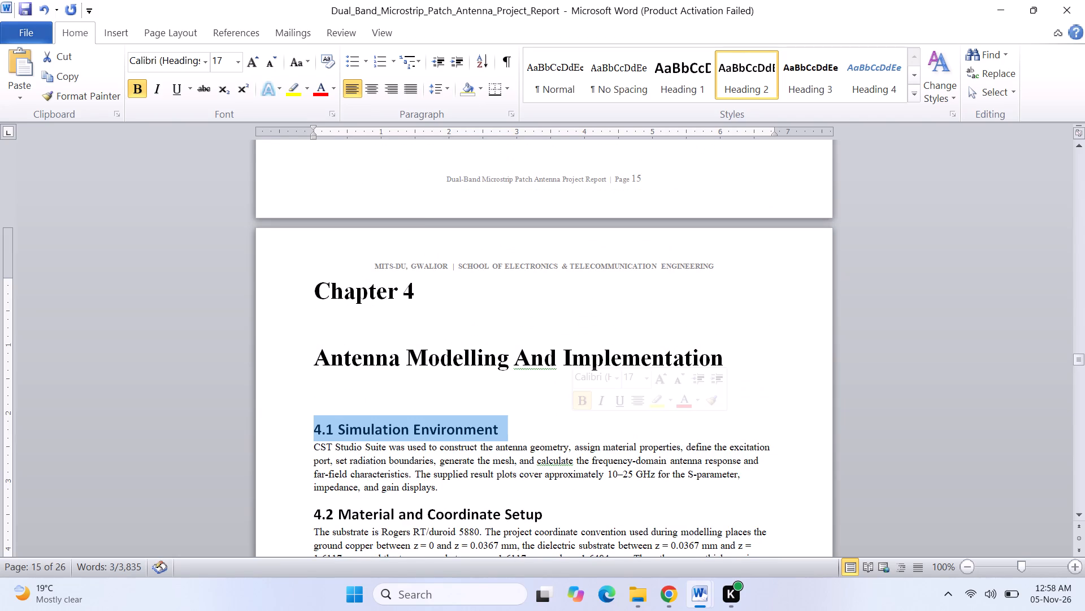
{"action": "left_click", "coordinate": [206, 61]}
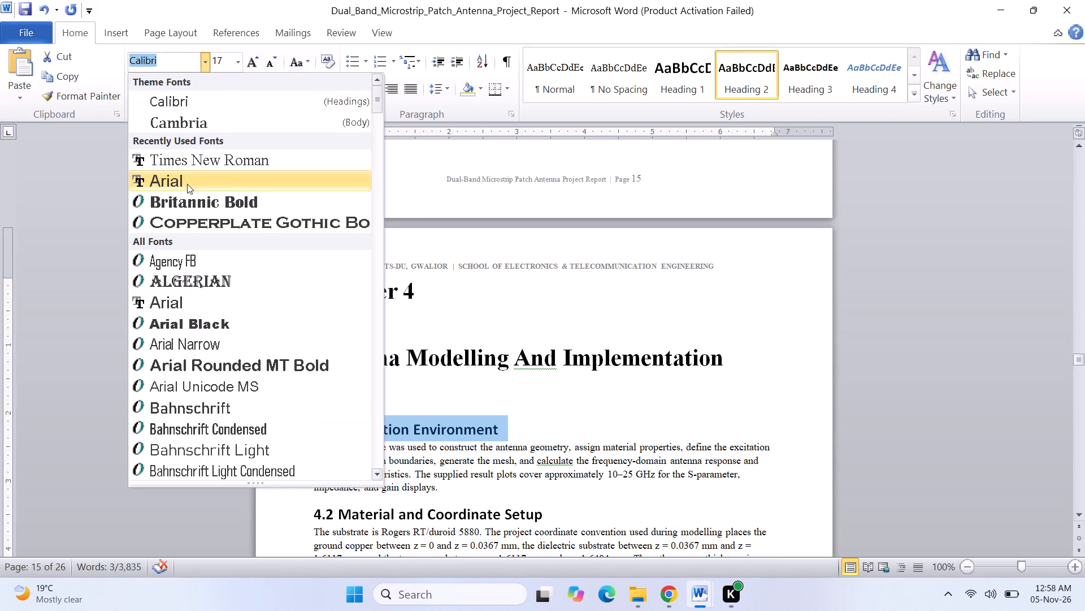
{"action": "left_click", "coordinate": [196, 154]}
Change the font of the heading "4.2 Material and Coordinate Setup" to Times New Roman.
{"action": "scroll", "coordinate": [544, 468], "scroll_direction": "down", "scroll_amount": 3}
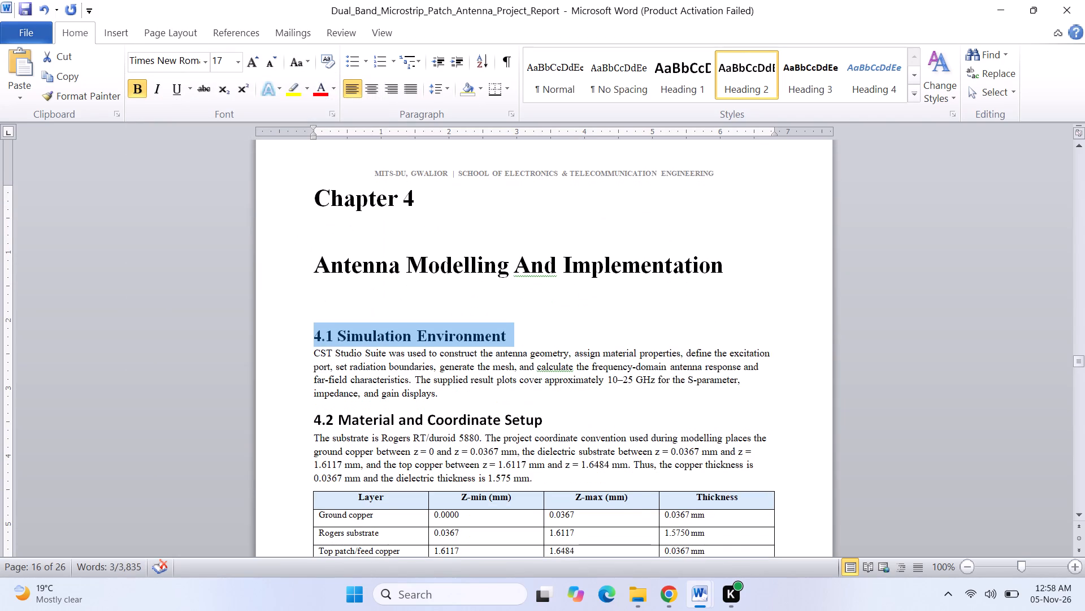
{"action": "left_click_drag", "start_coordinate": [313, 414], "coordinate": [561, 419]}
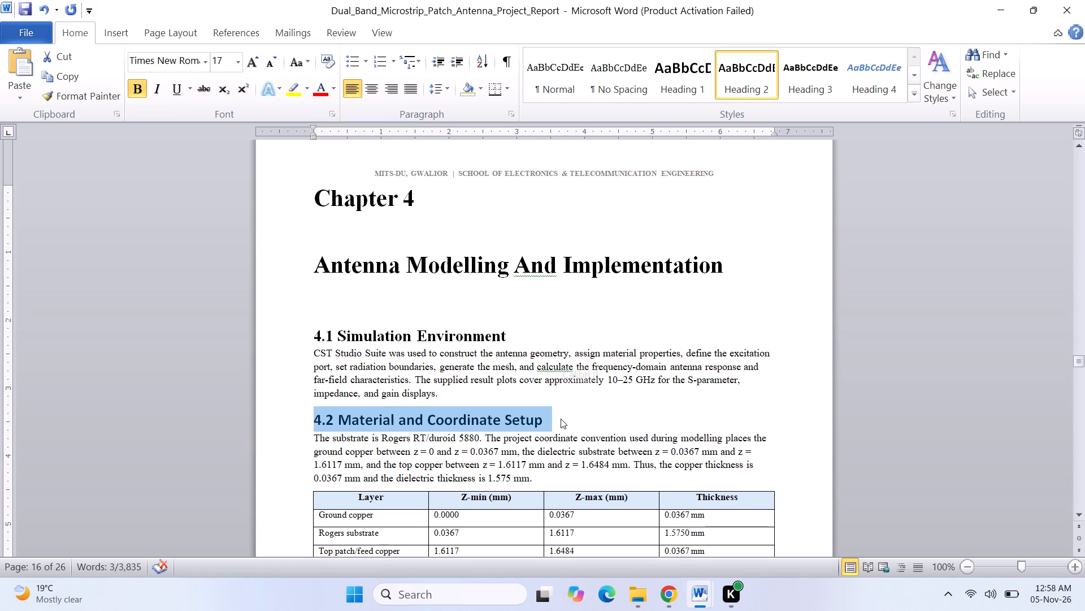
{"action": "left_click", "coordinate": [205, 63]}
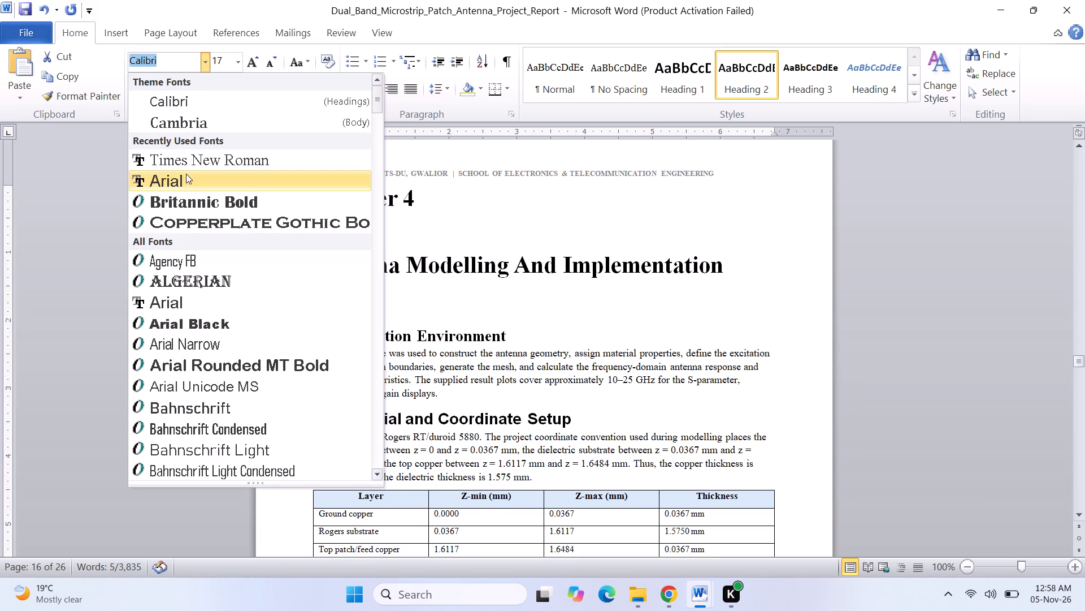
{"action": "left_click", "coordinate": [192, 156]}
Change the font of the heading "4.3 Antenna Dimensions Identified from Final CST Geometry" to Times New Roman.
{"action": "scroll", "coordinate": [565, 390], "scroll_direction": "down", "scroll_amount": 7}
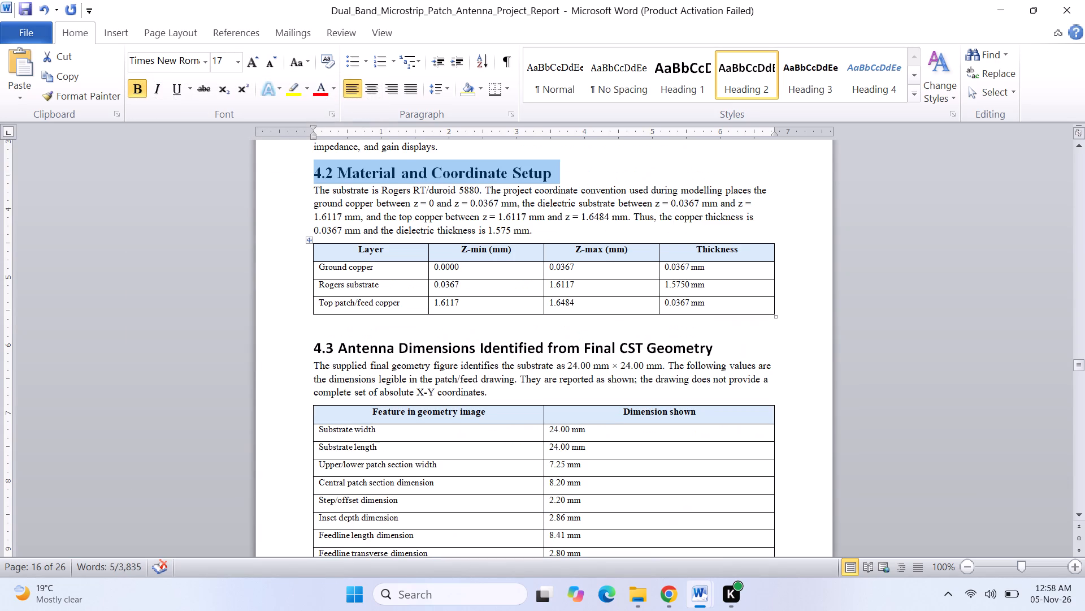
{"action": "left_click", "coordinate": [313, 343]}
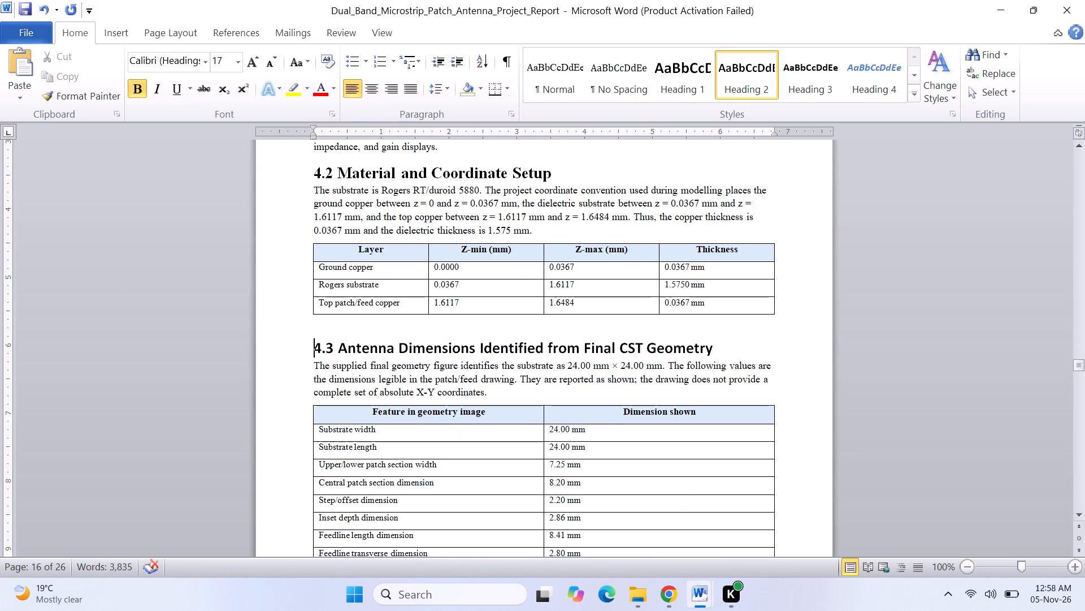
{"action": "left_click_drag", "start_coordinate": [311, 347], "coordinate": [596, 351]}
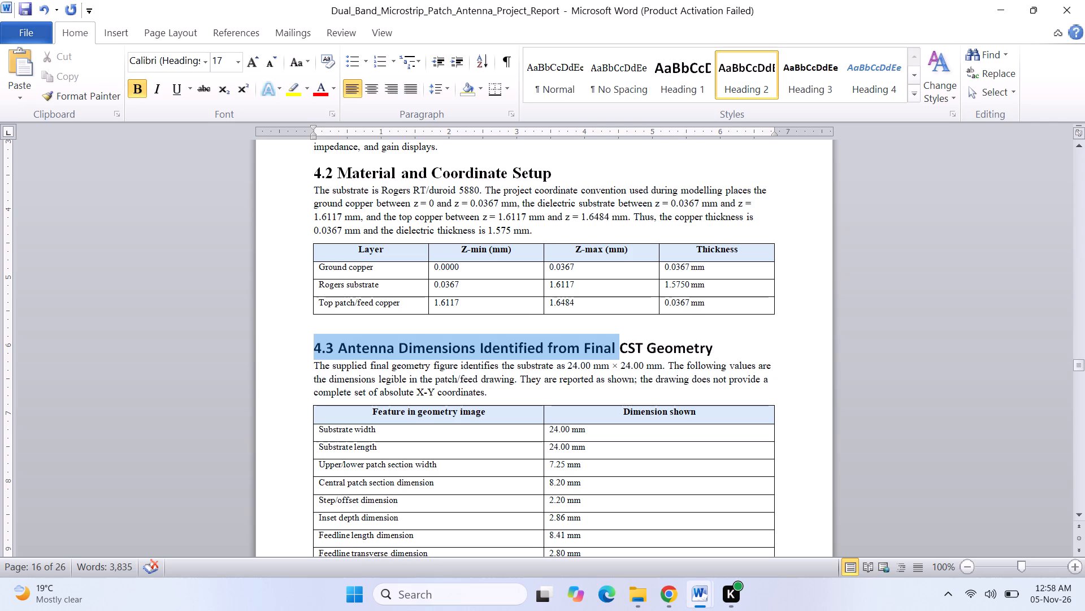
{"action": "left_click_drag", "start_coordinate": [596, 351], "coordinate": [667, 348]}
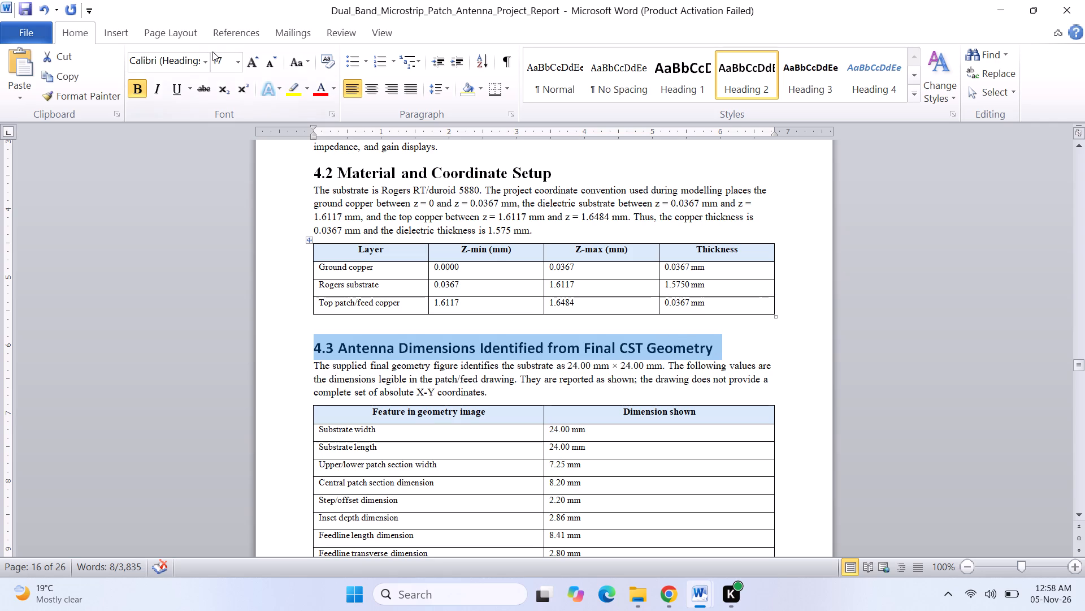
{"action": "left_click", "coordinate": [205, 58]}
{"action": "left_click", "coordinate": [180, 154]}
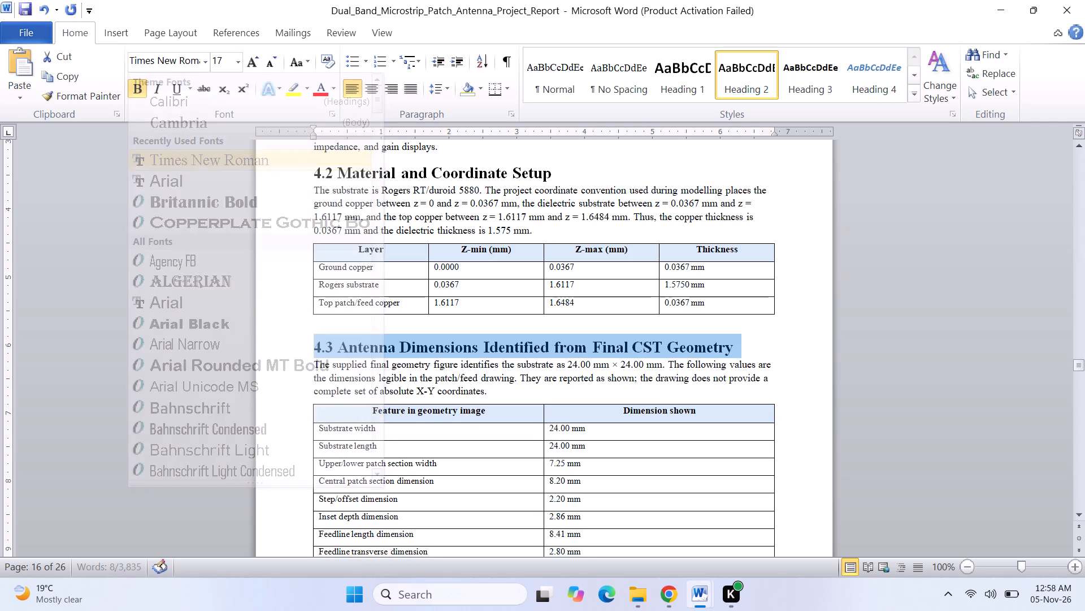
Change the font of the heading "4.4 Feeding and Port Configuration" to Times New Roman.
{"action": "scroll", "coordinate": [427, 296], "scroll_direction": "down", "scroll_amount": 20}
{"action": "scroll", "coordinate": [427, 296], "scroll_direction": "down", "scroll_amount": 5}
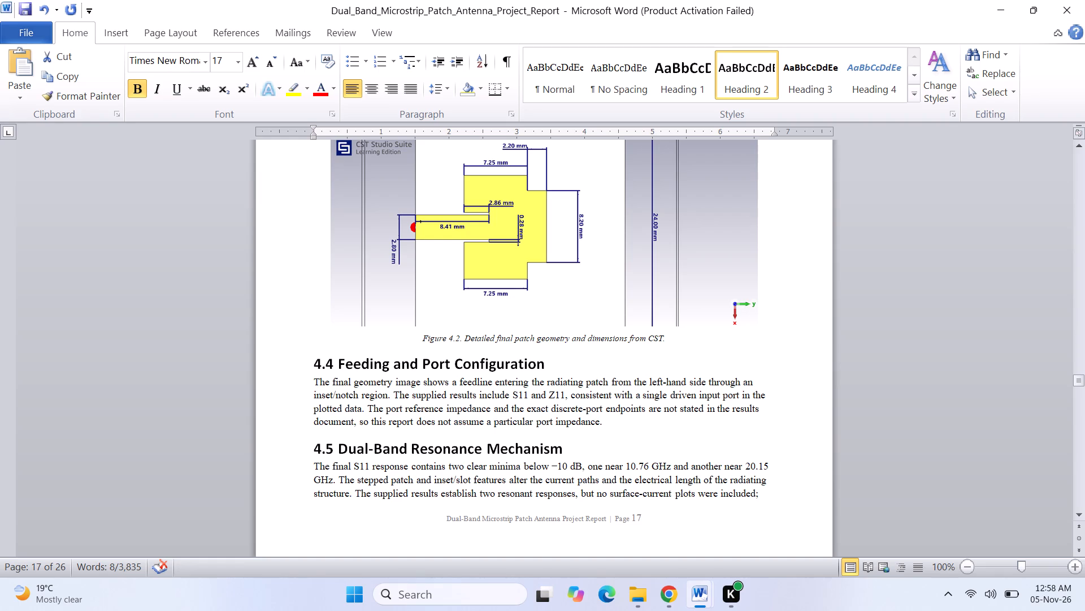
{"action": "left_click_drag", "start_coordinate": [310, 363], "coordinate": [566, 360]}
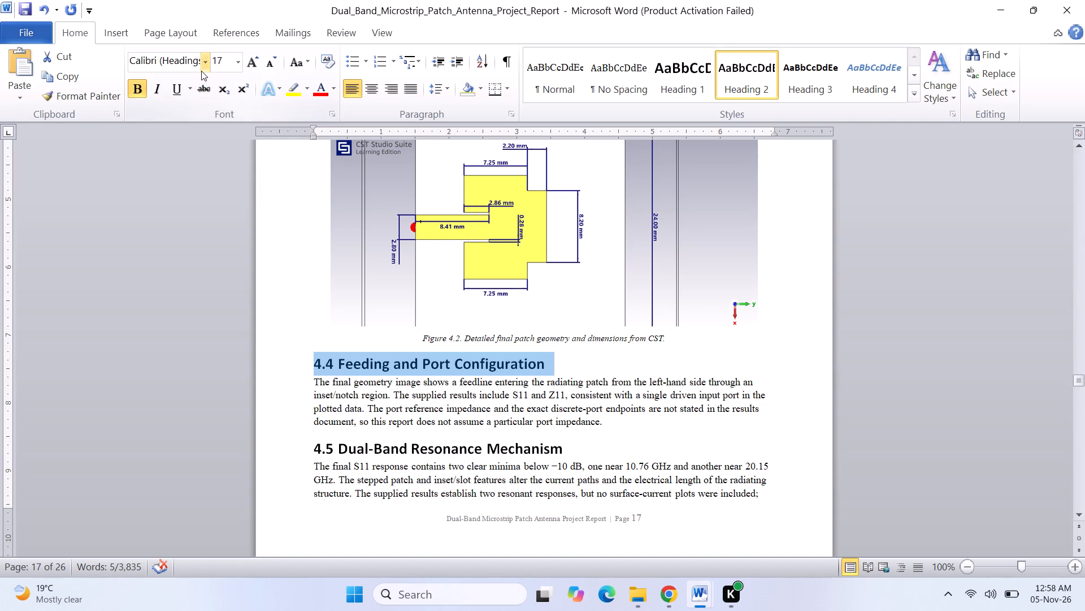
{"action": "left_click", "coordinate": [201, 70]}
{"action": "left_click", "coordinate": [186, 159]}
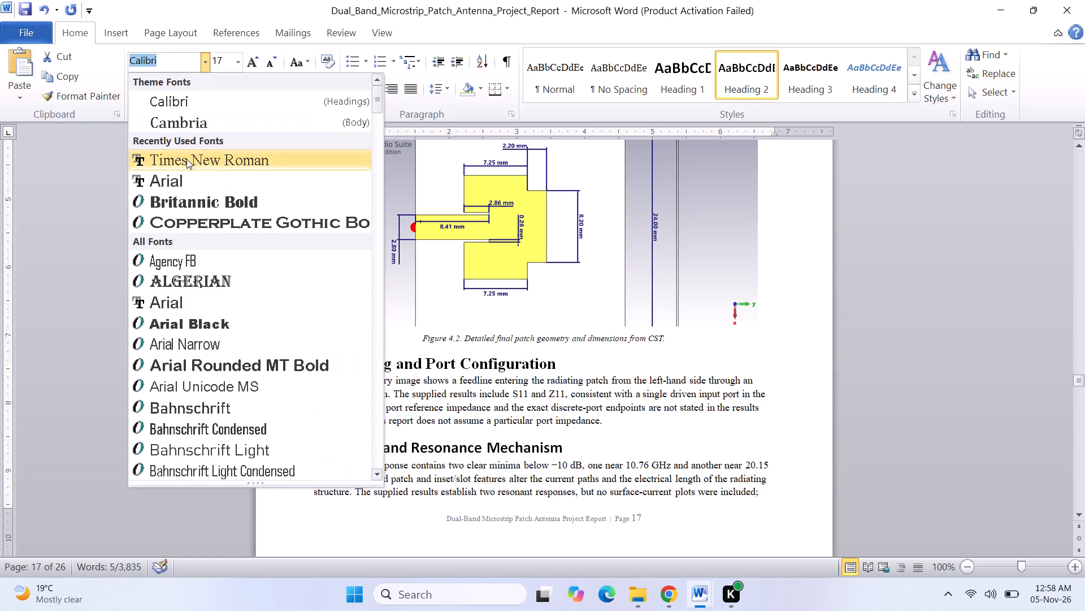
Change the font of the heading "4.5 Dual-Band Resonance Mechanism" to Times New Roman.
{"action": "left_click_drag", "start_coordinate": [310, 446], "coordinate": [606, 449]}
{"action": "left_click", "coordinate": [206, 63]}
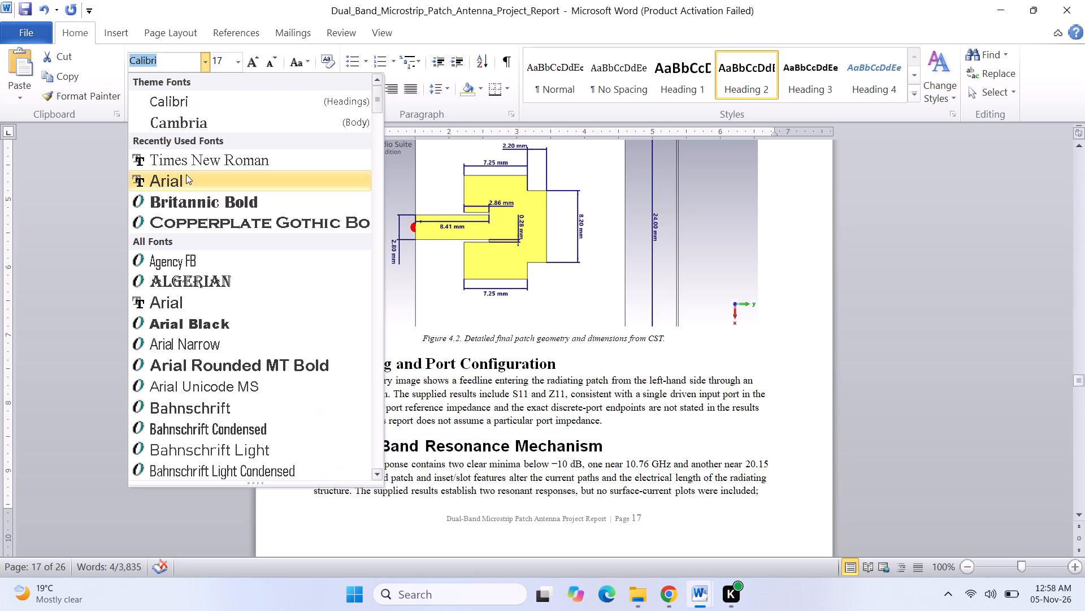
{"action": "left_click", "coordinate": [188, 167]}
Format the heading "4.6 Simulation Configuration" as 17 pt Times New Roman.
{"action": "scroll", "coordinate": [422, 324], "scroll_direction": "down", "scroll_amount": 11}
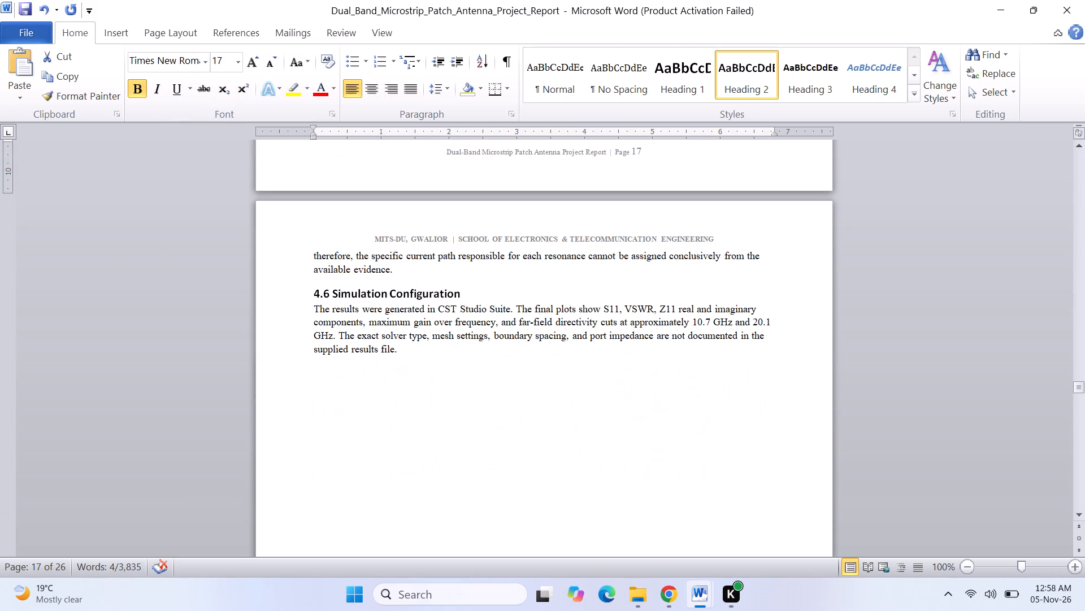
{"action": "left_click_drag", "start_coordinate": [311, 289], "coordinate": [467, 294]}
{"action": "left_click", "coordinate": [226, 67]}
{"action": "key", "text": "BackSpace"}
{"action": "type", "text": "17"}
{"action": "key", "text": "Return"}
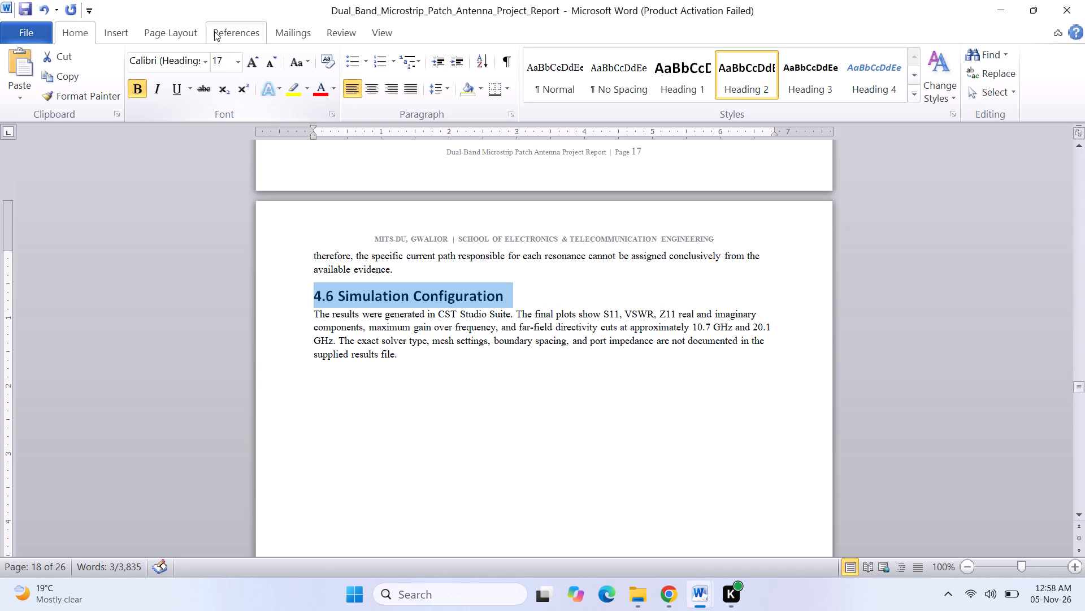
{"action": "left_click", "coordinate": [205, 58]}
{"action": "left_click", "coordinate": [179, 160]}
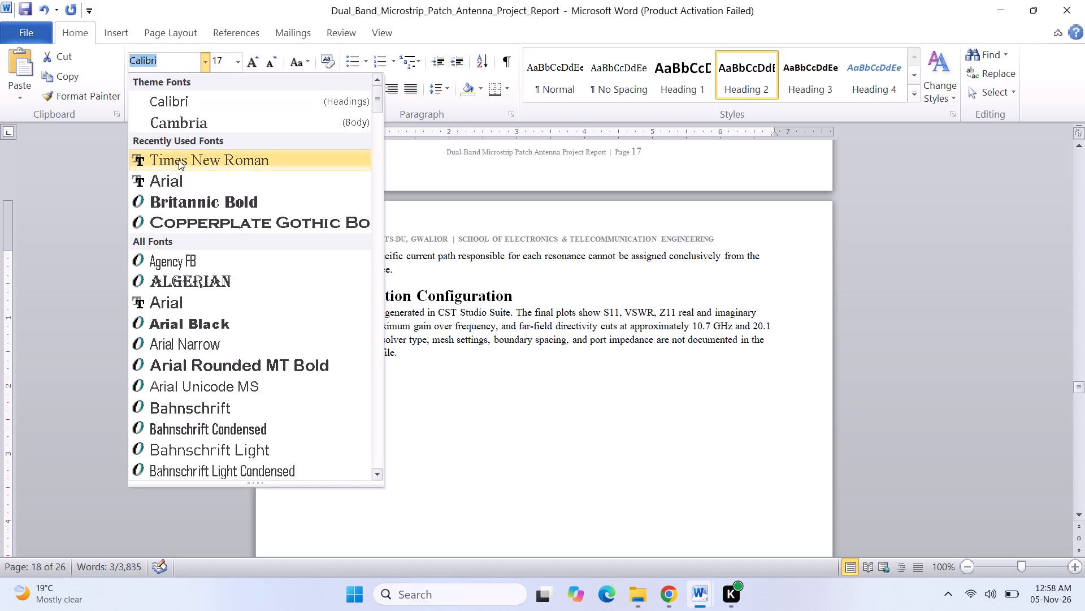
Set the body paragraph under "4.1 Simulation Environment" to 12 pt with 2.0 line spacing.
{"action": "scroll", "coordinate": [465, 330], "scroll_direction": "up", "scroll_amount": 20}
{"action": "scroll", "coordinate": [465, 330], "scroll_direction": "up", "scroll_amount": 16}
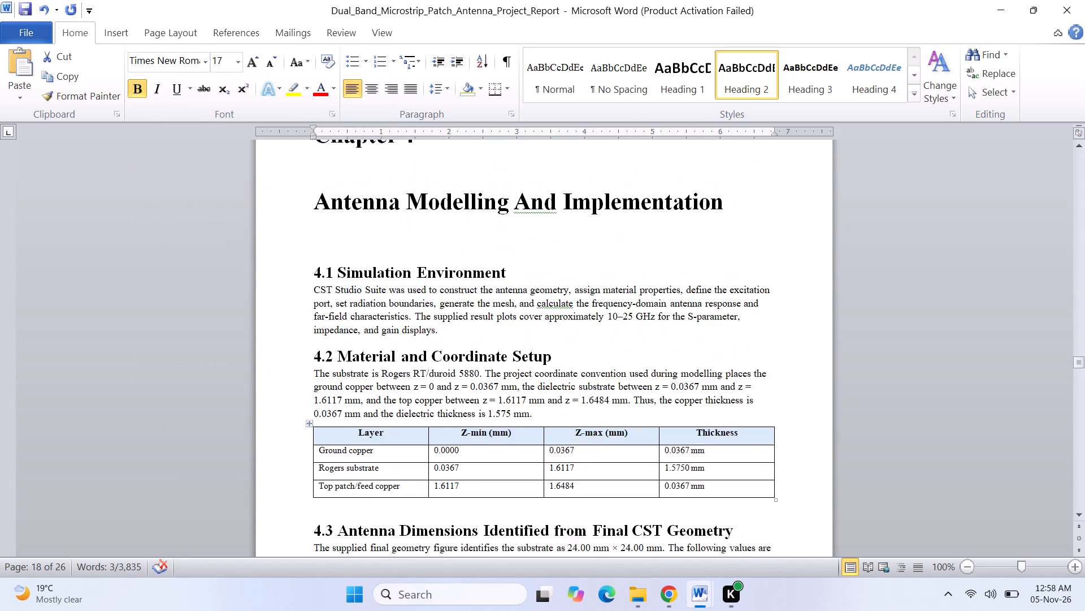
{"action": "scroll", "coordinate": [465, 330], "scroll_direction": "up", "scroll_amount": 8}
{"action": "left_click", "coordinate": [304, 387]}
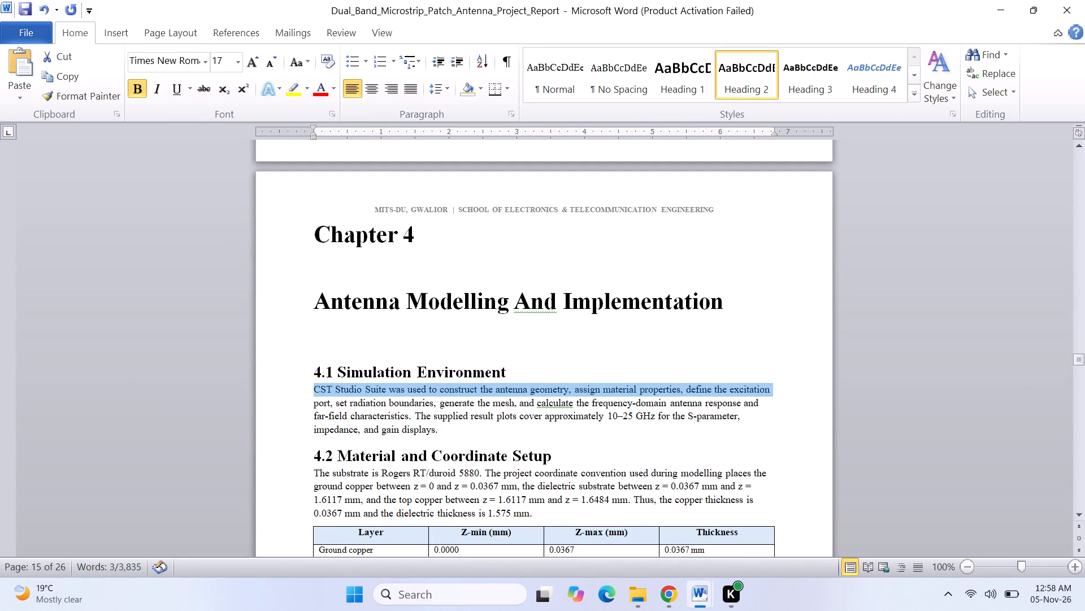
{"action": "left_click", "coordinate": [310, 382]}
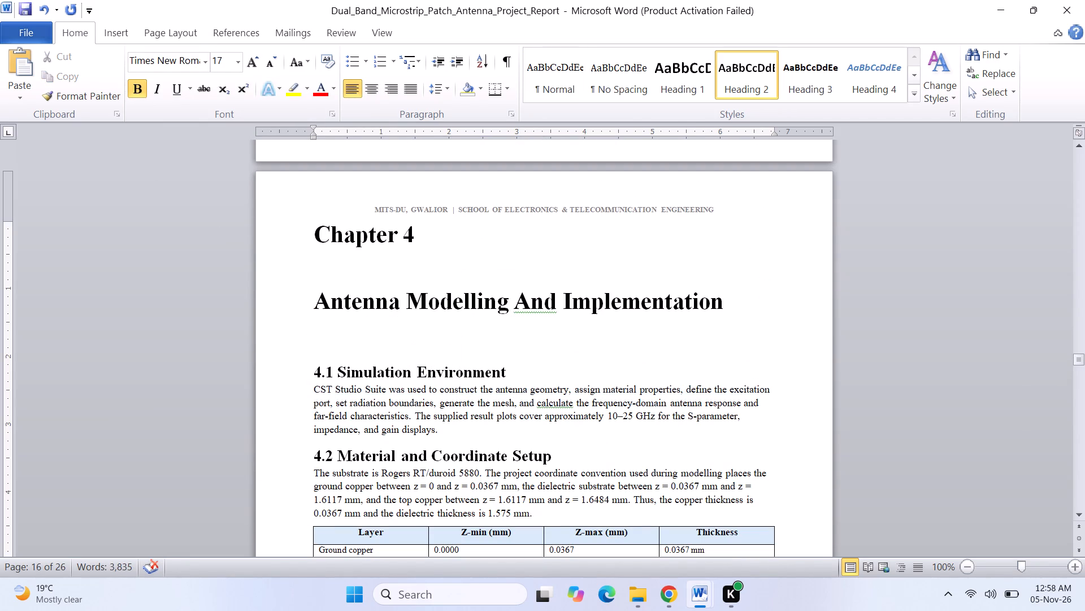
{"action": "left_click_drag", "start_coordinate": [314, 389], "coordinate": [452, 431]}
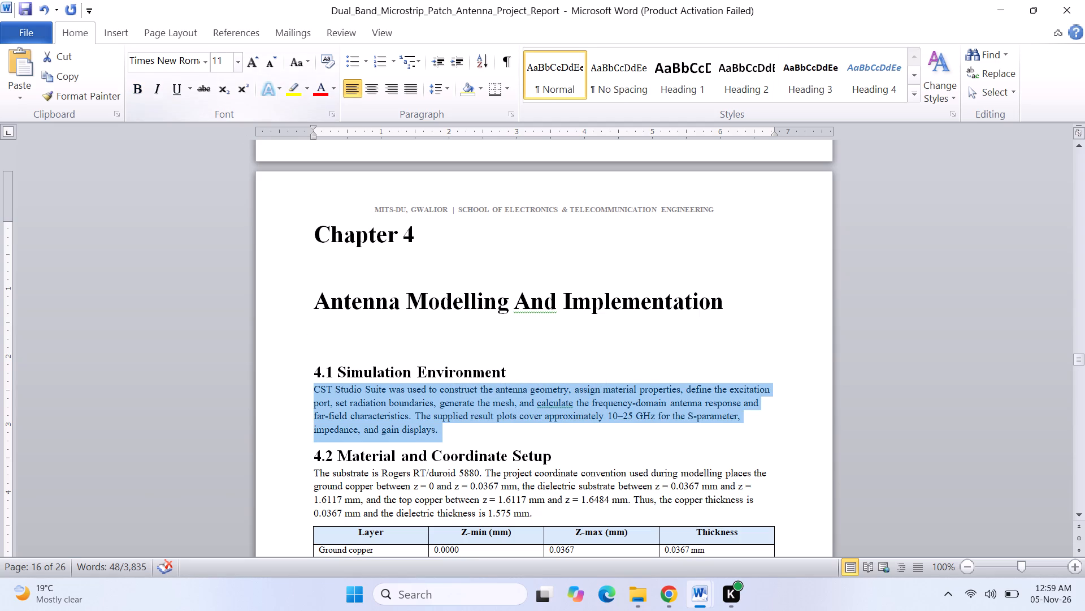
{"action": "left_click", "coordinate": [235, 65]}
{"action": "left_click", "coordinate": [222, 138]}
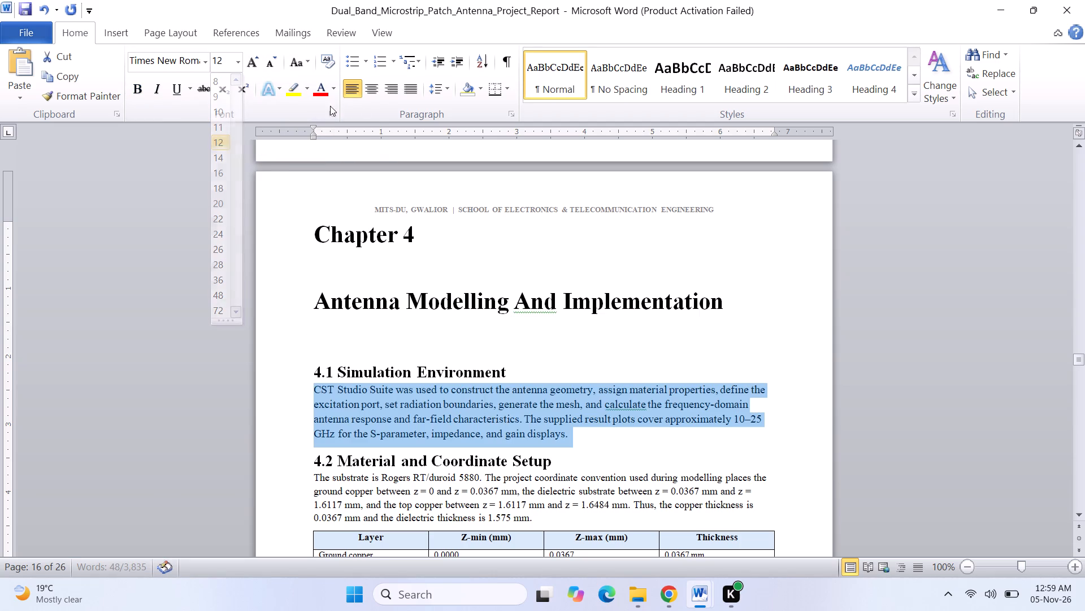
{"action": "left_click", "coordinate": [448, 88]}
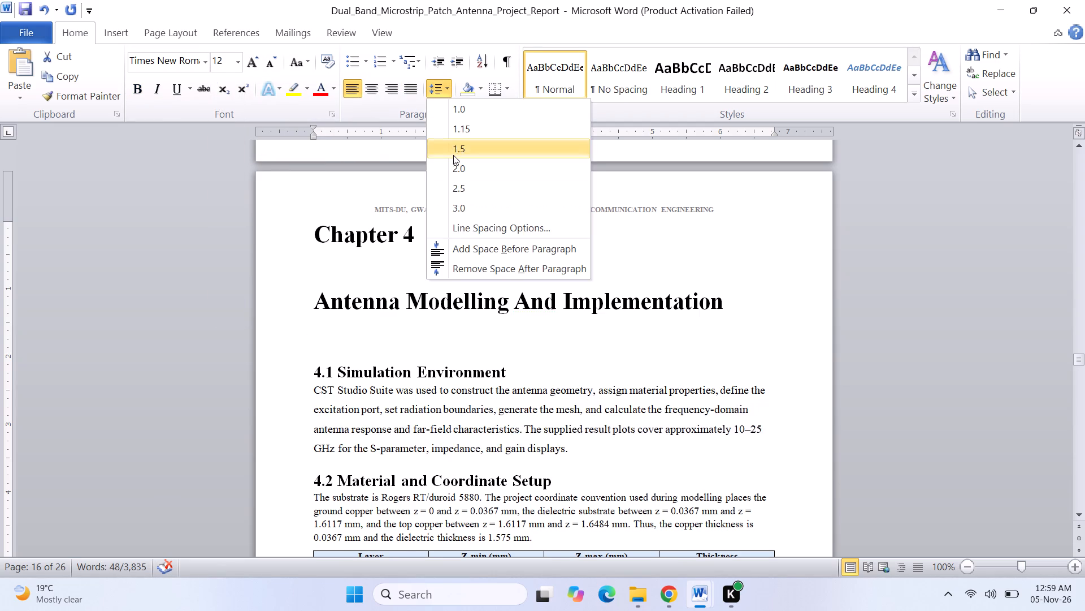
{"action": "left_click", "coordinate": [453, 162]}
Insert a blank line between the heading "4.1 Simulation Environment" and its paragraph.
{"action": "left_click", "coordinate": [516, 353]}
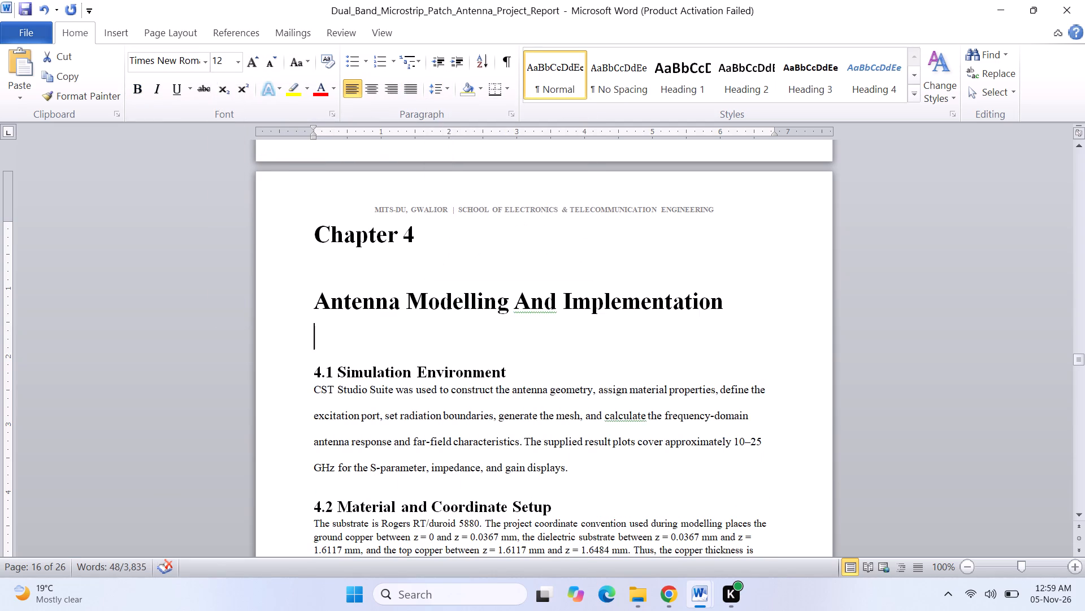
{"action": "left_click", "coordinate": [515, 376]}
{"action": "key", "text": "Return"}
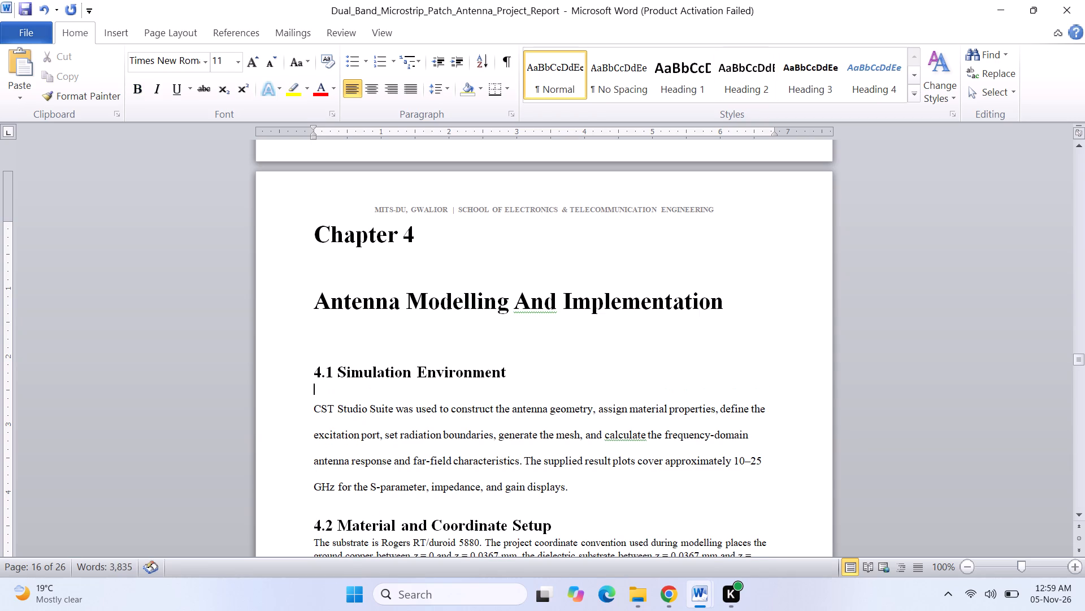
Insert a blank line between the heading "4.2 Material and Coordinate Setup" and its paragraph.
{"action": "scroll", "coordinate": [565, 493], "scroll_direction": "down", "scroll_amount": 5}
{"action": "left_click", "coordinate": [567, 354]}
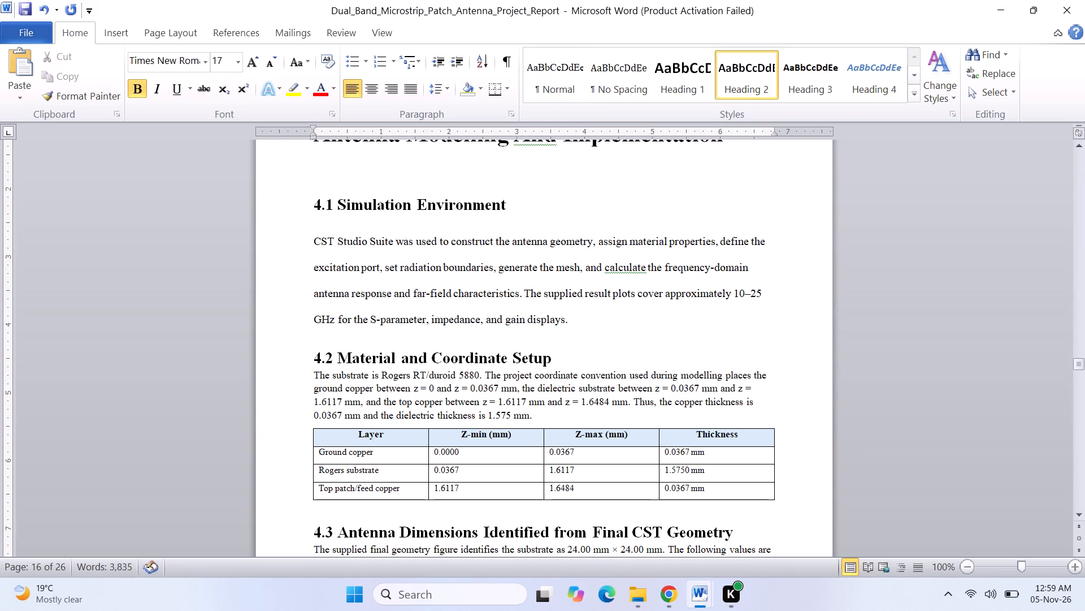
{"action": "key", "text": "Return"}
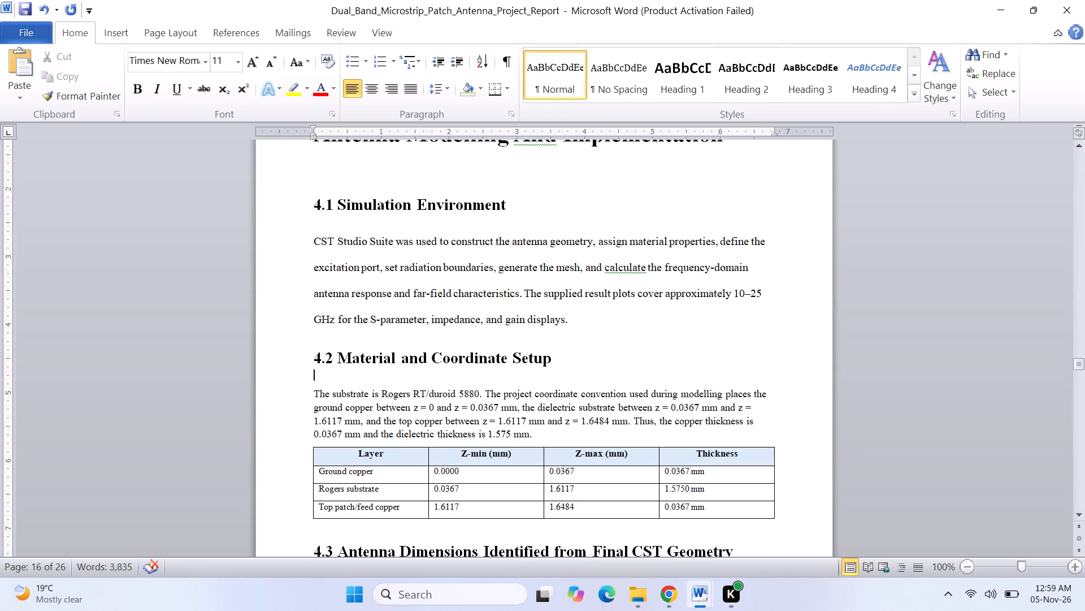
Set the section 4.2 body paragraph and layer table to 12 pt with 2.0 line spacing.
{"action": "left_click_drag", "start_coordinate": [313, 391], "coordinate": [646, 513]}
{"action": "left_click", "coordinate": [219, 68]}
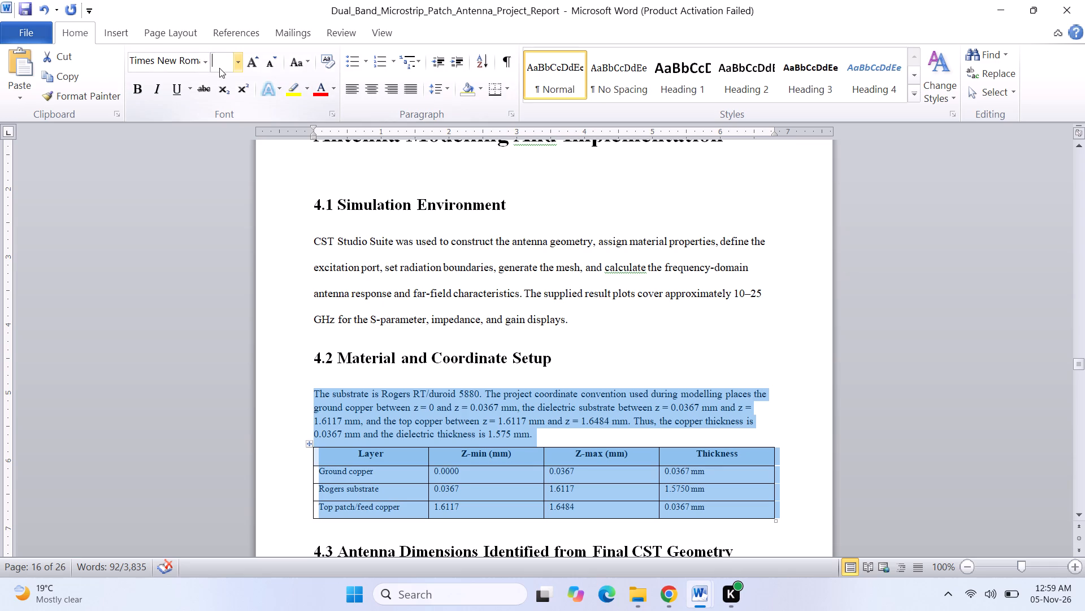
{"action": "type", "text": "12"}
{"action": "key", "text": "Return"}
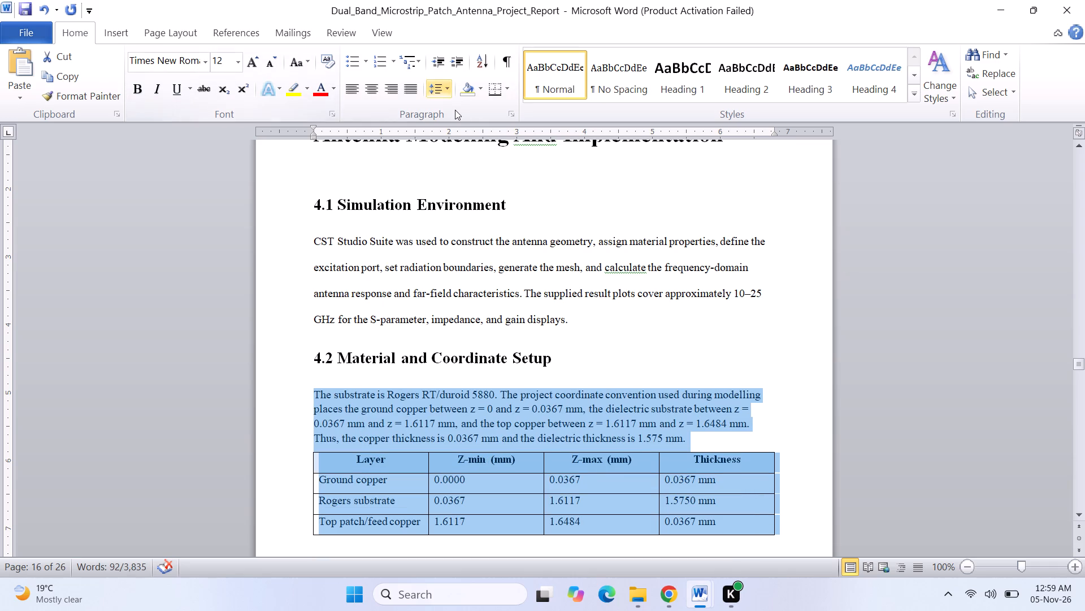
{"action": "left_click", "coordinate": [446, 85]}
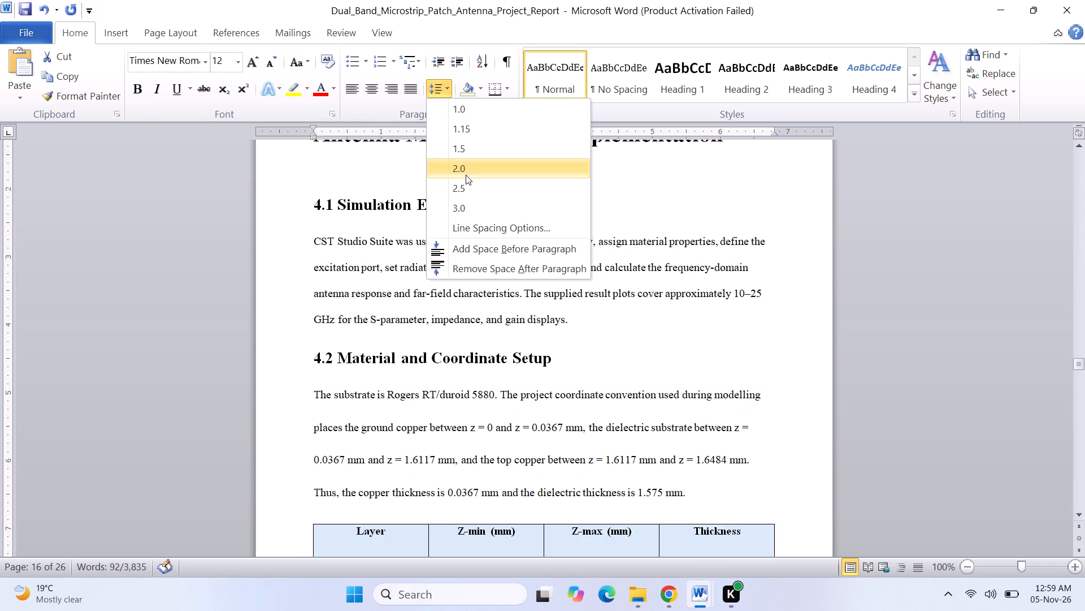
{"action": "left_click", "coordinate": [466, 173]}
Insert a blank line after the heading "4.3 Antenna Dimensions Identified from Final CST Geometry".
{"action": "scroll", "coordinate": [548, 410], "scroll_direction": "down", "scroll_amount": 16}
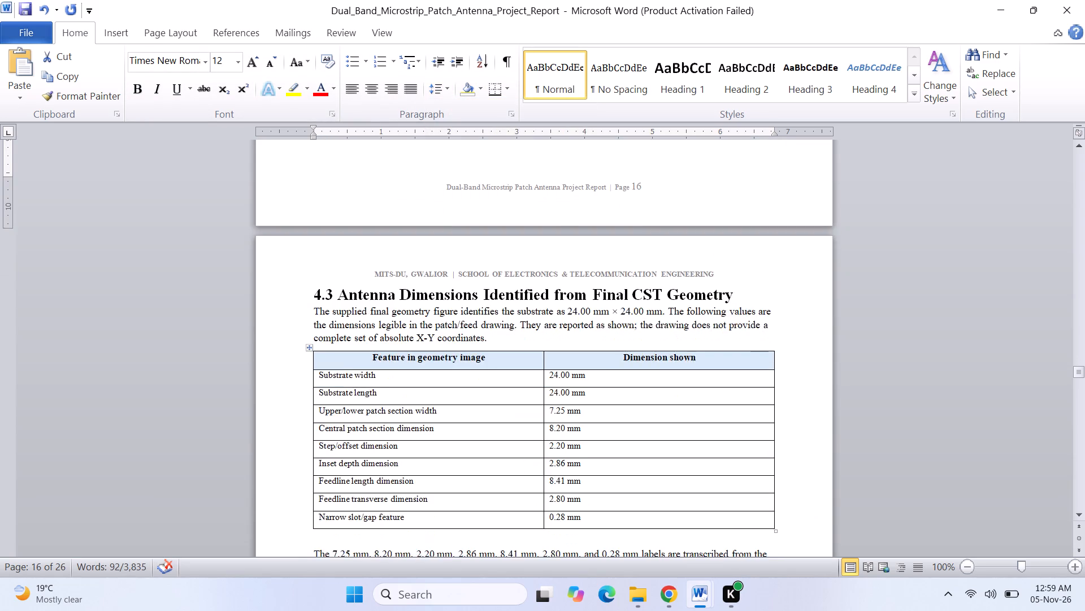
{"action": "scroll", "coordinate": [548, 410], "scroll_direction": "down", "scroll_amount": 3}
{"action": "left_click", "coordinate": [756, 212]}
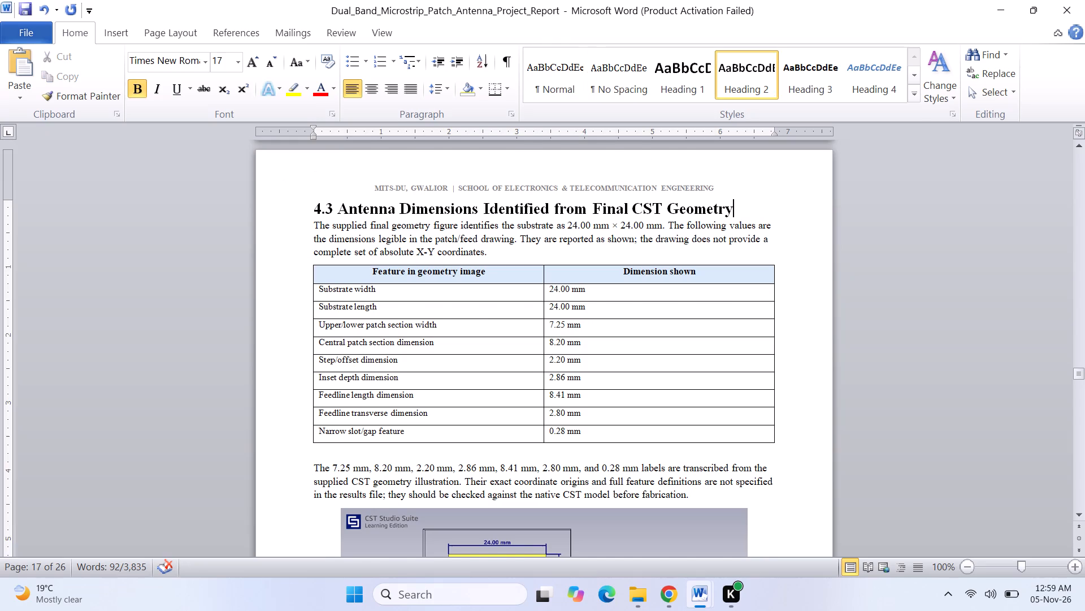
{"action": "key", "text": "Return"}
Set the section 4.3 introductory paragraph and the antenna dimensions table to 12 pt with 2.0 line spacing.
{"action": "left_click_drag", "start_coordinate": [312, 298], "coordinate": [713, 532]}
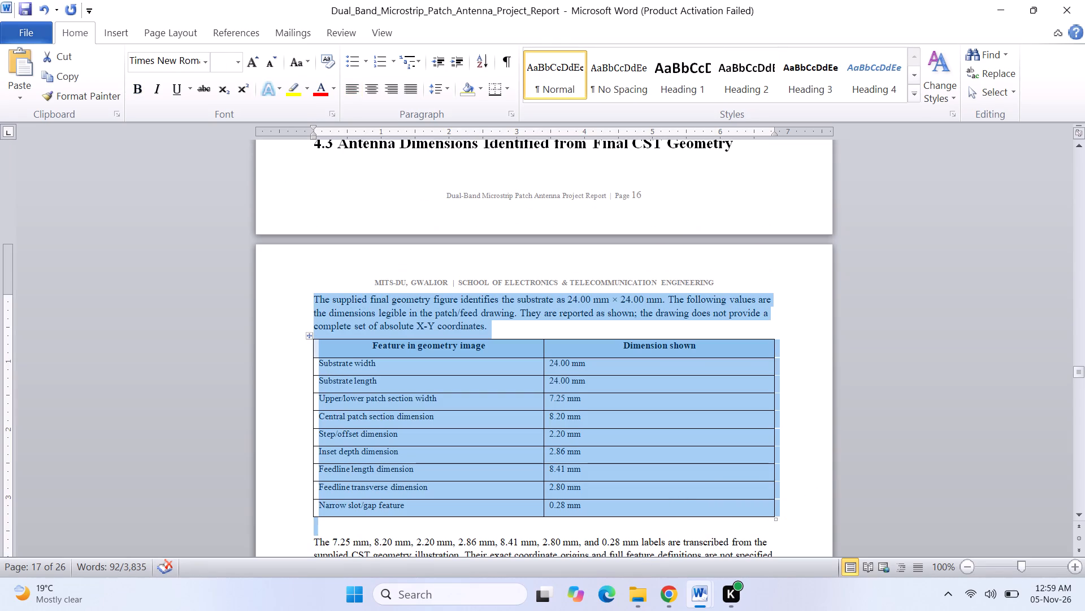
{"action": "left_click", "coordinate": [225, 61]}
{"action": "type", "text": "12"}
{"action": "key", "text": "Return"}
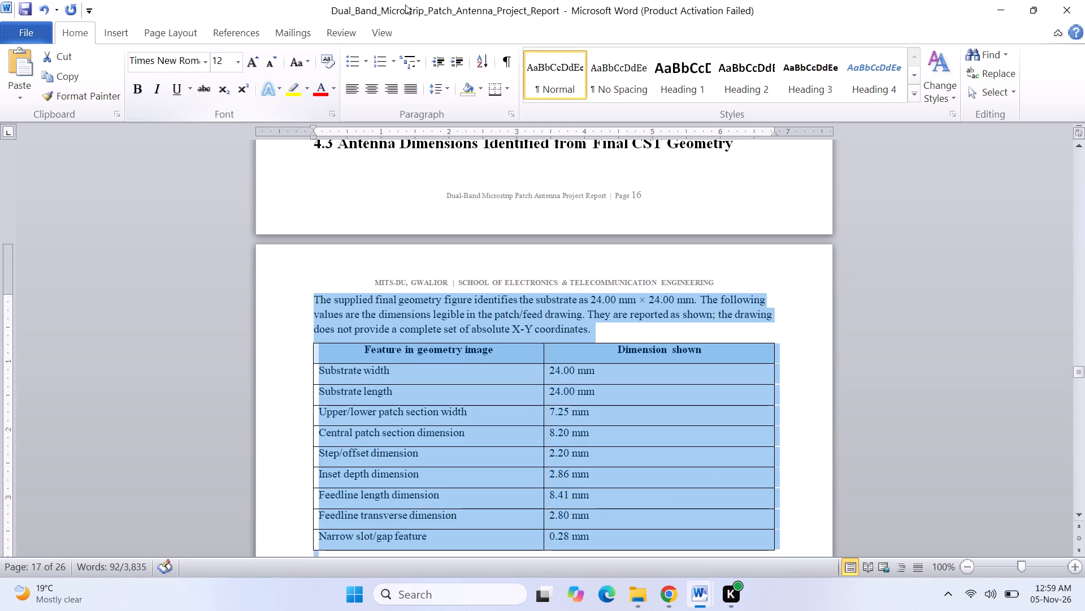
{"action": "left_click", "coordinate": [446, 87]}
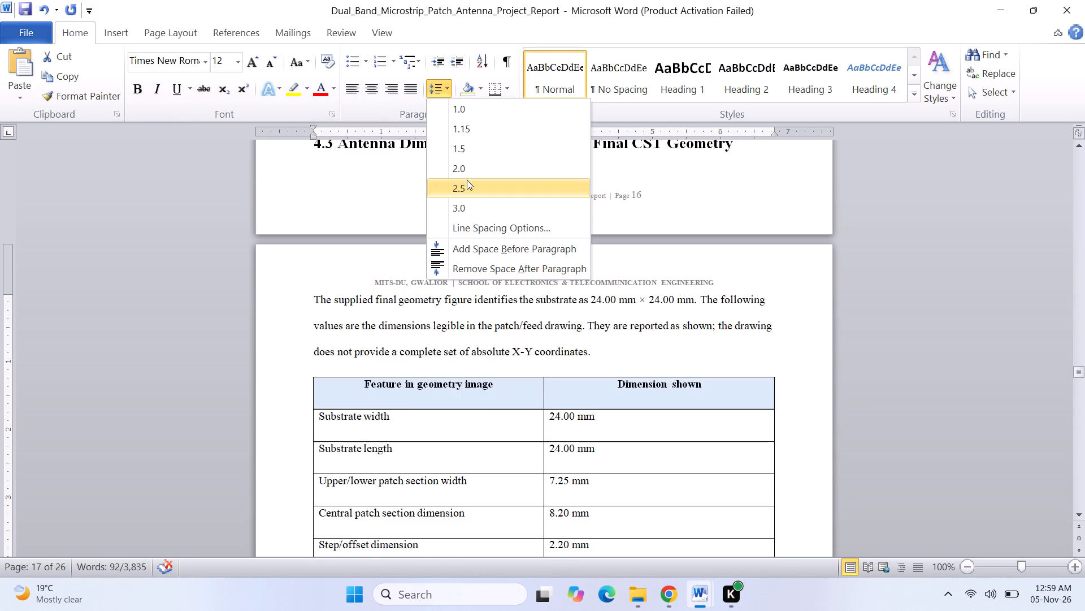
{"action": "left_click", "coordinate": [466, 169]}
Set the paragraph below the section 4.3 dimensions table to 12 pt with 2.0 line spacing.
{"action": "scroll", "coordinate": [530, 390], "scroll_direction": "down", "scroll_amount": 10}
{"action": "left_click", "coordinate": [307, 372]}
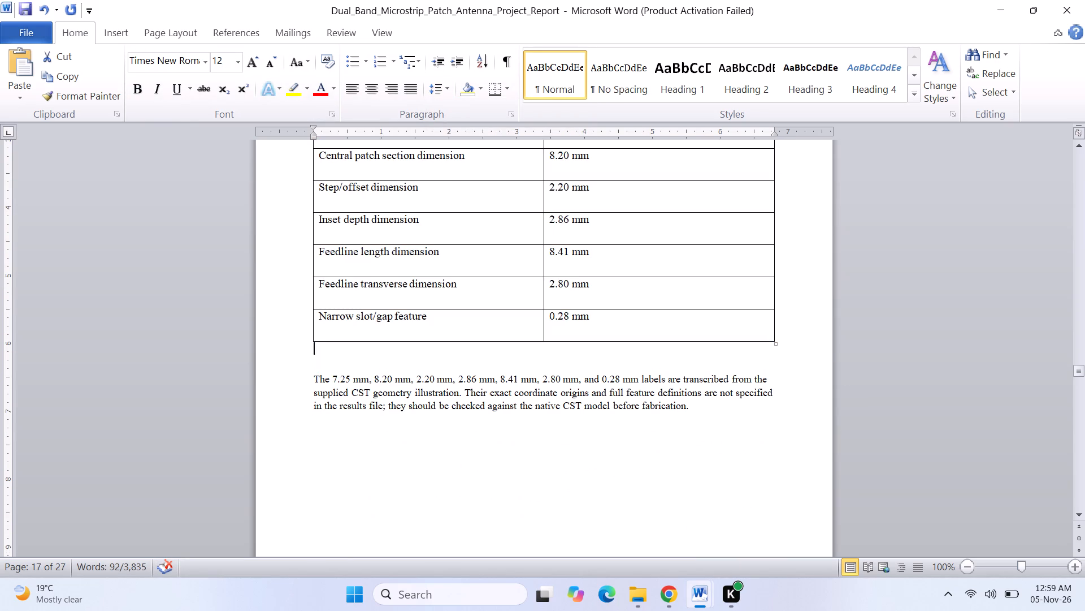
{"action": "left_click_drag", "start_coordinate": [311, 377], "coordinate": [735, 456]}
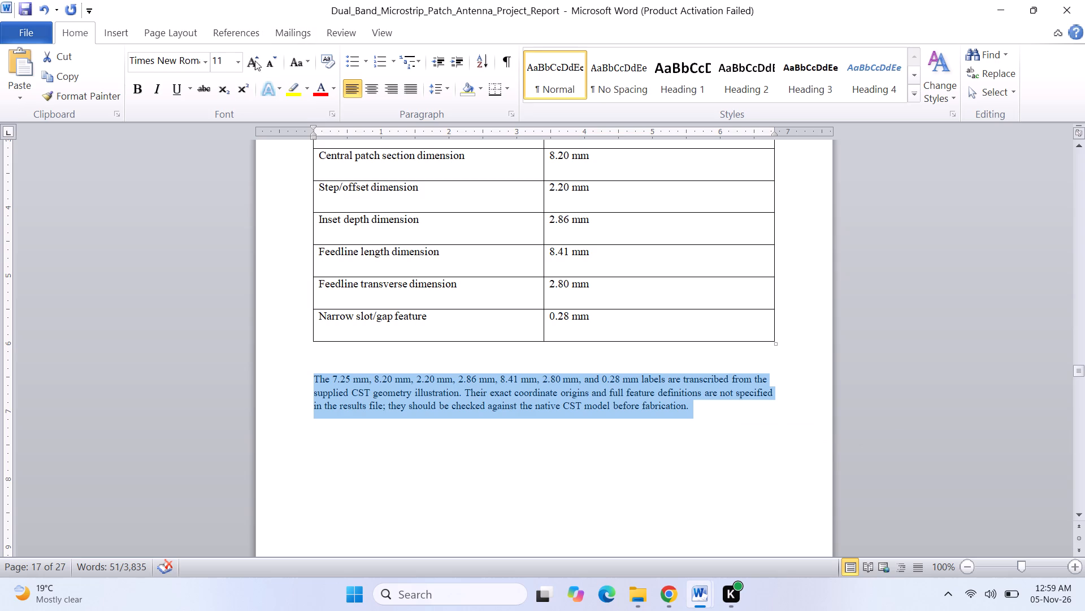
{"action": "left_click", "coordinate": [237, 63]}
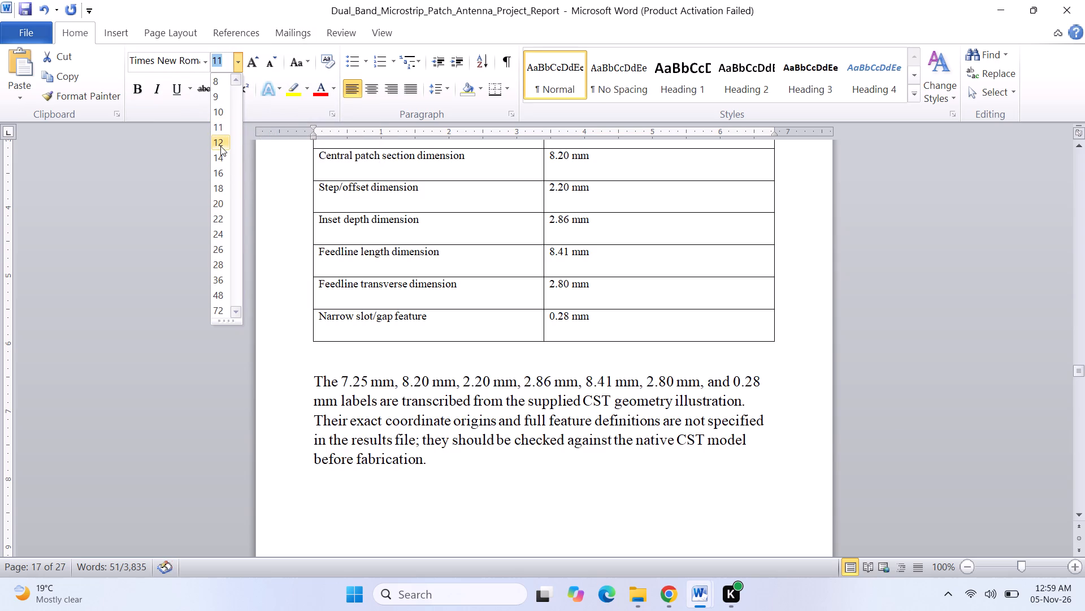
{"action": "left_click", "coordinate": [220, 146]}
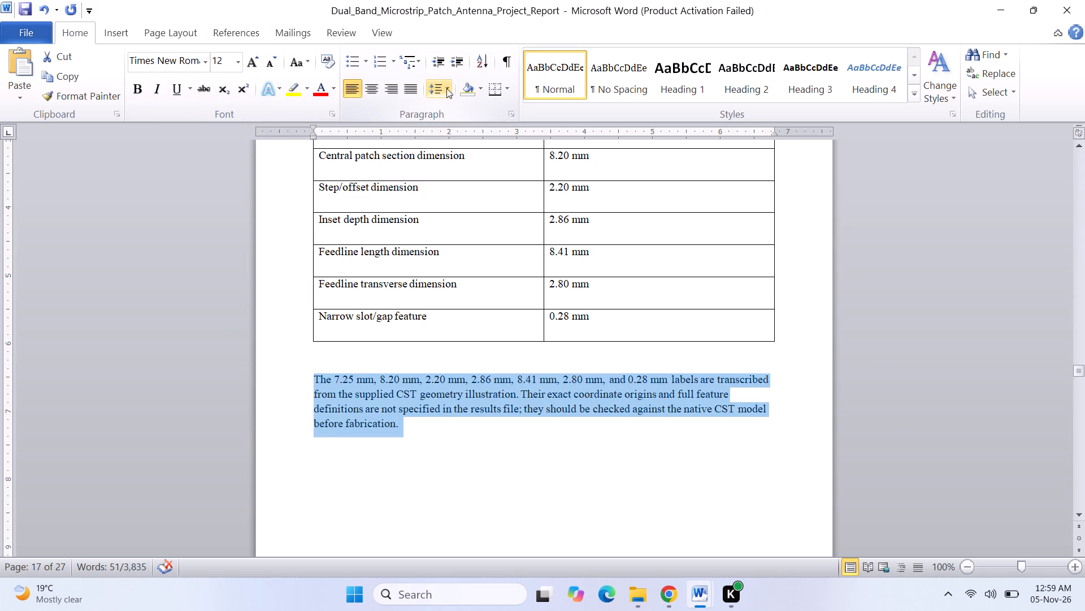
{"action": "left_click", "coordinate": [445, 88]}
{"action": "left_click", "coordinate": [459, 163]}
Insert a blank line before the heading "4.3 Antenna Dimensions Identified from Final CST Geometry".
{"action": "scroll", "coordinate": [532, 488], "scroll_direction": "down", "scroll_amount": 4}
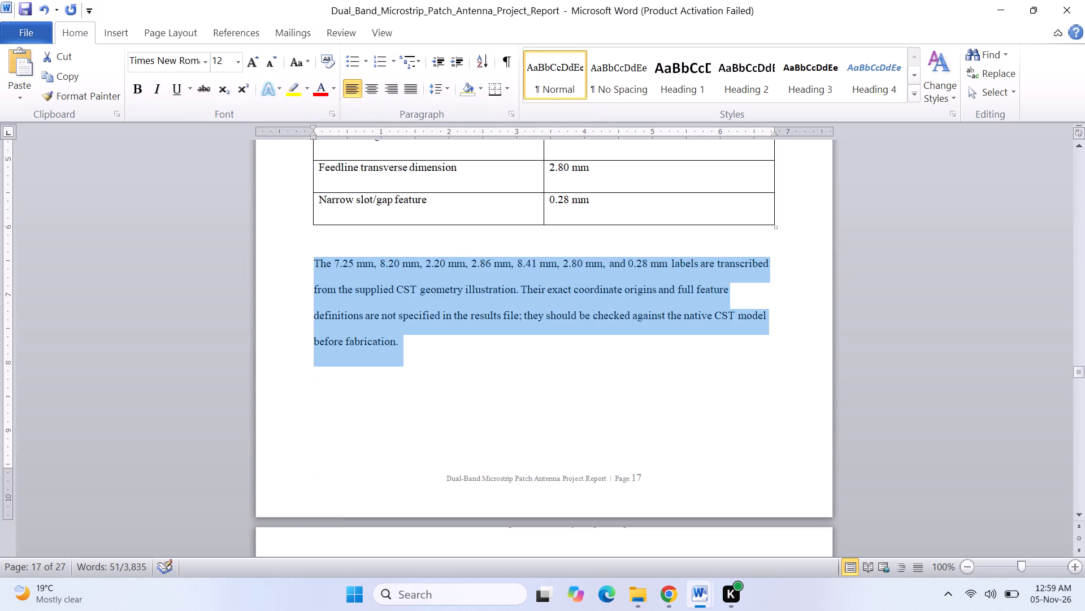
{"action": "scroll", "coordinate": [532, 488], "scroll_direction": "down", "scroll_amount": 17}
{"action": "scroll", "coordinate": [532, 488], "scroll_direction": "down", "scroll_amount": 4}
{"action": "scroll", "coordinate": [532, 488], "scroll_direction": "up", "scroll_amount": 10}
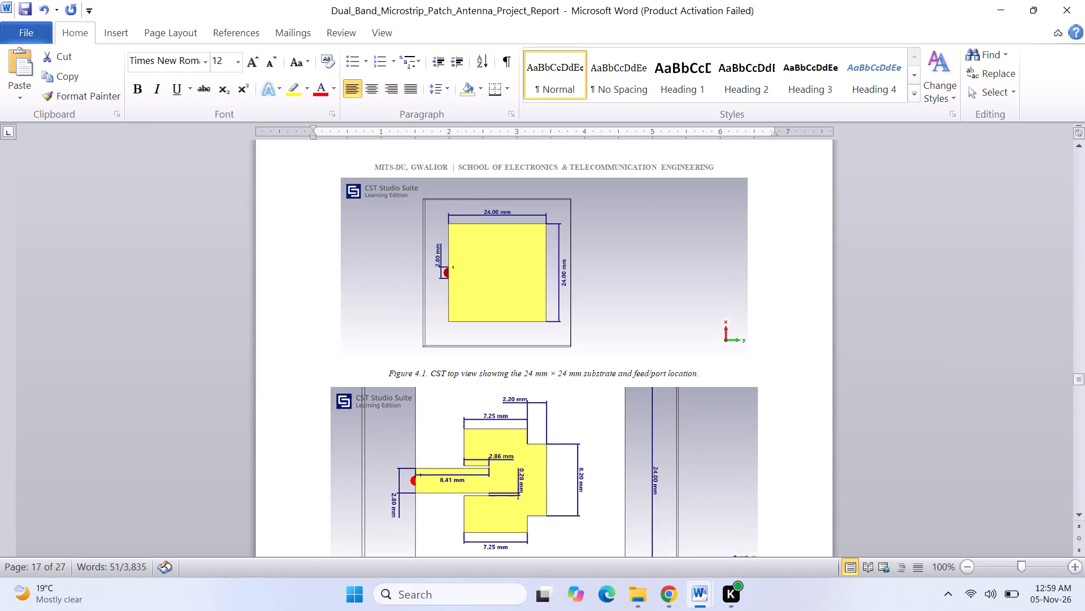
{"action": "scroll", "coordinate": [532, 488], "scroll_direction": "up", "scroll_amount": 20}
{"action": "scroll", "coordinate": [532, 488], "scroll_direction": "up", "scroll_amount": 14}
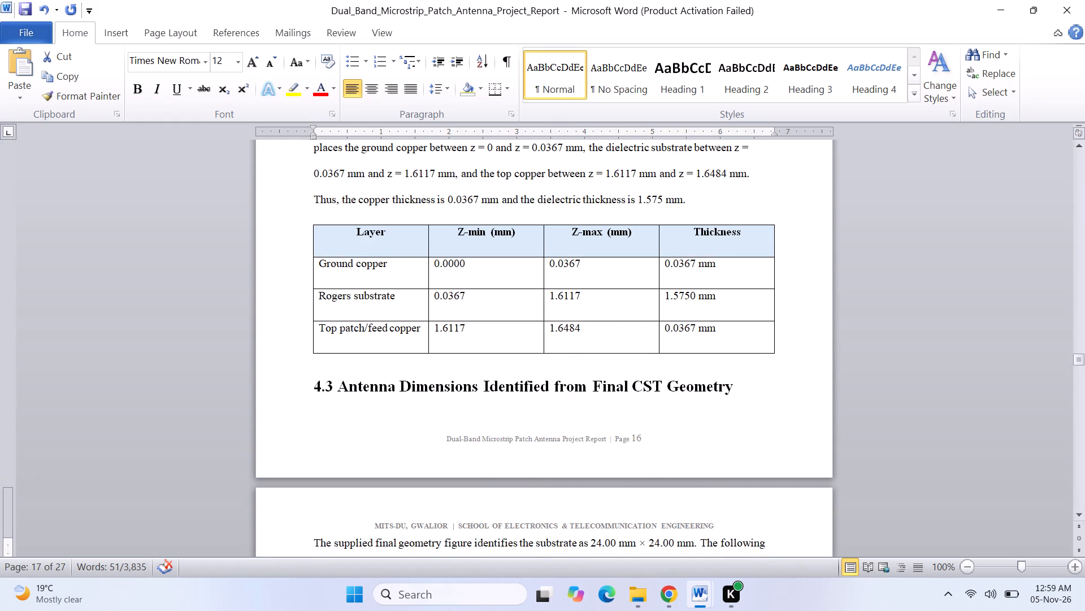
{"action": "left_click", "coordinate": [309, 384]}
{"action": "key", "text": "Return"}
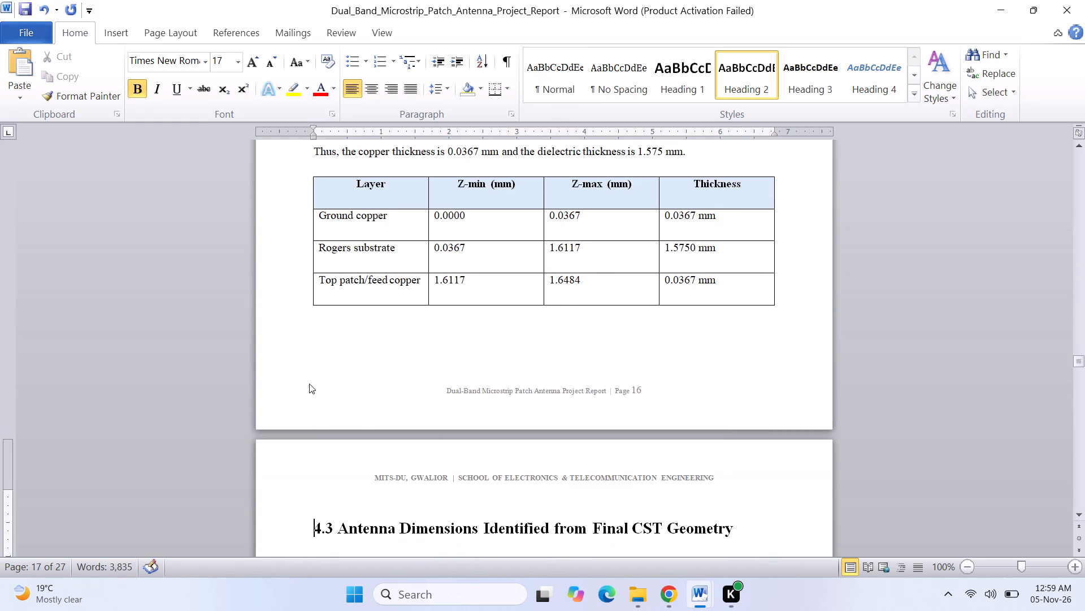
Insert a blank line above and below the heading "4.4 Feeding and Port Configuration".
{"action": "scroll", "coordinate": [447, 509], "scroll_direction": "down", "scroll_amount": 11}
{"action": "scroll", "coordinate": [447, 509], "scroll_direction": "down", "scroll_amount": 13}
{"action": "scroll", "coordinate": [447, 509], "scroll_direction": "down", "scroll_amount": 20}
{"action": "scroll", "coordinate": [447, 509], "scroll_direction": "up", "scroll_amount": 5}
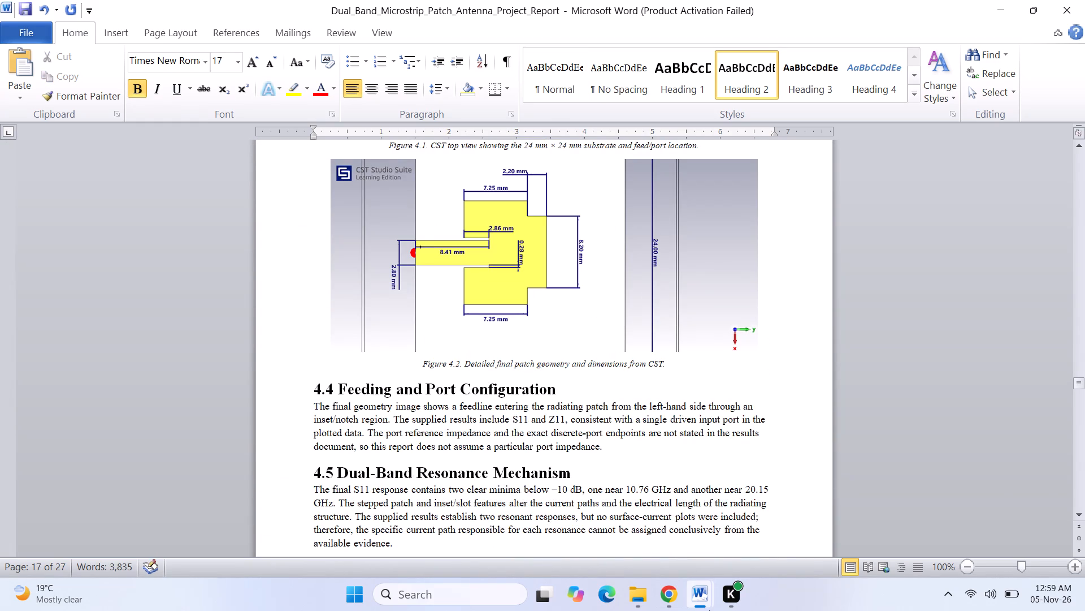
{"action": "left_click", "coordinate": [676, 377]}
{"action": "left_click", "coordinate": [679, 360]}
{"action": "key", "text": "Return"}
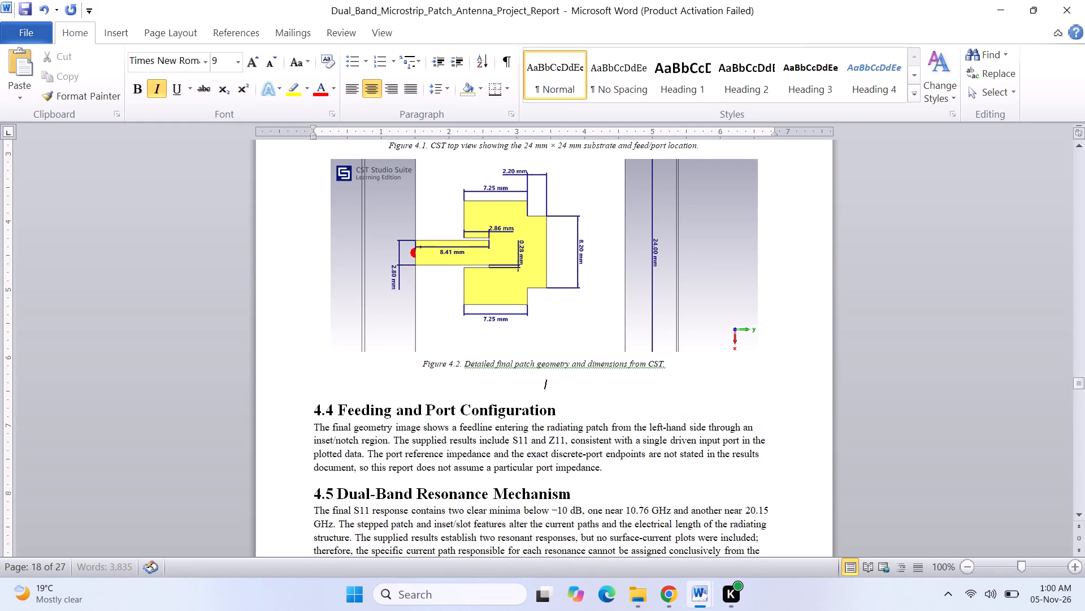
{"action": "left_click", "coordinate": [591, 398]}
{"action": "key", "text": "Return"}
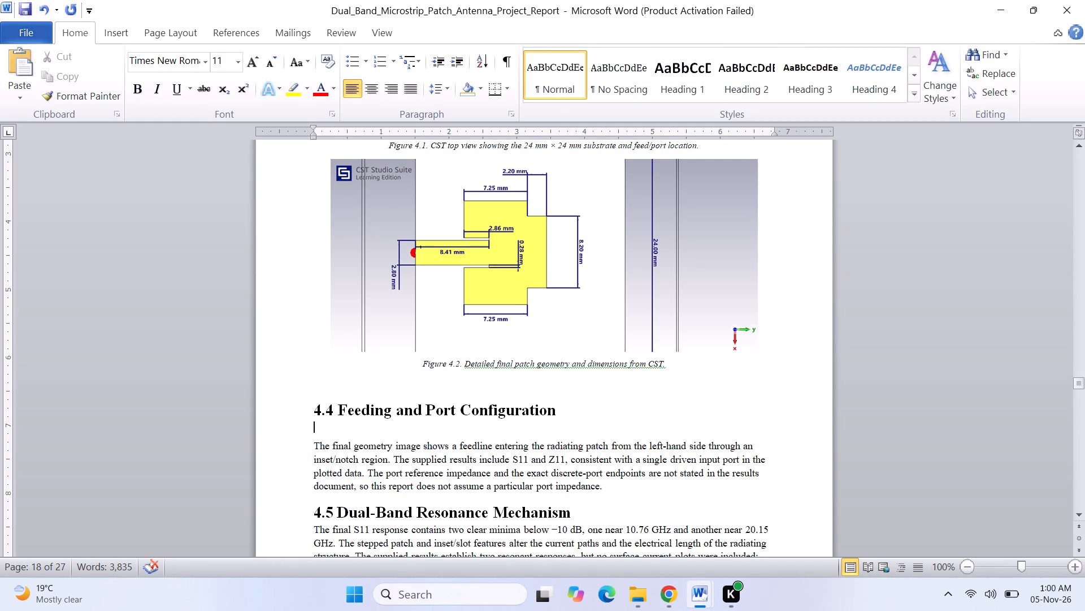
Set the section 4.4 body paragraph to 12 pt with 2.0 line spacing.
{"action": "left_click_drag", "start_coordinate": [310, 443], "coordinate": [612, 487]}
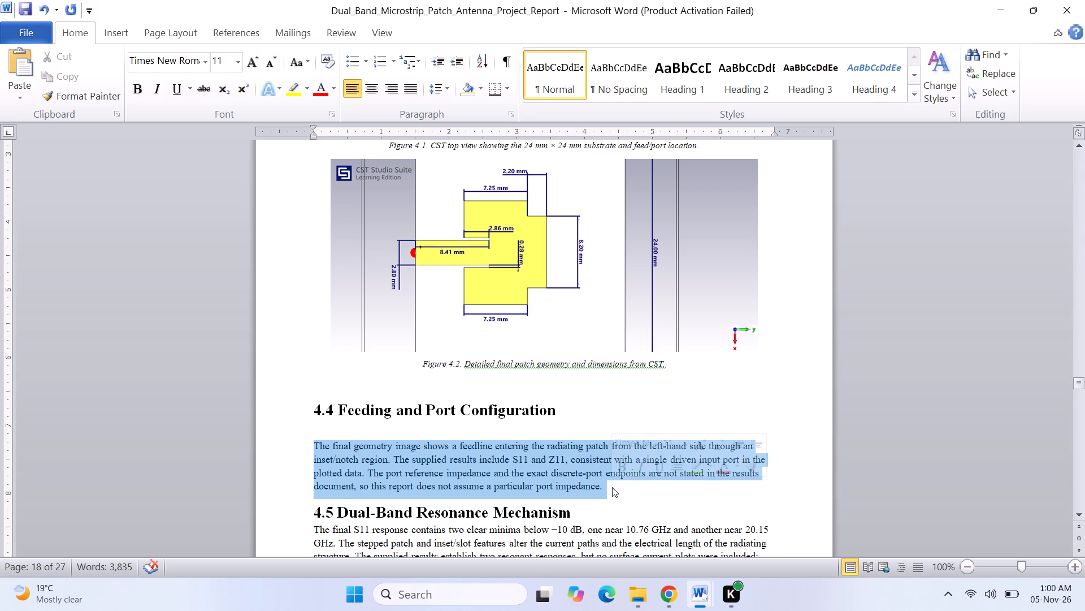
{"action": "left_click", "coordinate": [238, 62]}
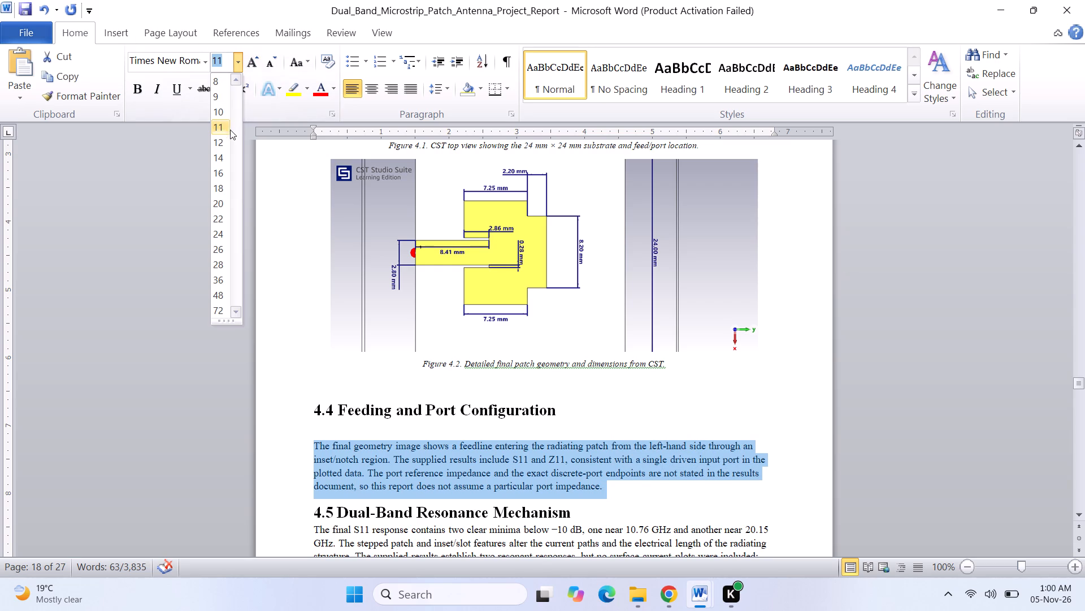
{"action": "left_click", "coordinate": [226, 139]}
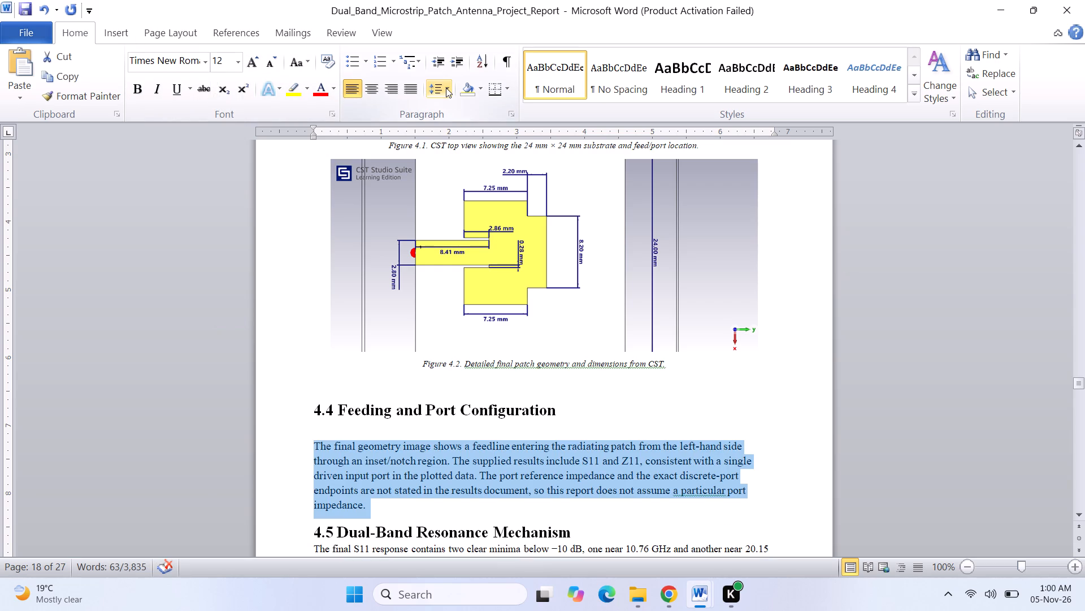
{"action": "left_click", "coordinate": [446, 88]}
{"action": "left_click", "coordinate": [454, 167]}
Insert a blank line between the heading "4.5 Dual-Band Resonance Mechanism" and its paragraph.
{"action": "scroll", "coordinate": [544, 498], "scroll_direction": "down", "scroll_amount": 8}
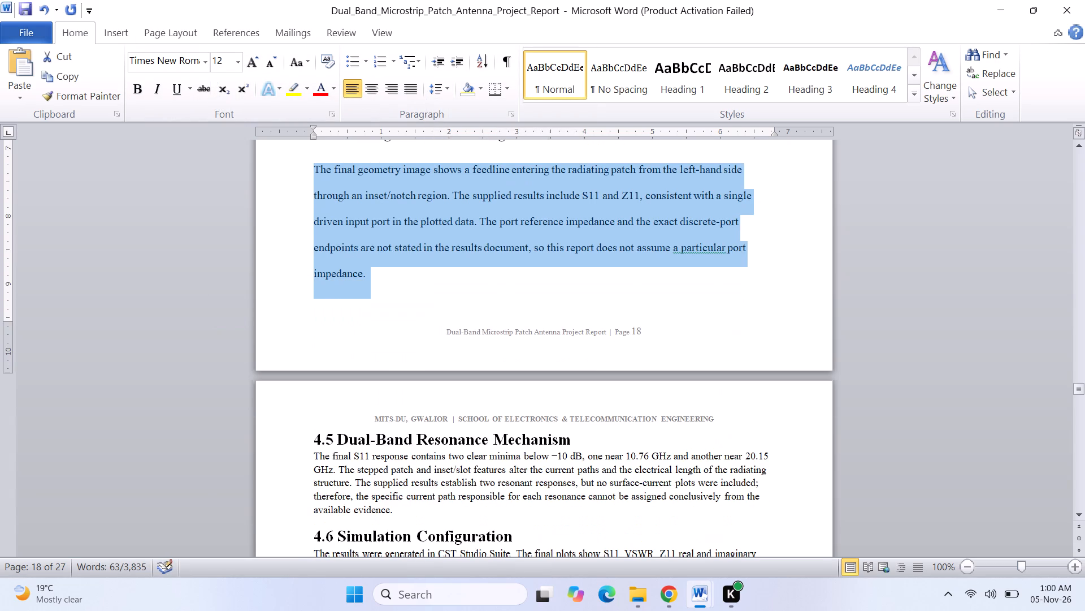
{"action": "left_click", "coordinate": [575, 443]}
{"action": "key", "text": "Return"}
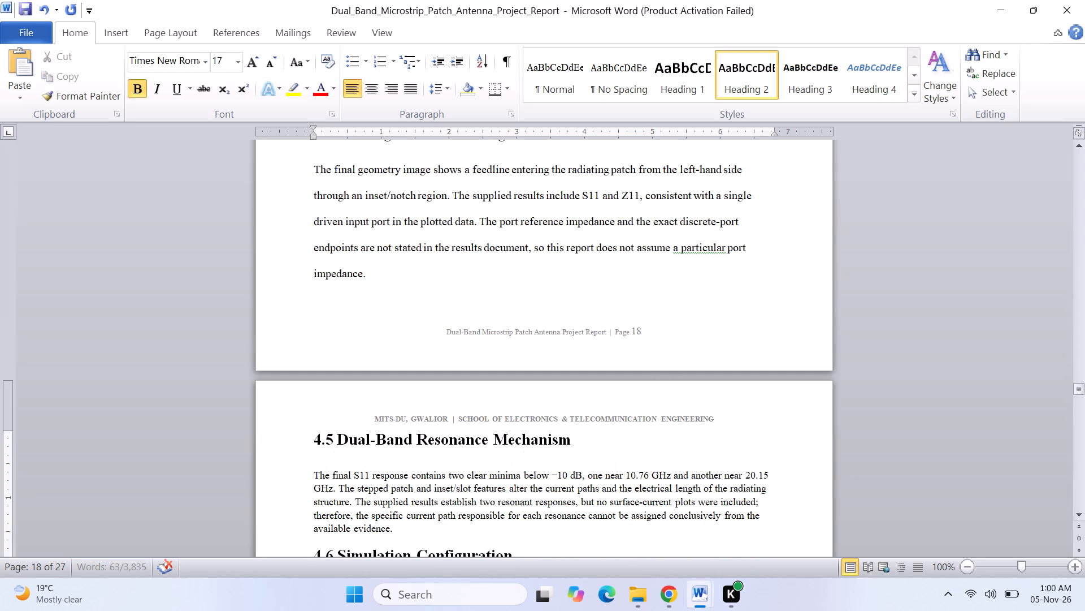
Set the section 4.5 body paragraph to 12 pt with 2.0 line spacing.
{"action": "left_click_drag", "start_coordinate": [311, 476], "coordinate": [415, 516]}
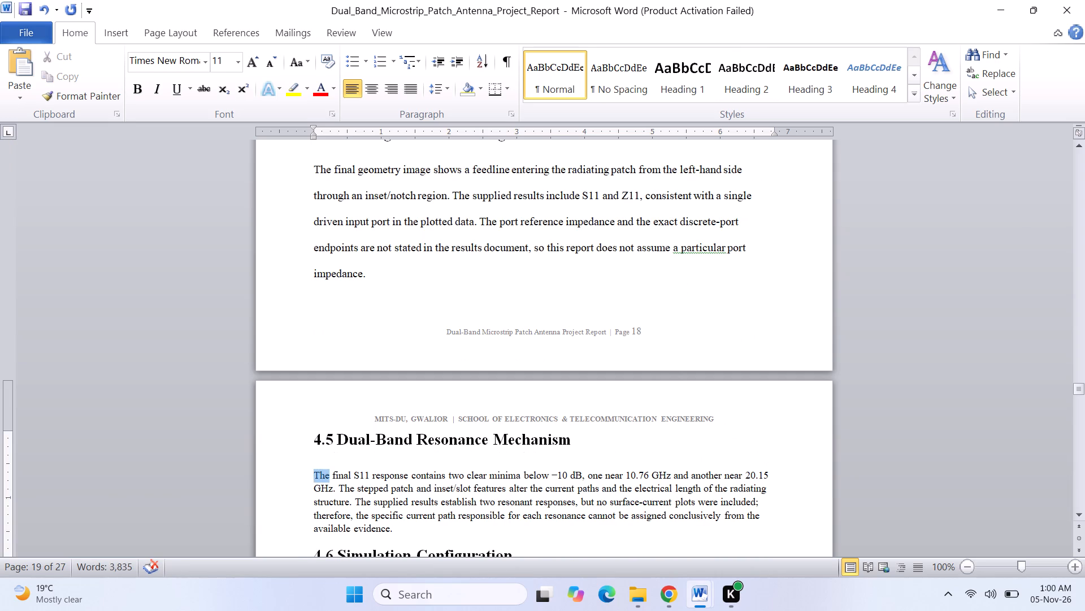
{"action": "left_click_drag", "start_coordinate": [415, 516], "coordinate": [413, 533]}
{"action": "left_click", "coordinate": [238, 63]}
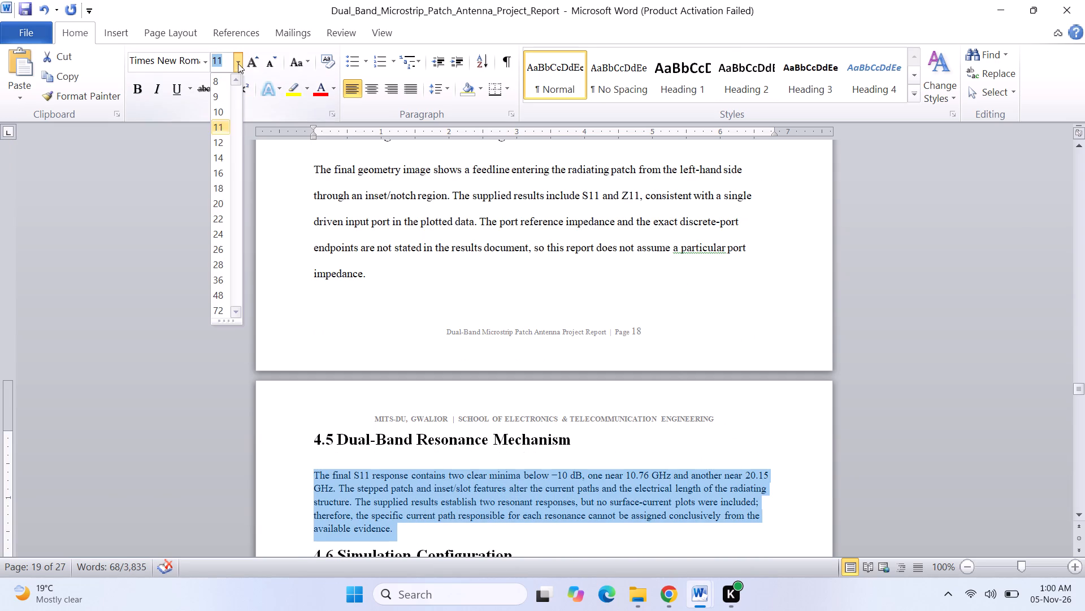
{"action": "left_click", "coordinate": [222, 140]}
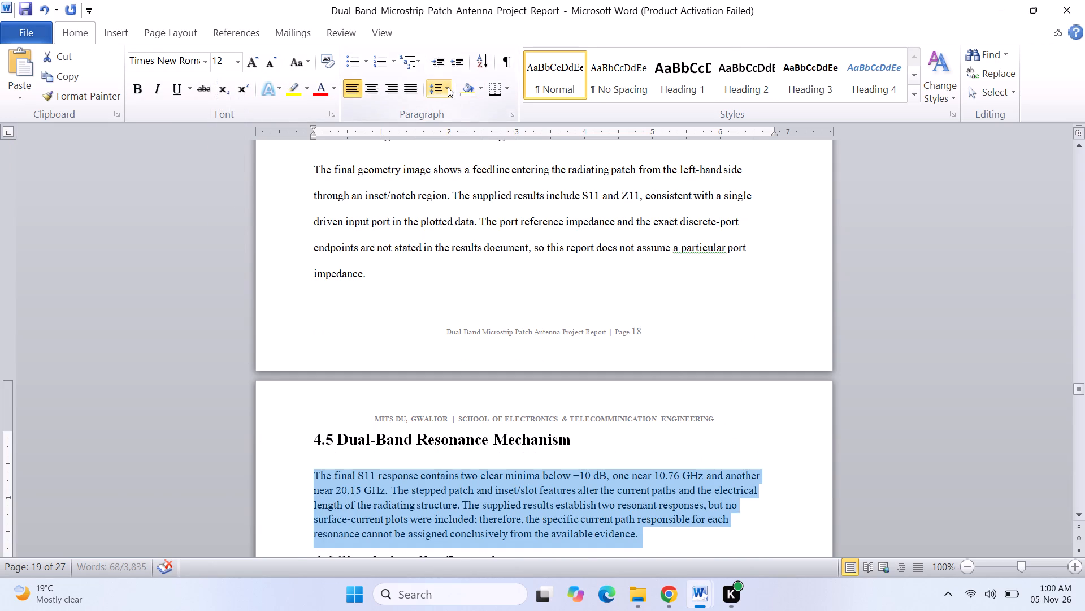
{"action": "left_click", "coordinate": [448, 87]}
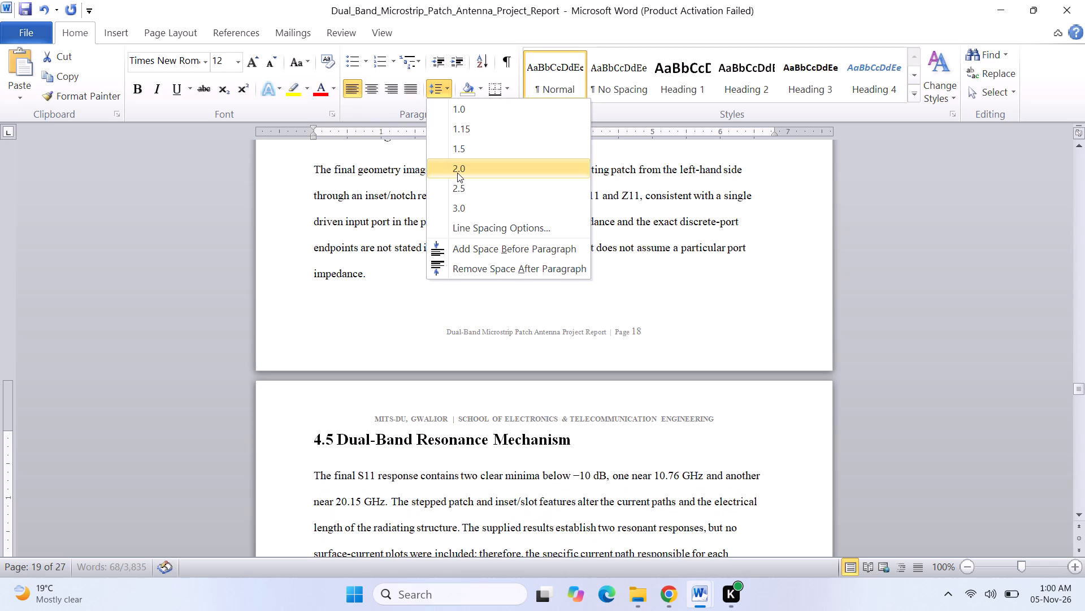
{"action": "left_click", "coordinate": [457, 173]}
Insert a blank line between the heading "4.6 Simulation Configuration" and its paragraph.
{"action": "scroll", "coordinate": [569, 441], "scroll_direction": "down", "scroll_amount": 7}
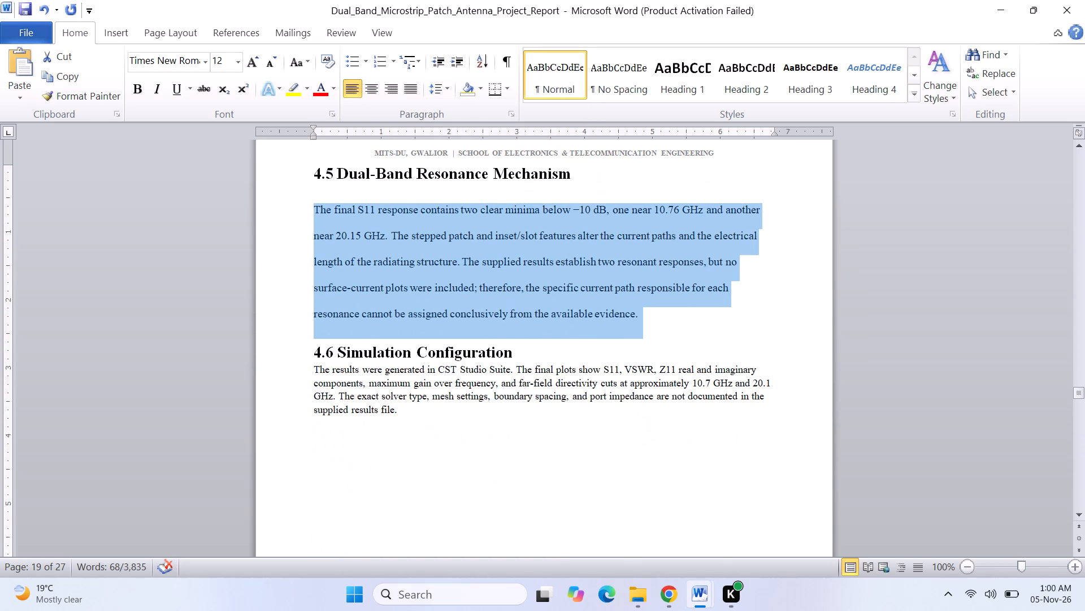
{"action": "left_click", "coordinate": [516, 356]}
{"action": "key", "text": "Return"}
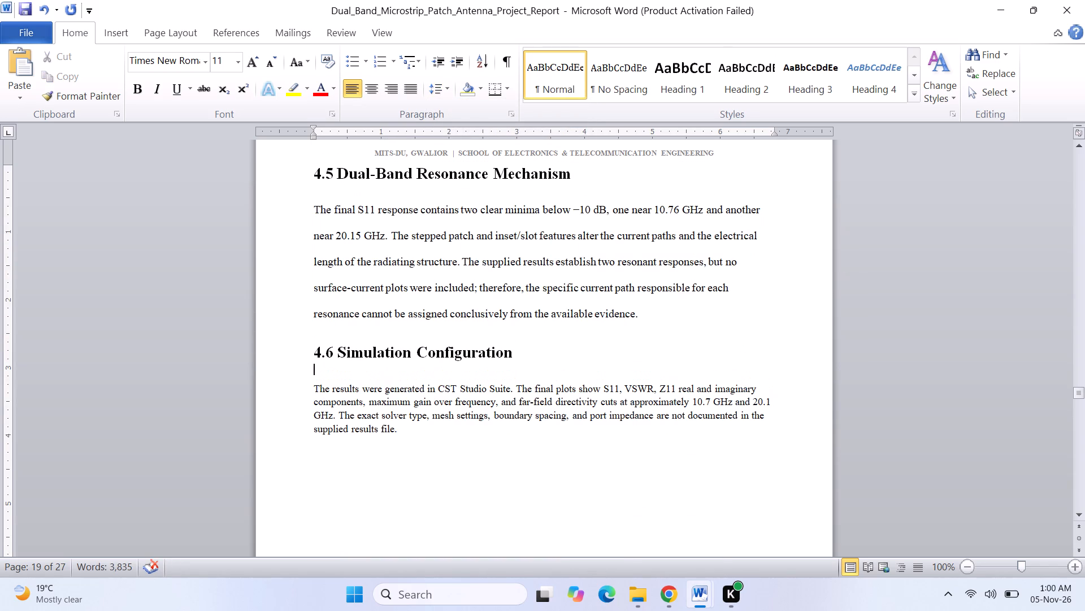
Set the section 4.6 body paragraph to 12 pt with 2.0 line spacing.
{"action": "double_click", "coordinate": [318, 388]}
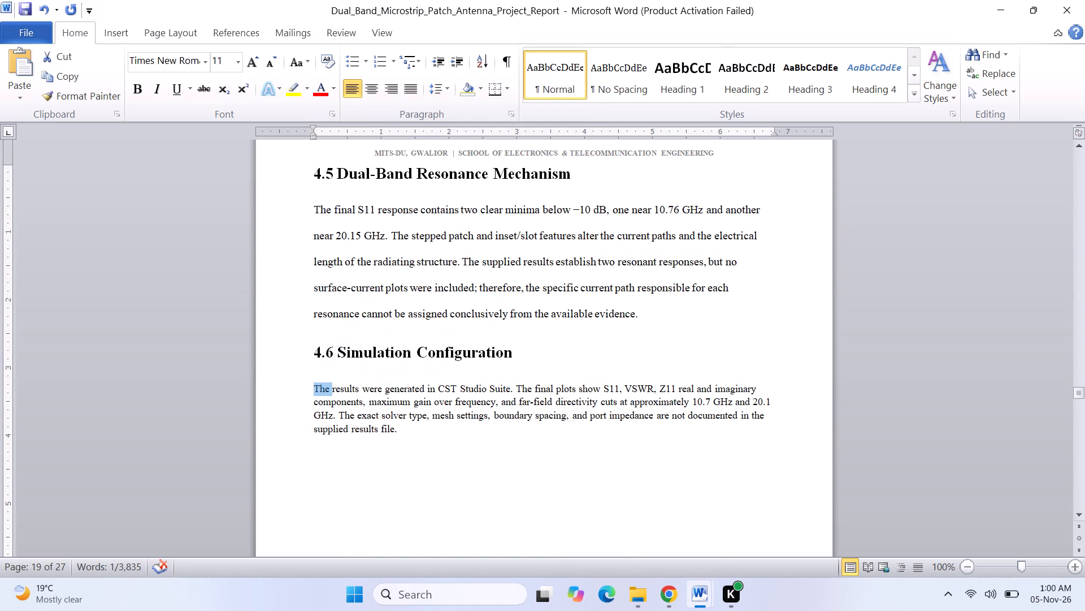
{"action": "left_click", "coordinate": [298, 392]}
{"action": "left_click", "coordinate": [290, 416]}
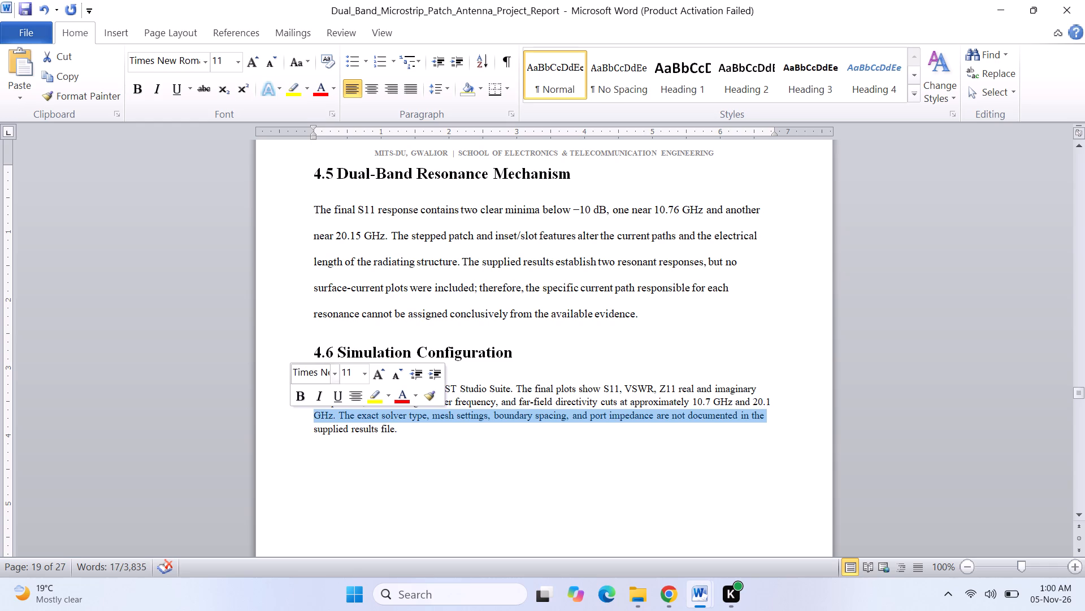
{"action": "left_click", "coordinate": [304, 431]}
{"action": "double_click", "coordinate": [305, 346]}
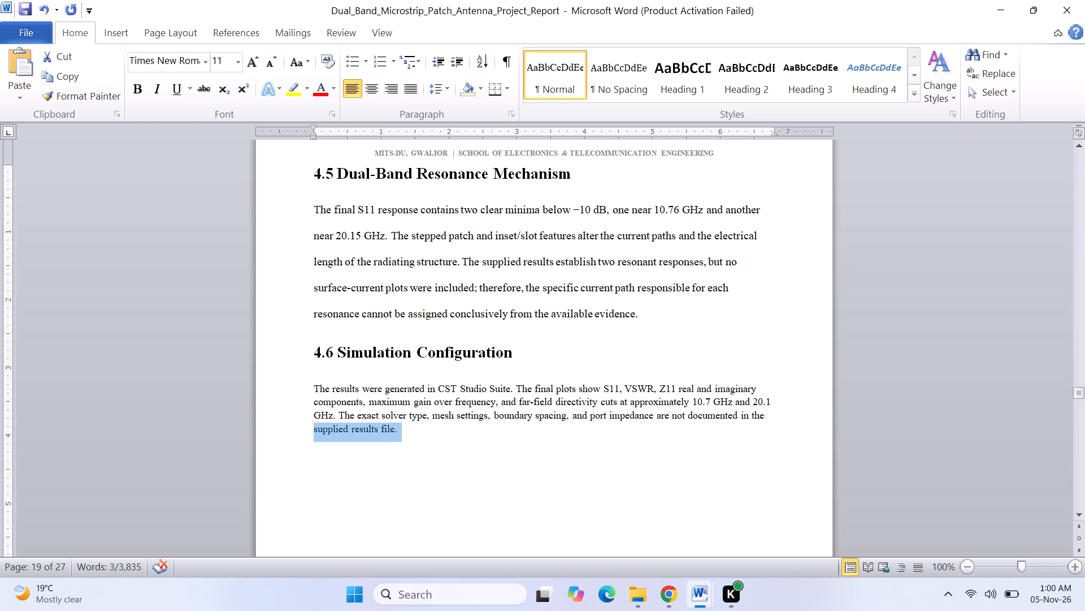
{"action": "left_click_drag", "start_coordinate": [313, 388], "coordinate": [419, 438]}
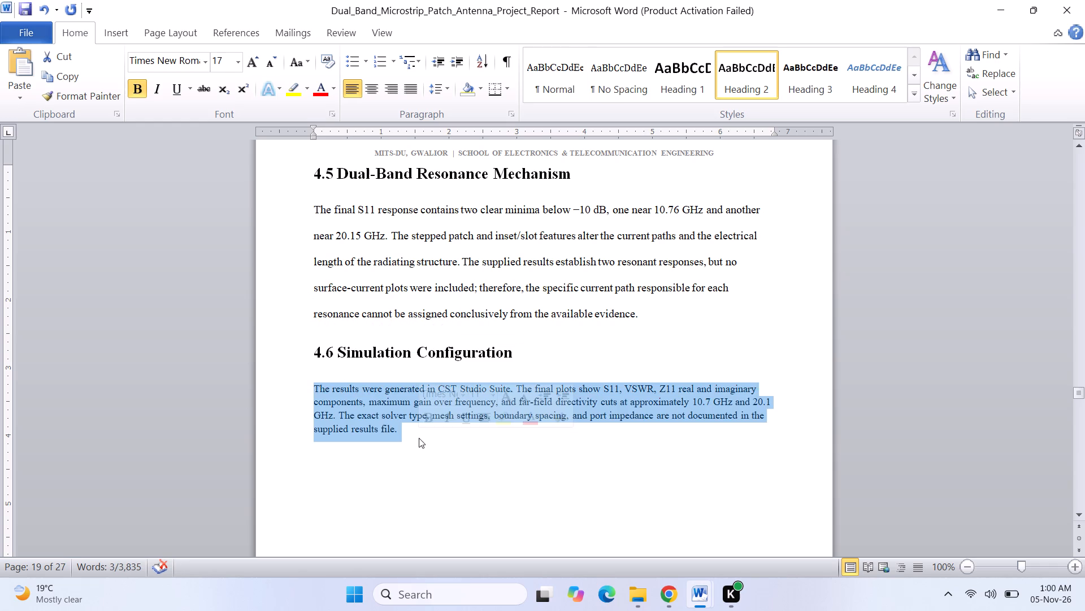
{"action": "left_click", "coordinate": [237, 61]}
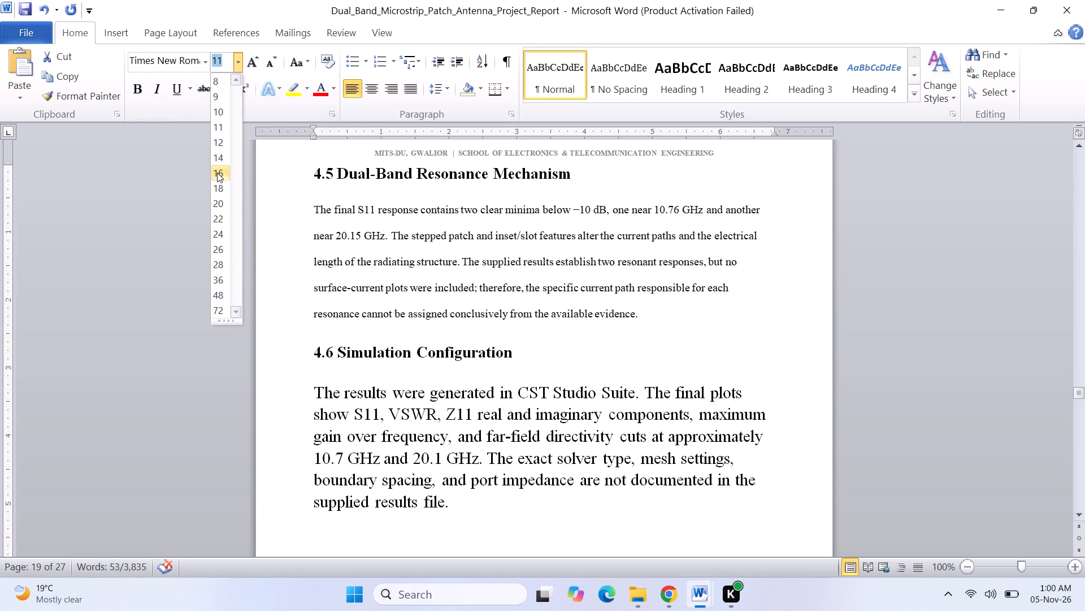
{"action": "left_click", "coordinate": [217, 145]}
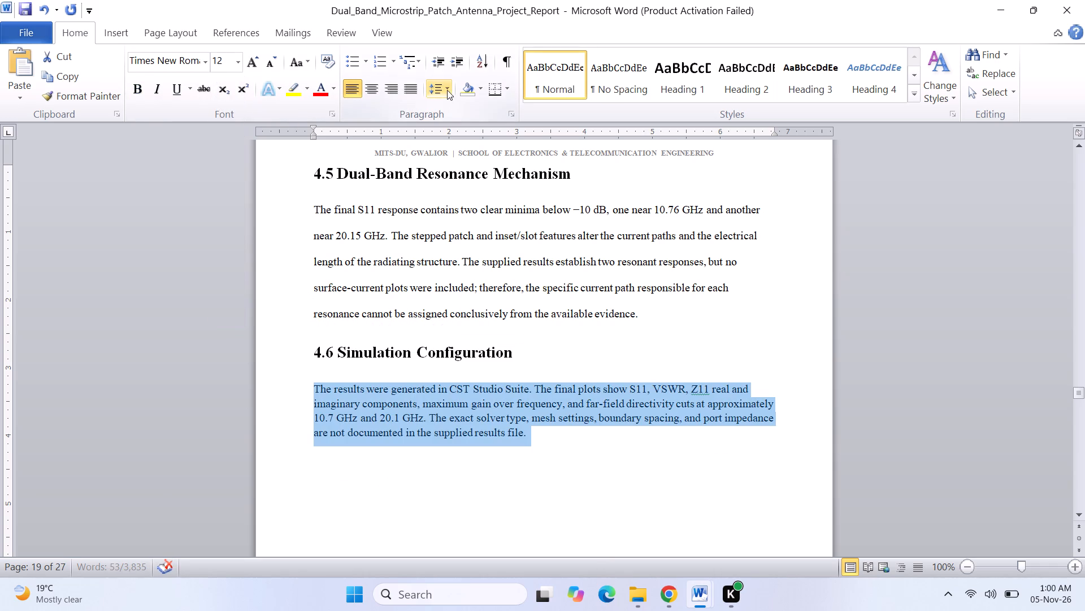
{"action": "left_click", "coordinate": [450, 88]}
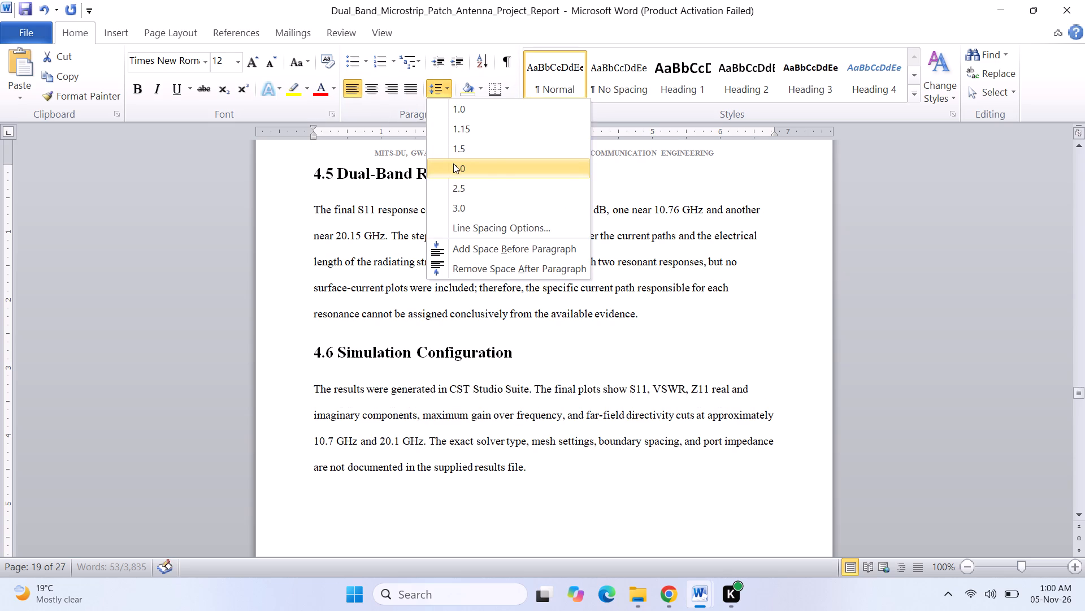
{"action": "left_click", "coordinate": [453, 163]}
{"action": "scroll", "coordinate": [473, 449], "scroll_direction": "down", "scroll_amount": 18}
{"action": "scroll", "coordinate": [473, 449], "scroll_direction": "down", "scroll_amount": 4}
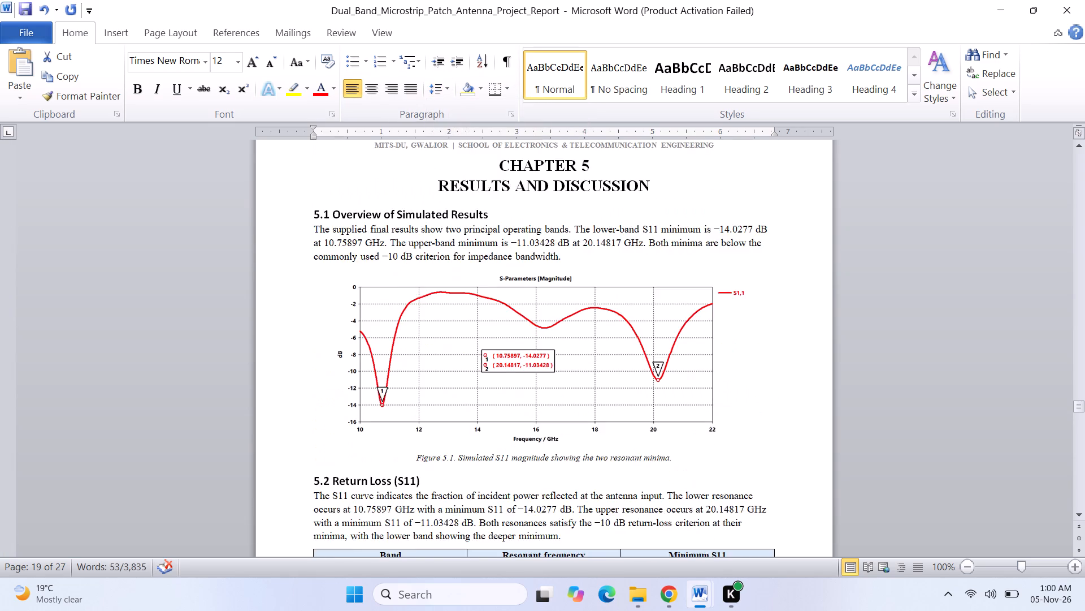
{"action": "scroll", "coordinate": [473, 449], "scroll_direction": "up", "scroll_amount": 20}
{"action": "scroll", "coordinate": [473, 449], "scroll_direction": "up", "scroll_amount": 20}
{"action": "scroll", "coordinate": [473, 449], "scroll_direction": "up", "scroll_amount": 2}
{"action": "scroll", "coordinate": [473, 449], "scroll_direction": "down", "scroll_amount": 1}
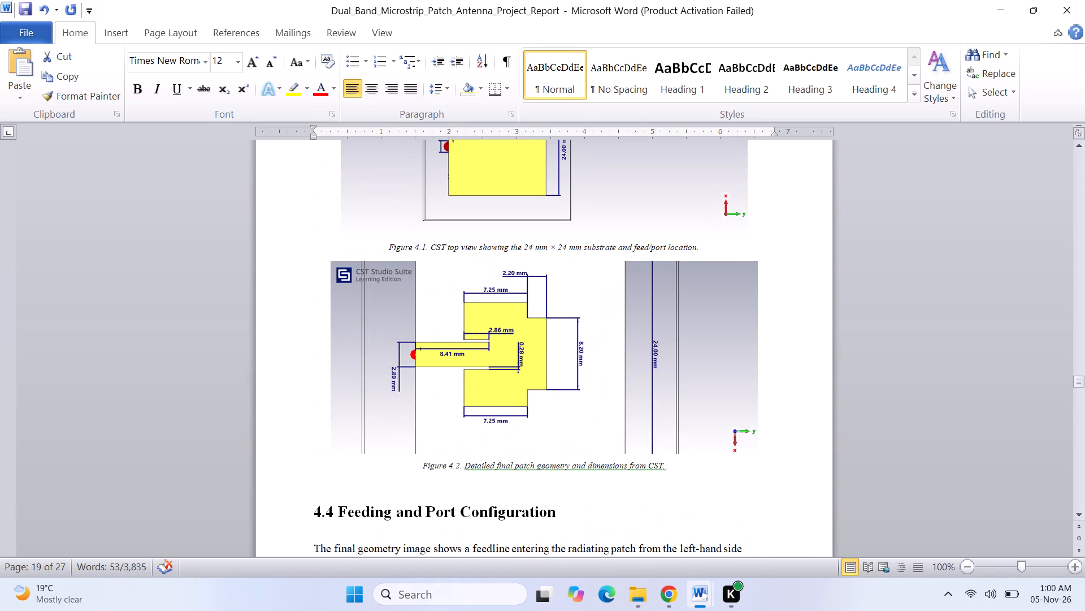
Insert a blank line between the Figure 4.1 caption and the patch geometry image below it.
{"action": "scroll", "coordinate": [473, 449], "scroll_direction": "up", "scroll_amount": 8}
{"action": "scroll", "coordinate": [473, 449], "scroll_direction": "down", "scroll_amount": 4}
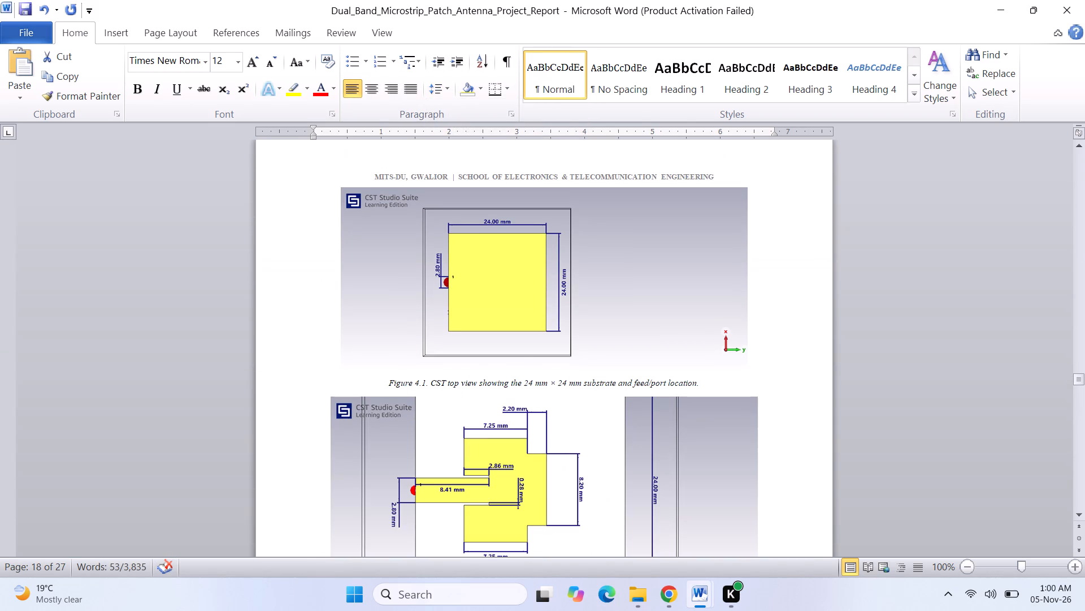
{"action": "left_click", "coordinate": [710, 382]}
{"action": "key", "text": "Return"}
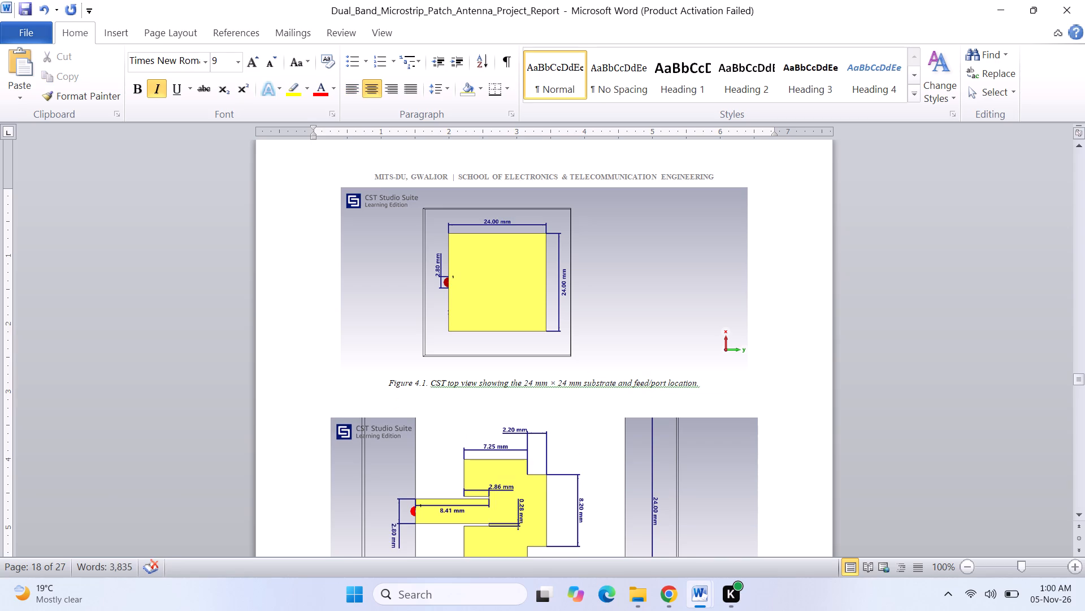
Set the Figure 4.1 caption and the blank line below it to 12 pt.
{"action": "left_click_drag", "start_coordinate": [383, 384], "coordinate": [567, 411]}
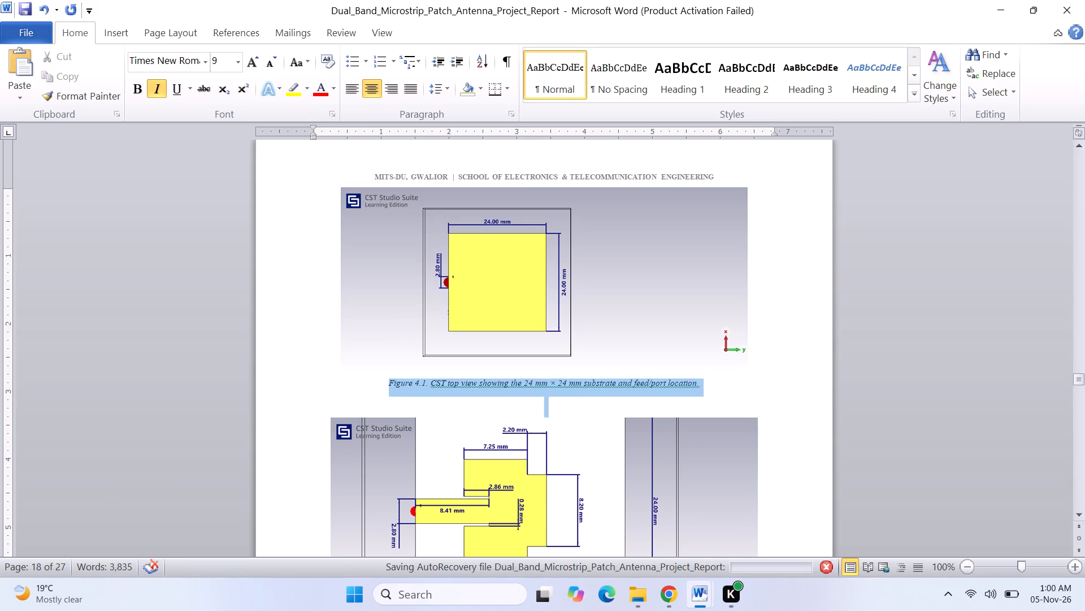
{"action": "left_click_drag", "start_coordinate": [567, 411], "coordinate": [567, 412]}
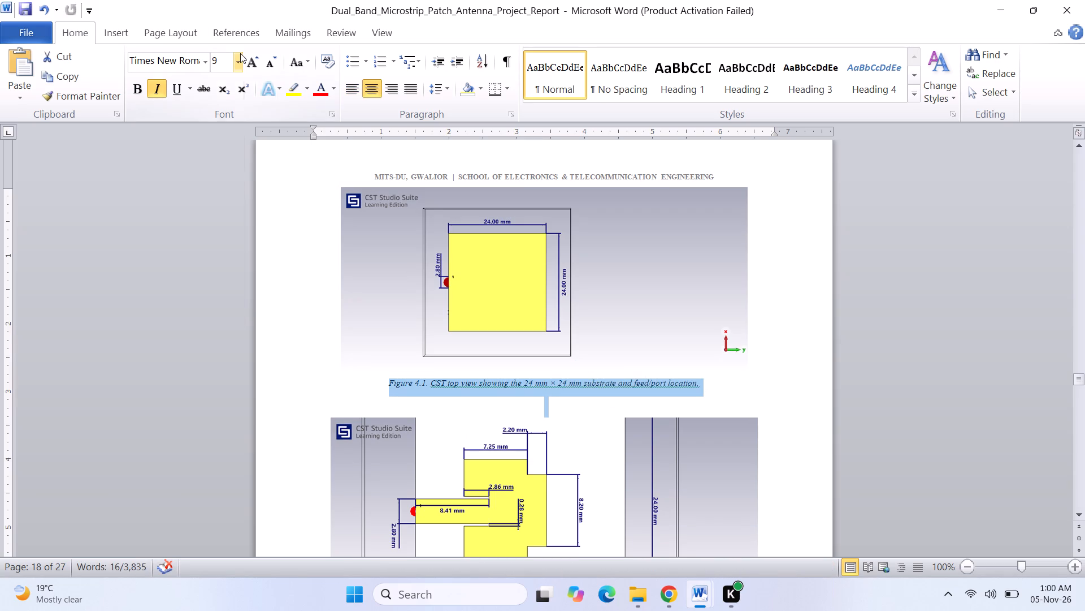
{"action": "left_click", "coordinate": [240, 53]}
{"action": "left_click", "coordinate": [225, 138]}
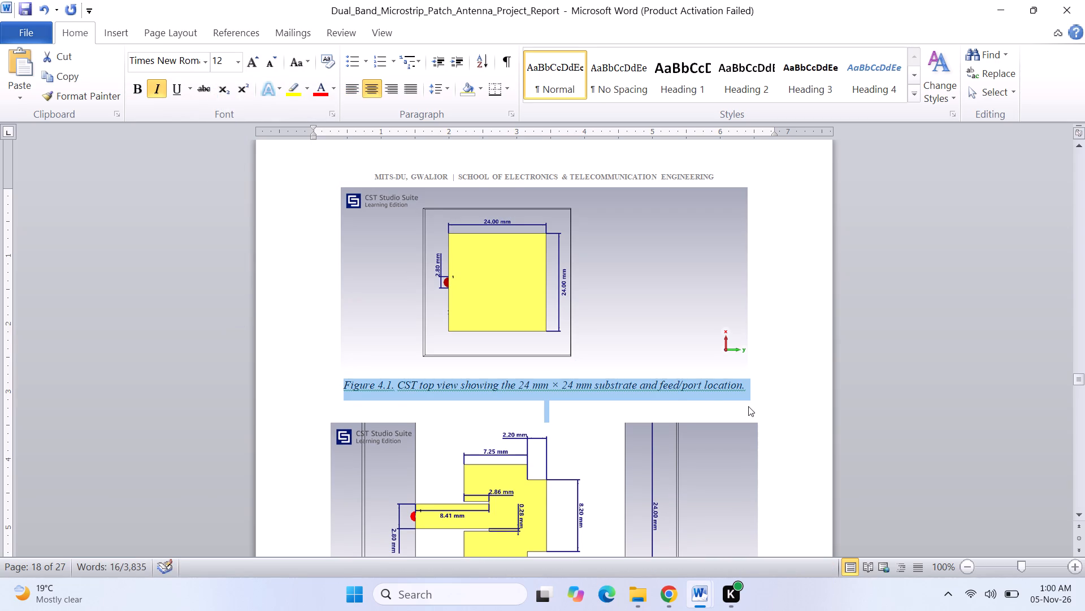
{"action": "left_click", "coordinate": [886, 407]}
Set the Figure 4.2 caption, "Detailed final patch geometry and dimensions from CST.", to 12 pt.
{"action": "scroll", "coordinate": [886, 407], "scroll_direction": "down", "scroll_amount": 9}
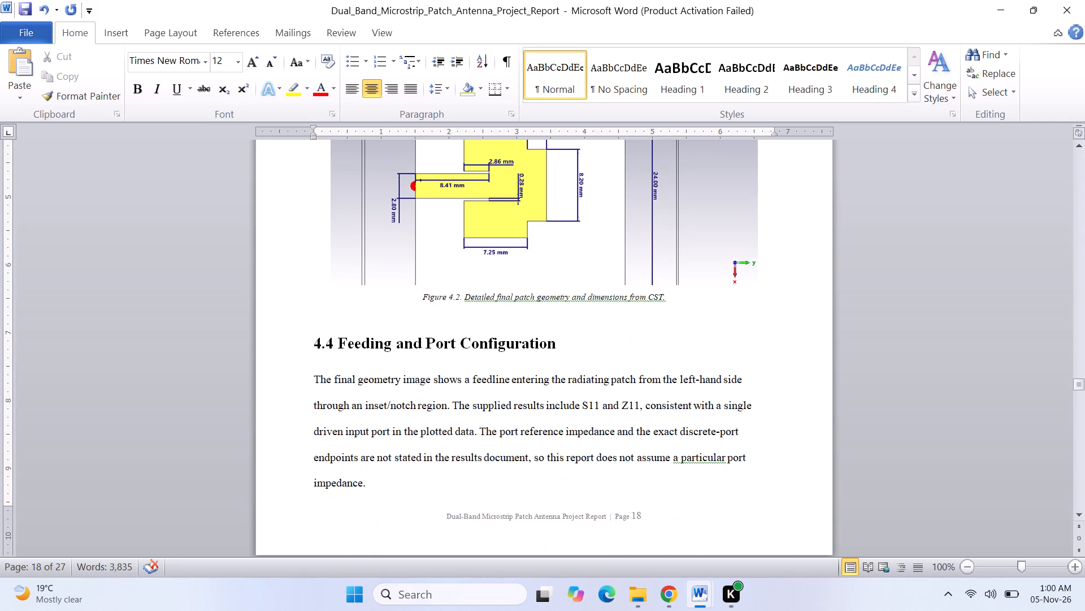
{"action": "left_click_drag", "start_coordinate": [422, 297], "coordinate": [682, 310]}
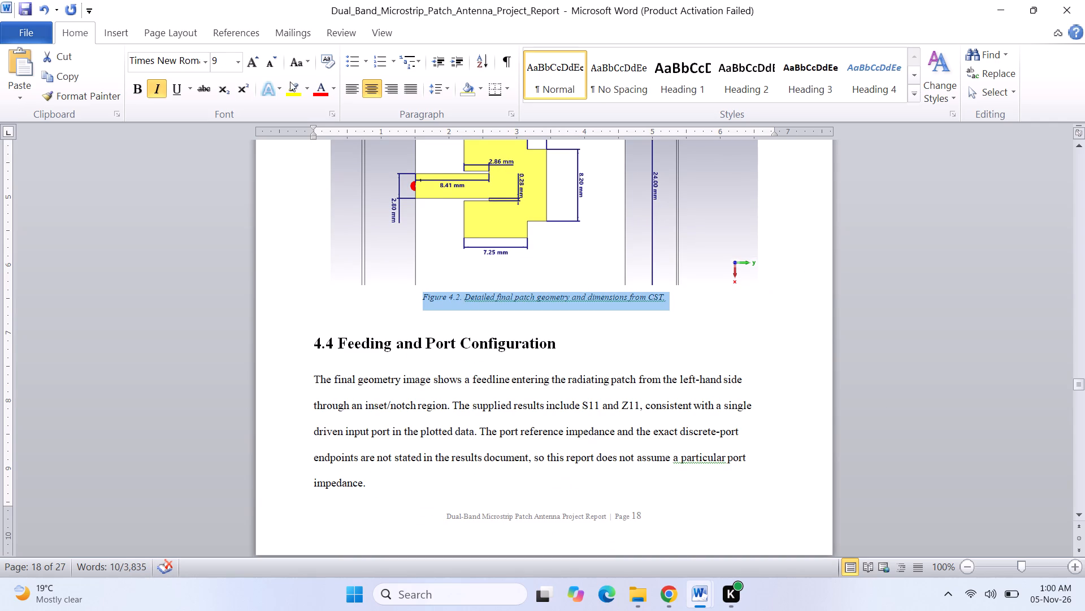
{"action": "left_click", "coordinate": [233, 58]}
{"action": "left_click", "coordinate": [227, 136]}
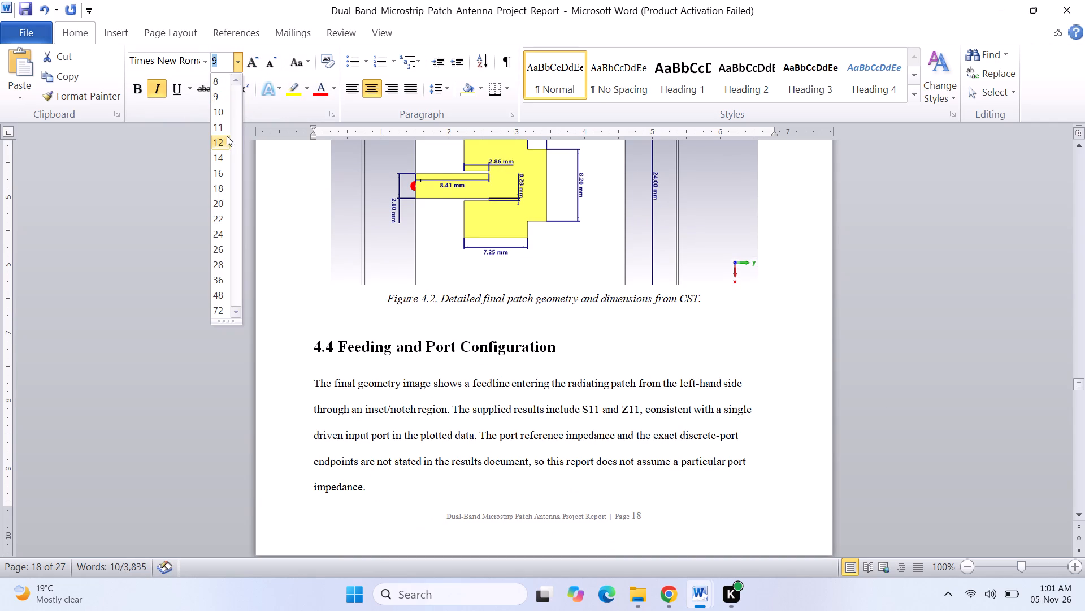
Set the two-line Chapter 5 title, "CHAPTER 5 RESULTS AND DISCUSSION", to 25 pt.
{"action": "scroll", "coordinate": [642, 457], "scroll_direction": "down", "scroll_amount": 11}
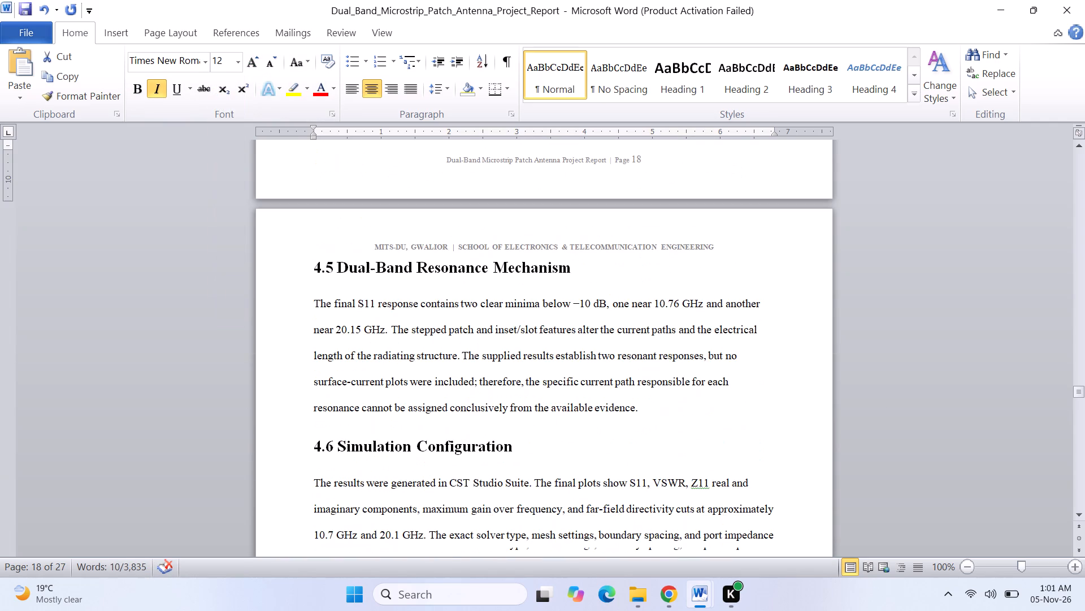
{"action": "scroll", "coordinate": [645, 435], "scroll_direction": "down", "scroll_amount": 20}
{"action": "scroll", "coordinate": [645, 435], "scroll_direction": "down", "scroll_amount": 4}
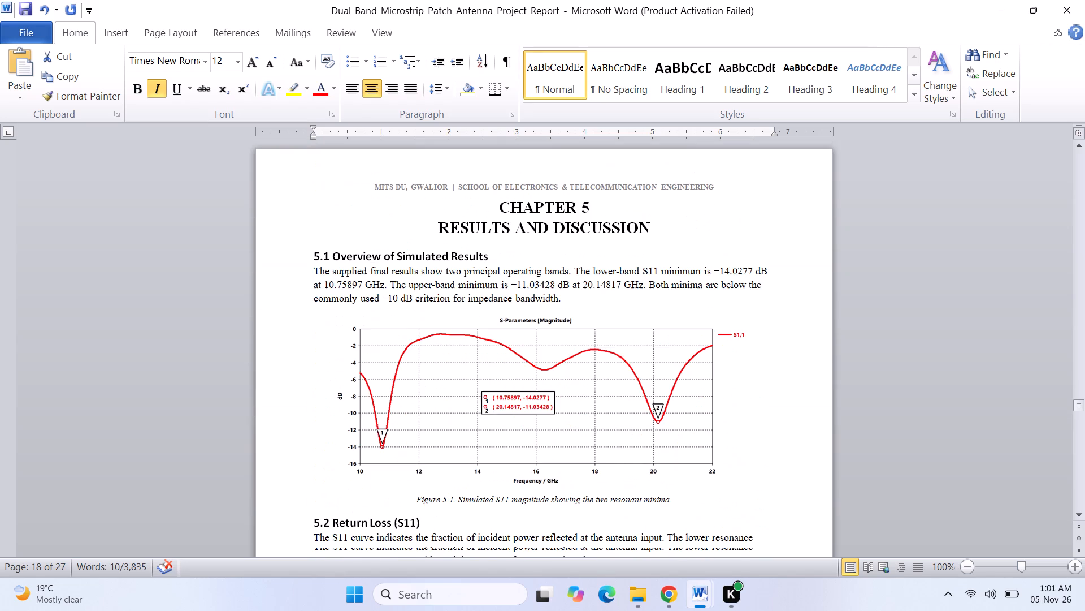
{"action": "left_click_drag", "start_coordinate": [500, 195], "coordinate": [588, 218]}
{"action": "left_click", "coordinate": [229, 64]}
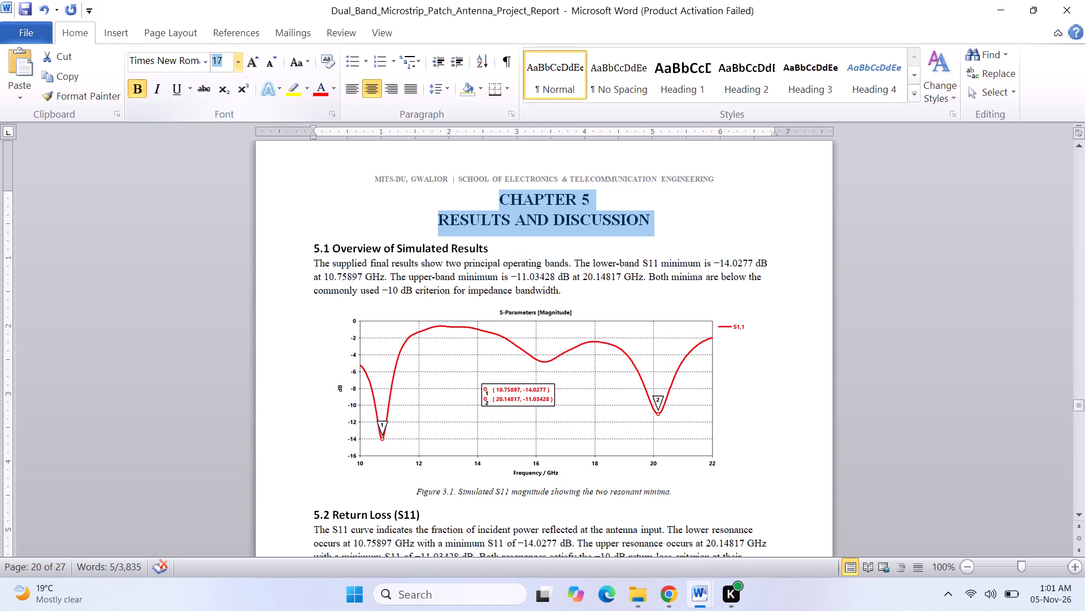
{"action": "key", "text": "BackSpace"}
{"action": "type", "text": "25"}
{"action": "key", "text": "Return"}
Rewrite the word "CHAPTER" in the Chapter 5 title as "Chapter".
{"action": "left_click", "coordinate": [595, 199]}
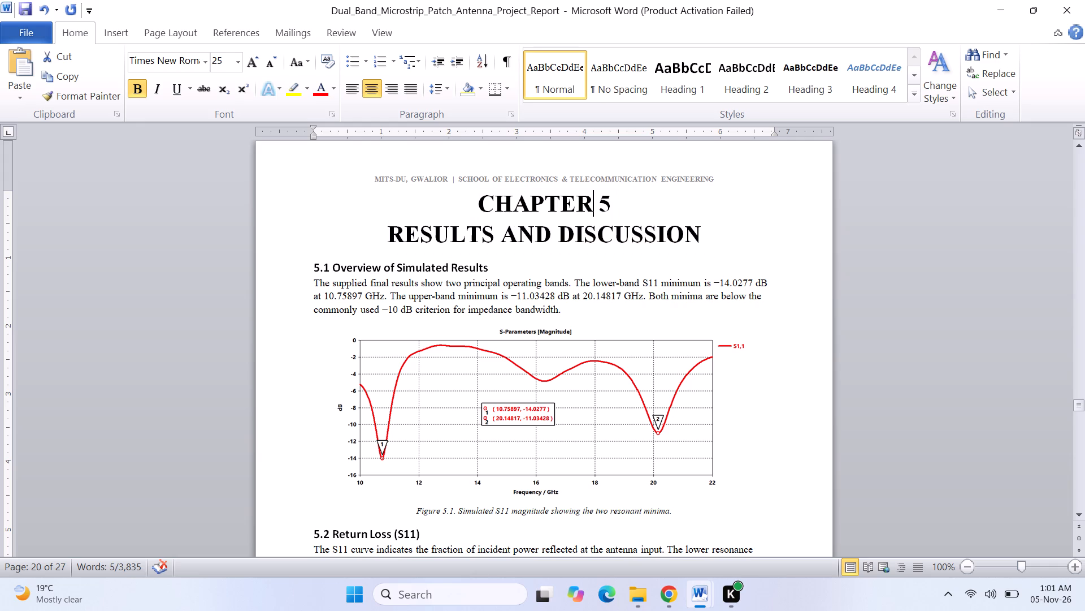
{"action": "key", "text": "BackSpace"}
{"action": "key", "text": "BackSpace"}
{"action": "key", "text": "BackSpace"}
{"action": "key", "text": "BackSpace"}
{"action": "key", "text": "BackSpace"}
{"action": "key", "text": "BackSpace"}
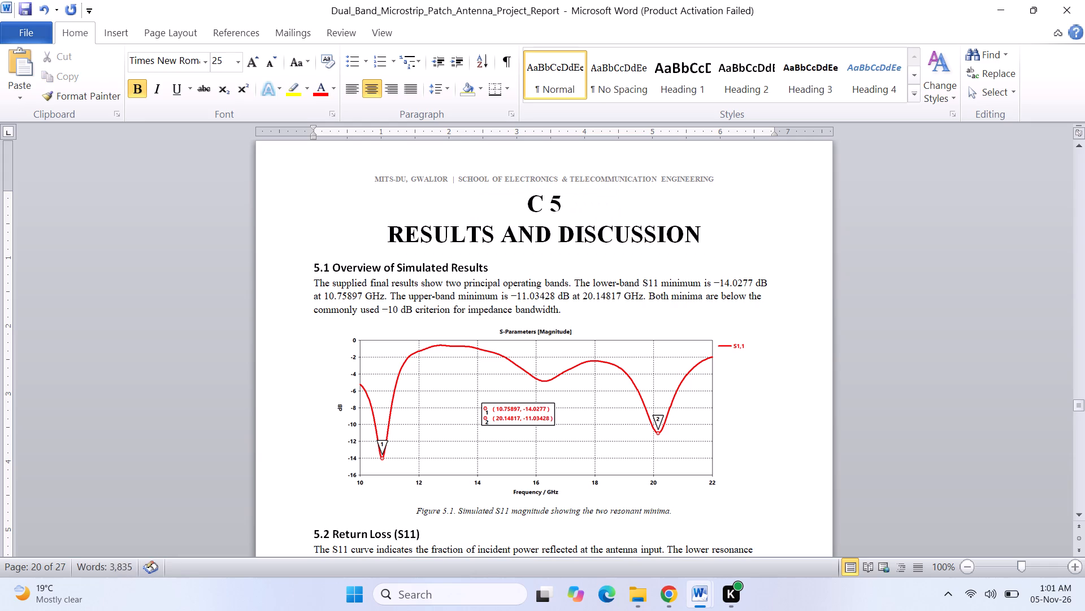
{"action": "type", "text": "hapte"}
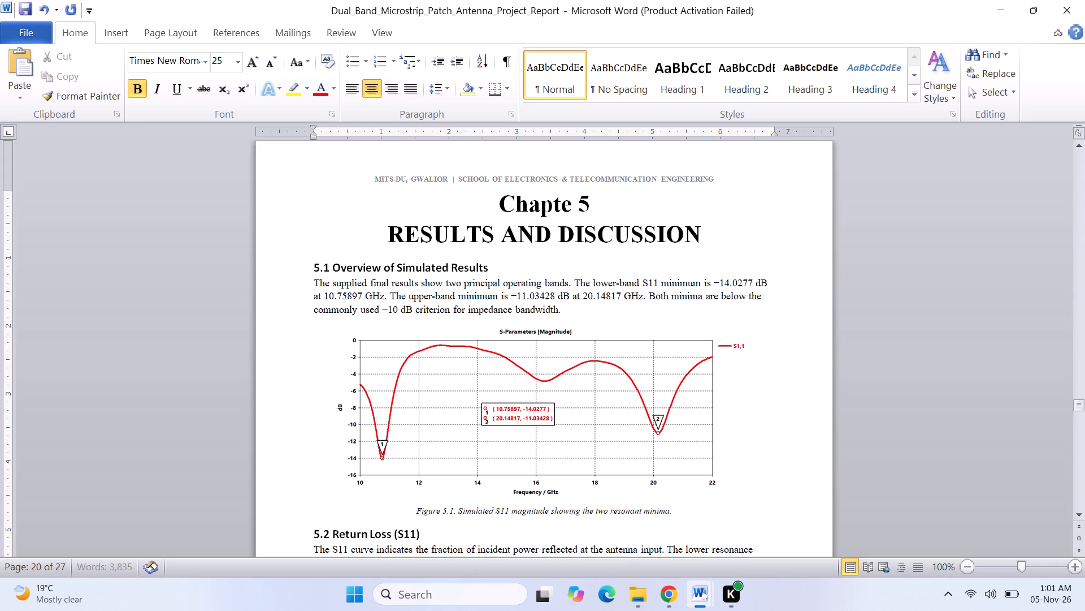
{"action": "key", "text": "r"}
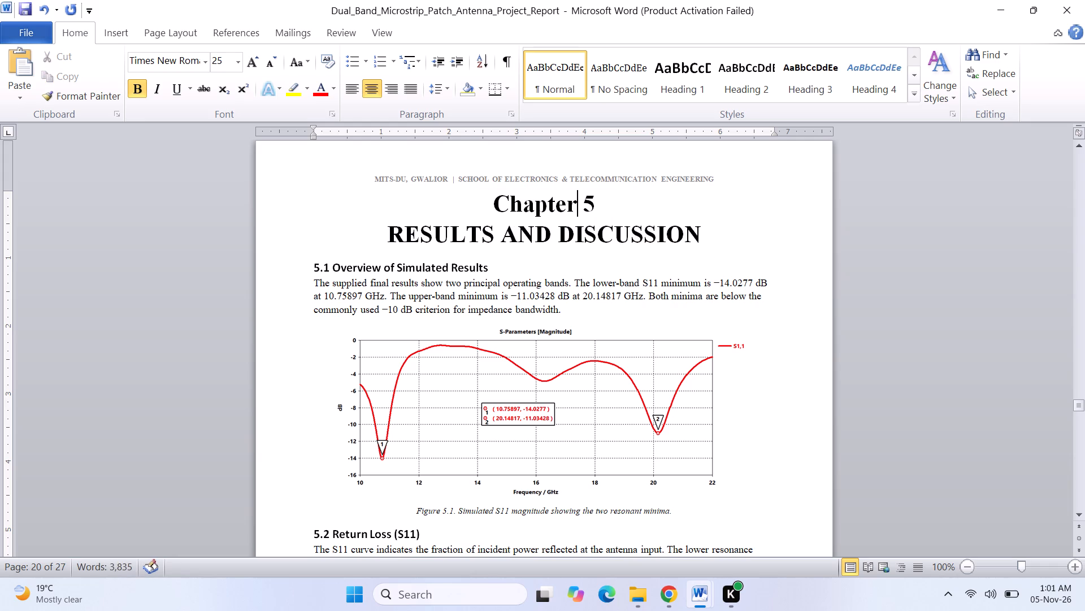
Rewrite the word "RESULTS" in the Chapter 5 title as "Results".
{"action": "left_click", "coordinate": [499, 238]}
{"action": "key", "text": "BackSpace"}
{"action": "key", "text": "BackSpace"}
{"action": "key", "text": "BackSpace"}
{"action": "key", "text": "BackSpace"}
{"action": "key", "text": "BackSpace"}
{"action": "key", "text": "BackSpace"}
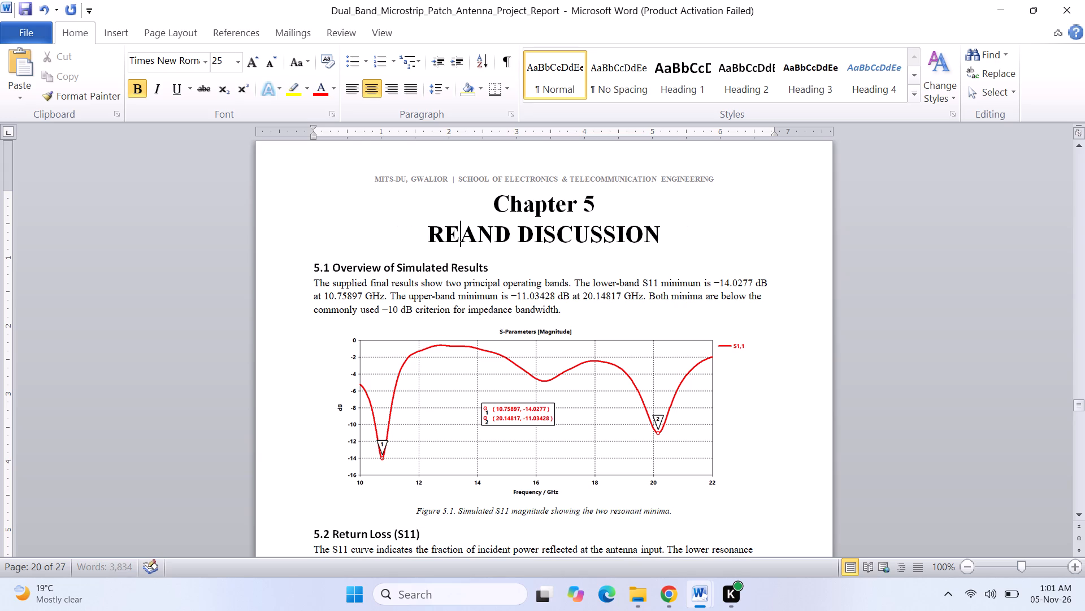
{"action": "key", "text": "BackSpace"}
{"action": "type", "text": "esult"}
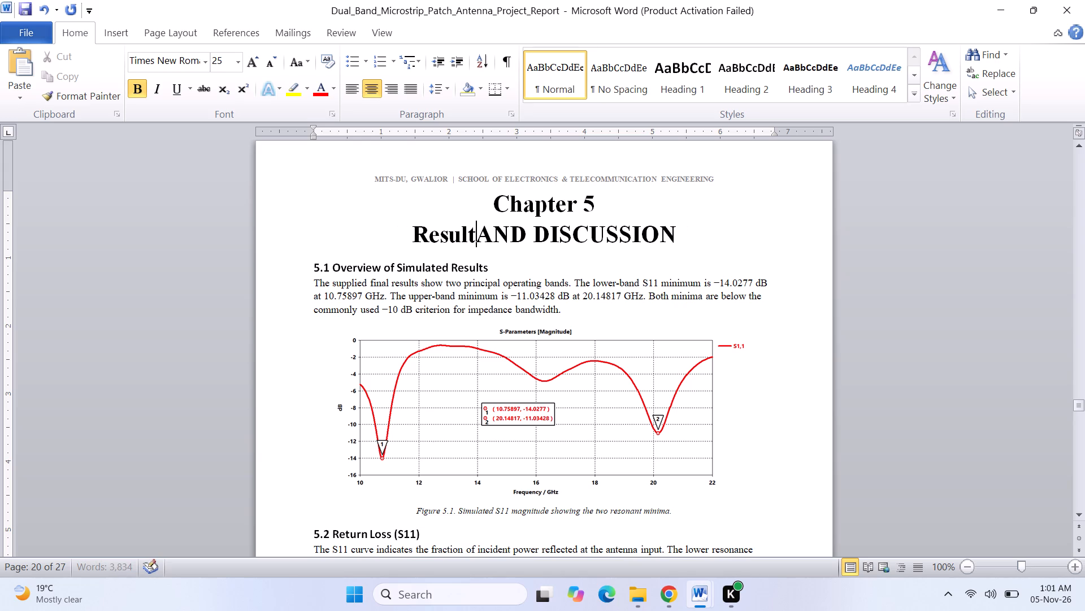
{"action": "type", "text": "s"}
{"action": "key", "text": "space"}
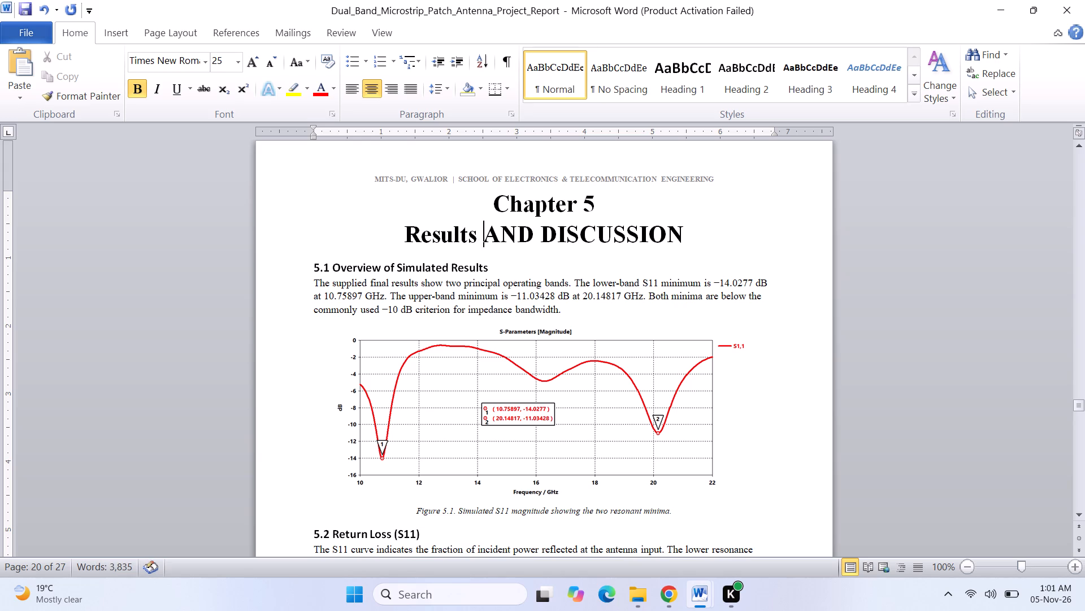
Replace the word "AND" in the Chapter 5 title with "&".
{"action": "left_click", "coordinate": [536, 238]}
{"action": "key", "text": "BackSpace"}
{"action": "key", "text": "BackSpace"}
{"action": "key", "text": "BackSpace"}
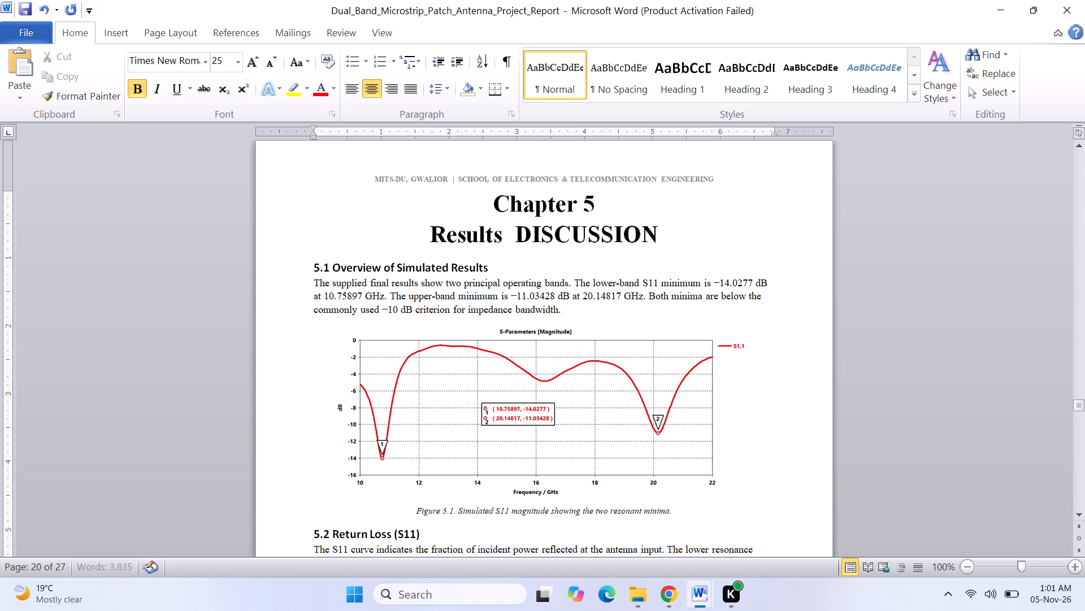
{"action": "key", "text": "shift+ampersand"}
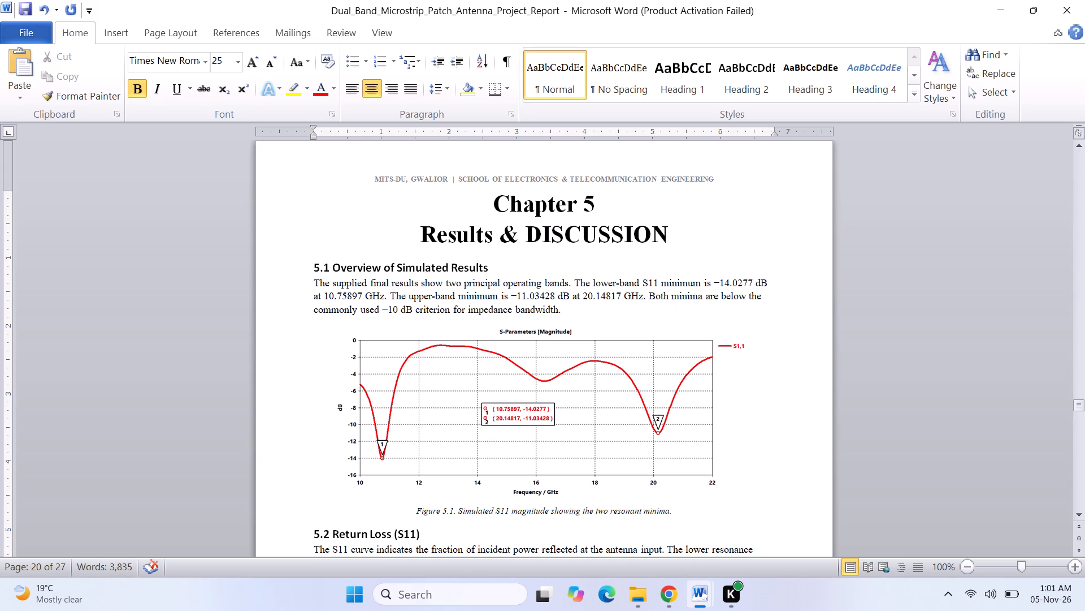
Rewrite the word "DISCUSSION" in the Chapter 5 title as "Discussion".
{"action": "left_click", "coordinate": [680, 226]}
{"action": "key", "text": "BackSpace"}
{"action": "key", "text": "BackSpace"}
{"action": "key", "text": "BackSpace"}
{"action": "key", "text": "BackSpace"}
{"action": "key", "text": "BackSpace"}
{"action": "key", "text": "BackSpace"}
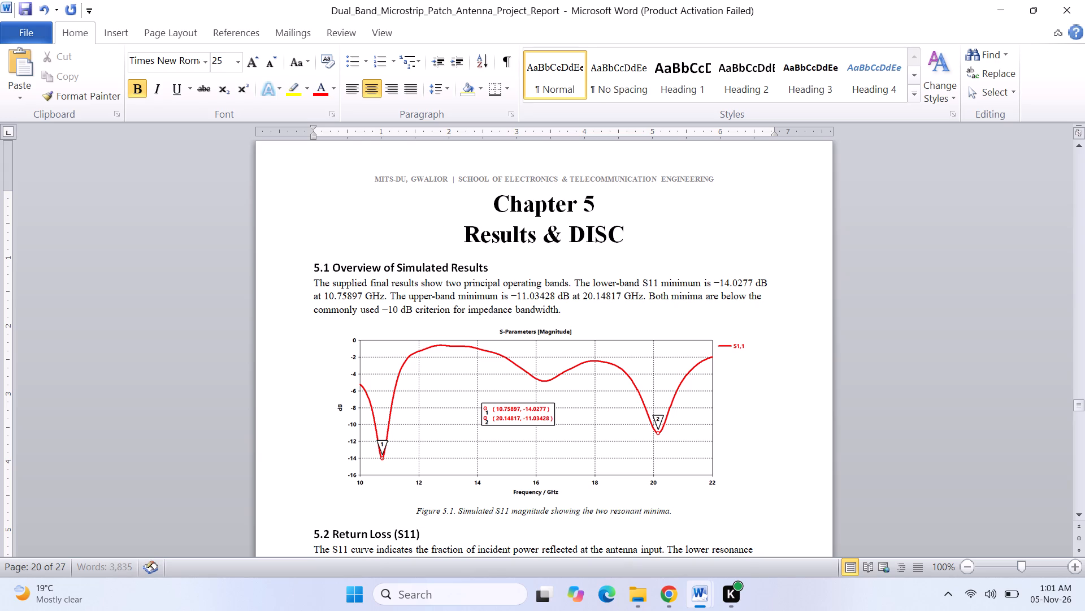
{"action": "key", "text": "BackSpace"}
{"action": "key", "text": "BackSpace"}
{"action": "key", "text": "BackSpace"}
{"action": "type", "text": "is"}
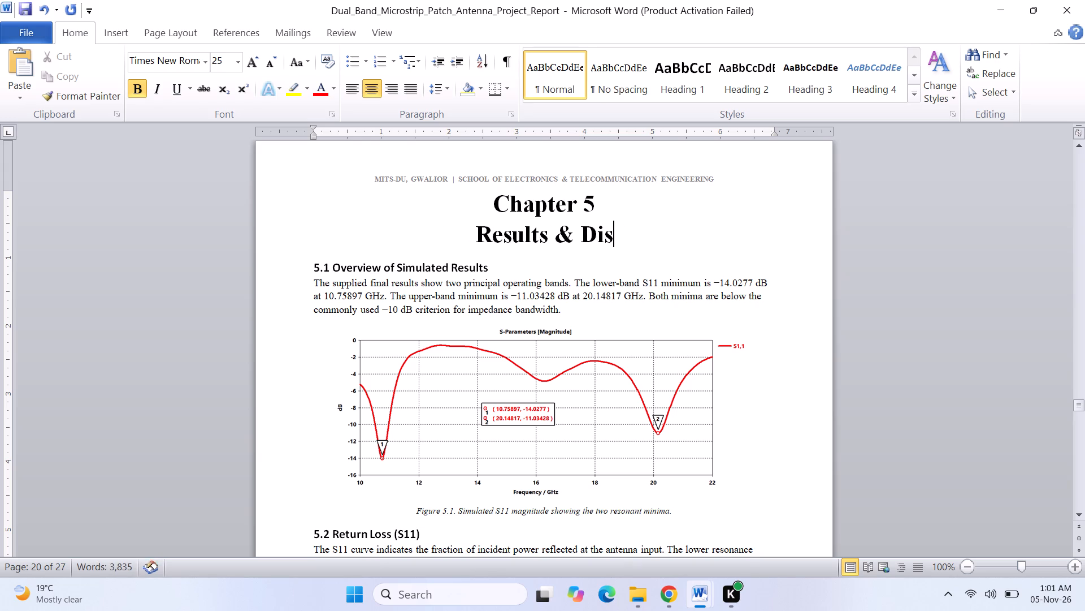
{"action": "type", "text": "cussio"}
{"action": "key", "text": "n"}
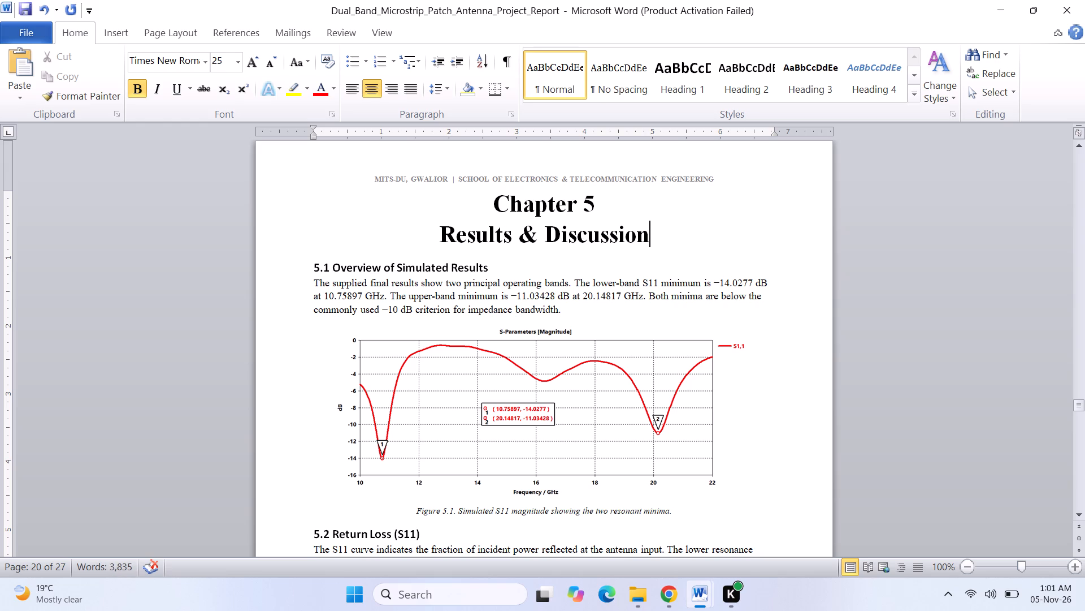
Remove the centring from the Chapter 5 title so both of its lines are left-aligned.
{"action": "left_click", "coordinate": [493, 199]}
{"action": "key", "text": "BackSpace"}
Insert a blank line after "Chapter 5" and another after "Results & Discussion".
{"action": "left_click", "coordinate": [441, 217]}
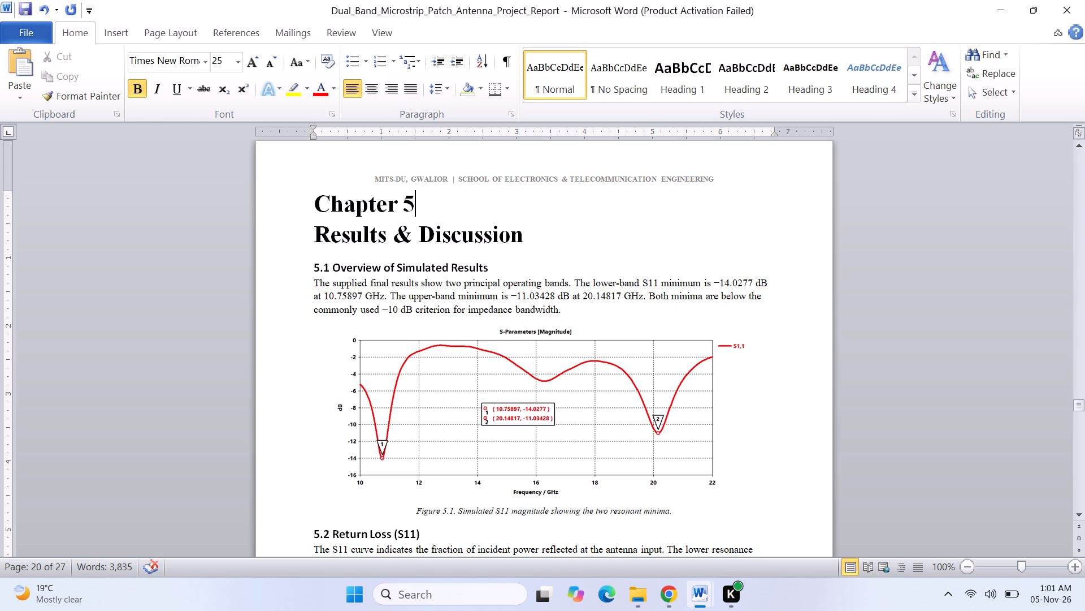
{"action": "key", "text": "Return"}
{"action": "left_click", "coordinate": [521, 270]}
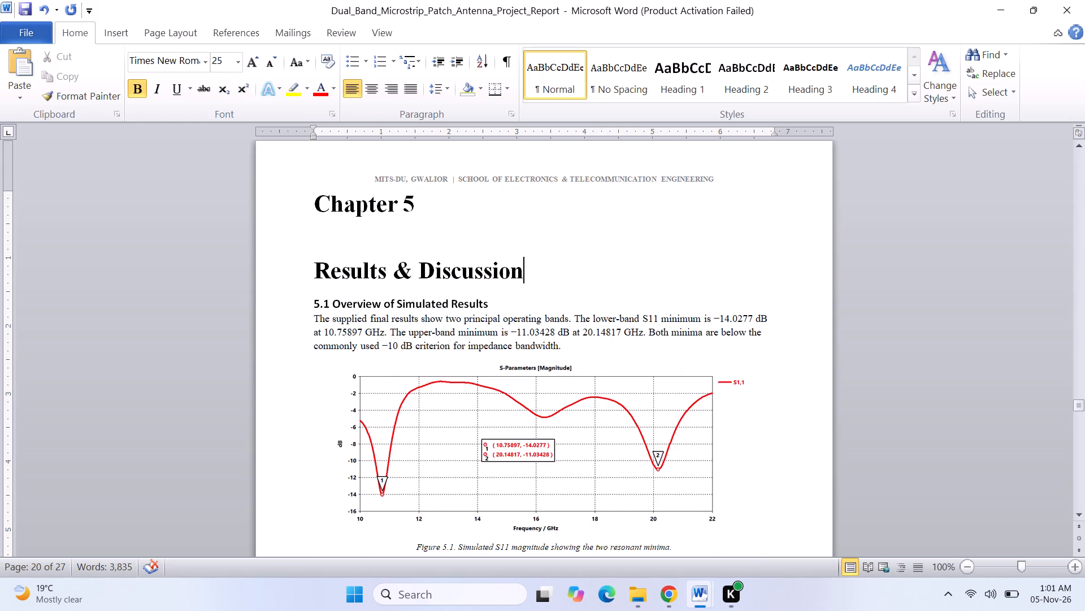
{"action": "key", "text": "Return"}
Set the heading "5.1 Overview of Simulated Results" to 17 pt.
{"action": "left_click_drag", "start_coordinate": [310, 343], "coordinate": [401, 303]}
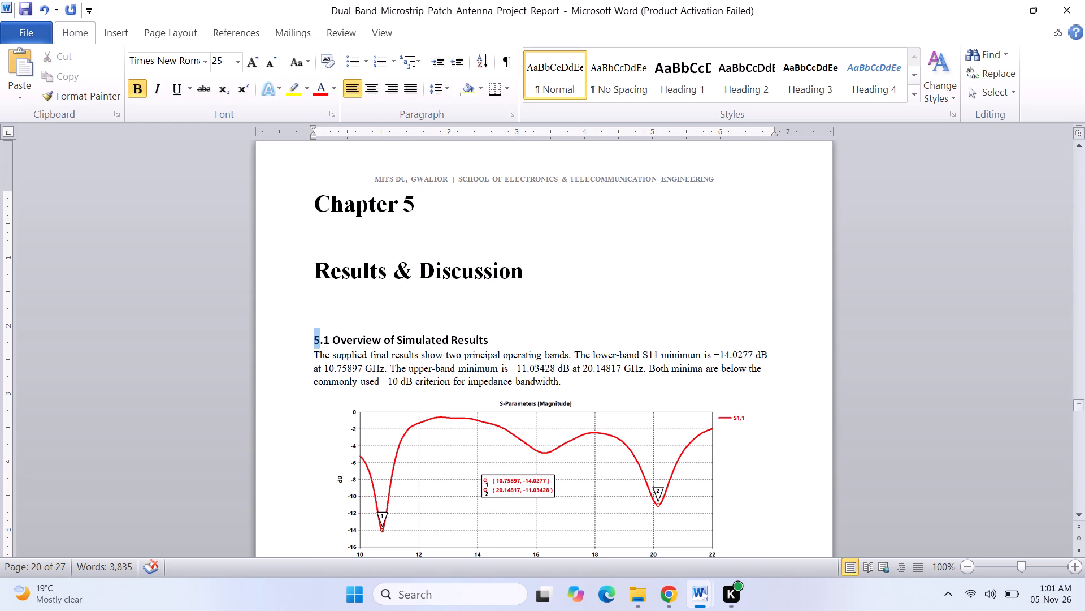
{"action": "left_click_drag", "start_coordinate": [401, 303], "coordinate": [532, 331]}
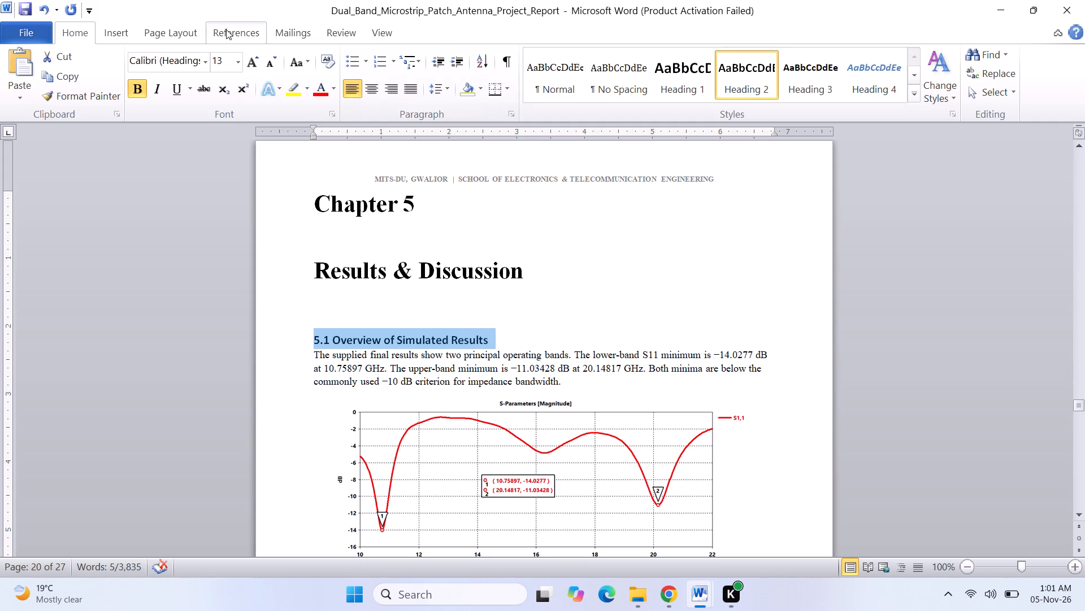
{"action": "left_click", "coordinate": [228, 58]}
{"action": "key", "text": "BackSpace"}
{"action": "key", "text": "1"}
{"action": "key", "text": "1"}
{"action": "key", "text": "7"}
{"action": "key", "text": "BackSpace"}
{"action": "key", "text": "BackSpace"}
{"action": "key", "text": "7"}
{"action": "key", "text": "Return"}
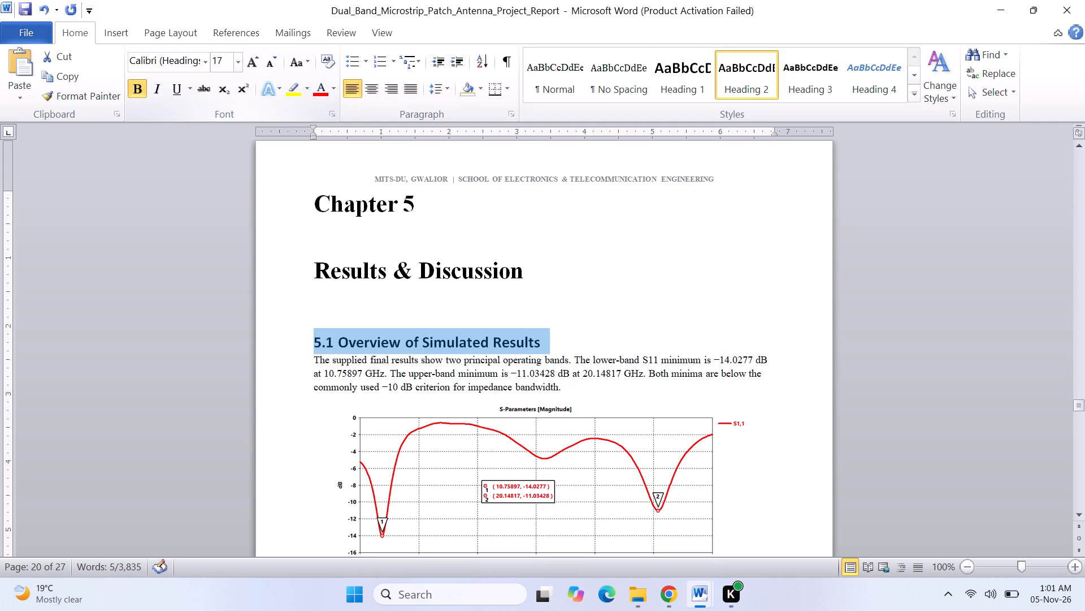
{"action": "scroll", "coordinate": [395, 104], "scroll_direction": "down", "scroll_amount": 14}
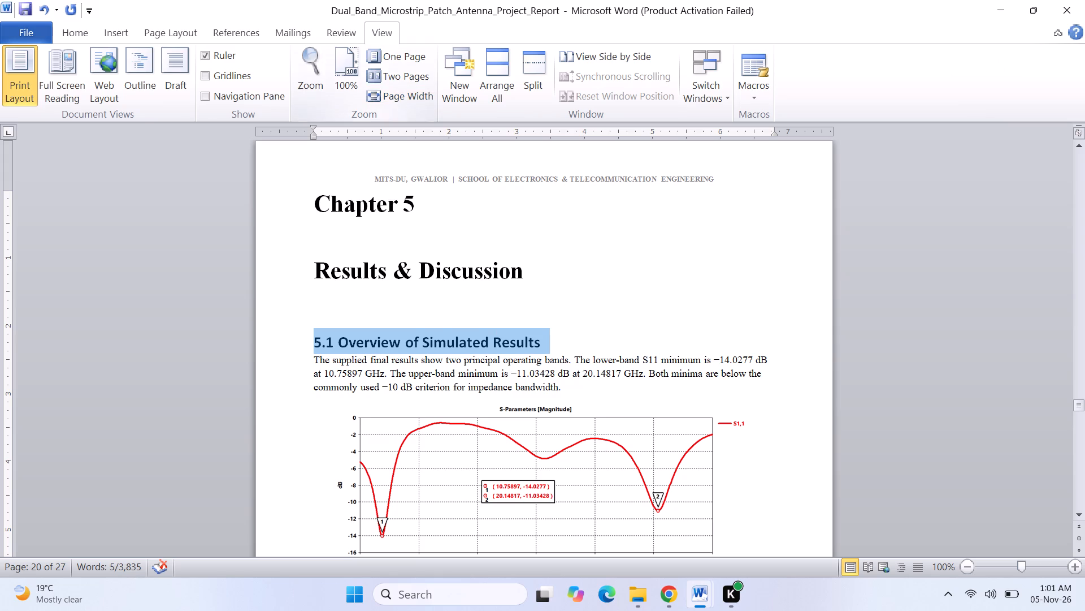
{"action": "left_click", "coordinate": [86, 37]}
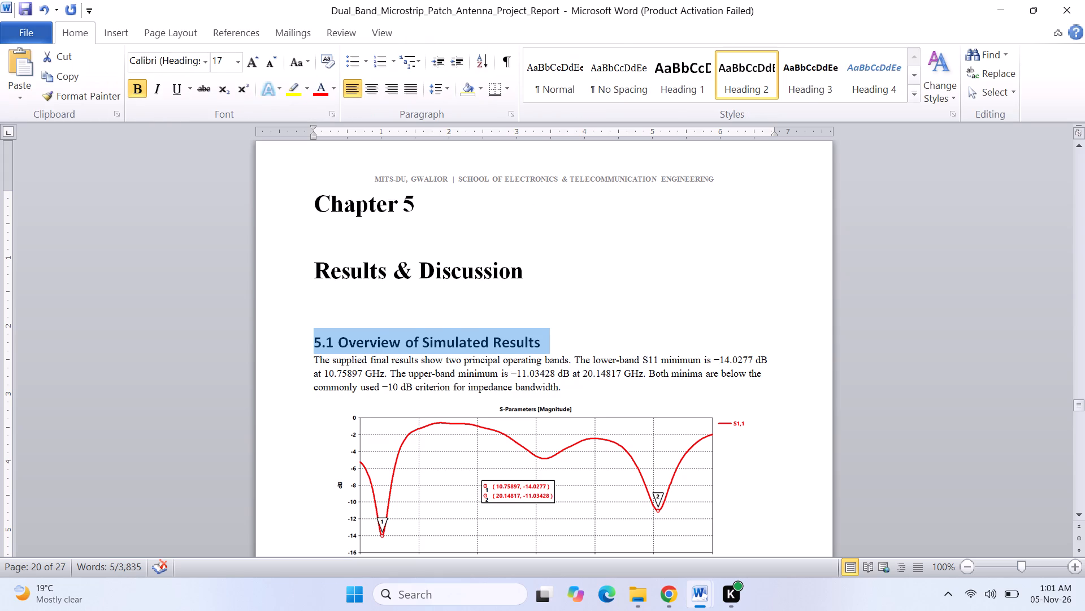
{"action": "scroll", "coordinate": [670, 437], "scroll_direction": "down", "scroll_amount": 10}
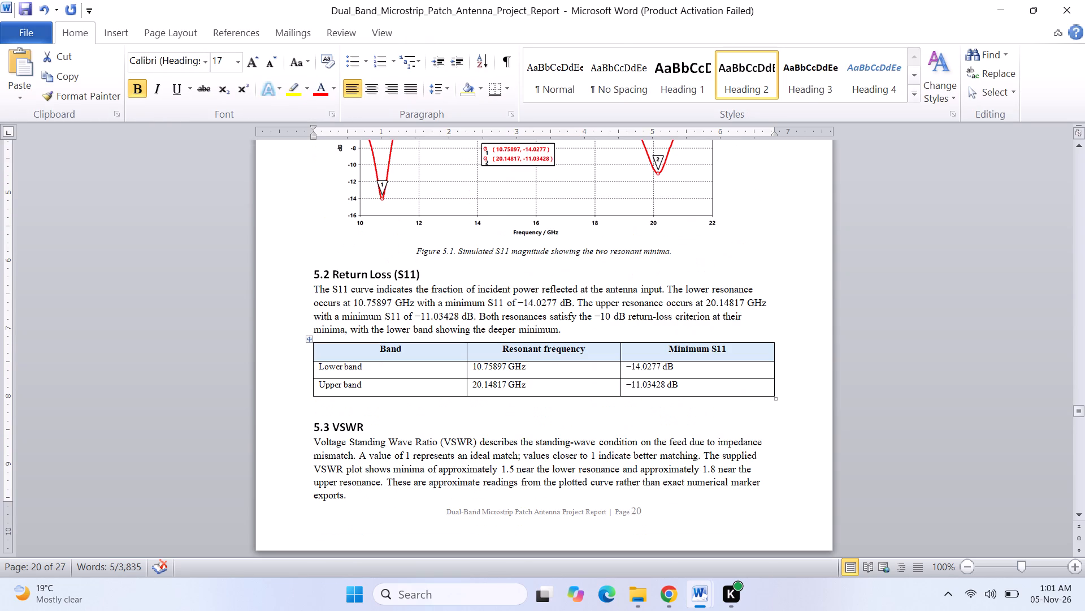
Set the heading "5.2 Return Loss (S11)" to 17 pt.
{"action": "left_click_drag", "start_coordinate": [315, 273], "coordinate": [424, 276]}
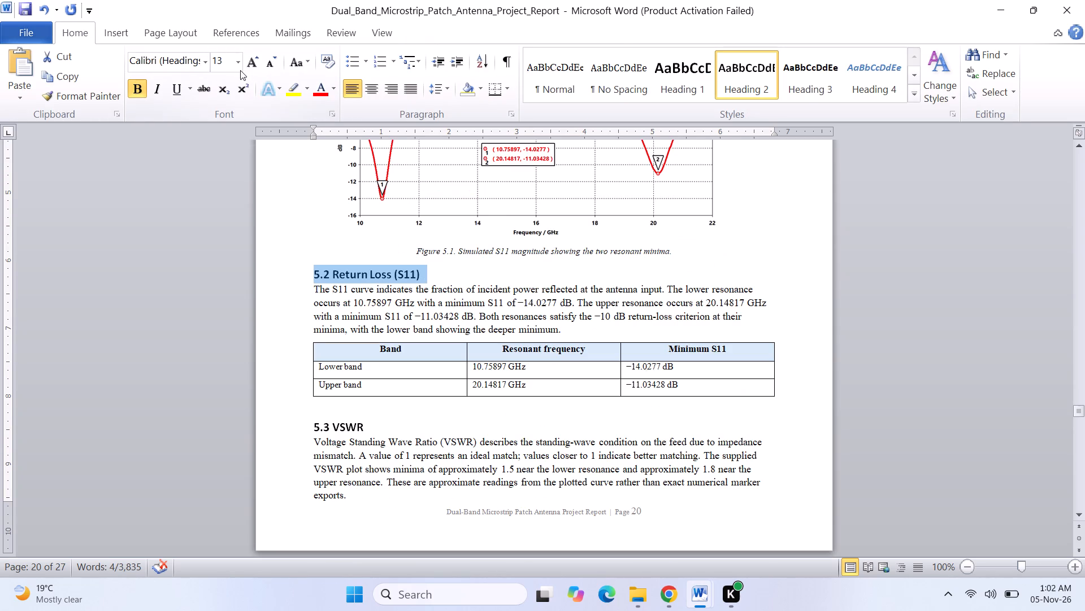
{"action": "left_click", "coordinate": [230, 66]}
{"action": "key", "text": "BackSpace"}
{"action": "type", "text": "177"}
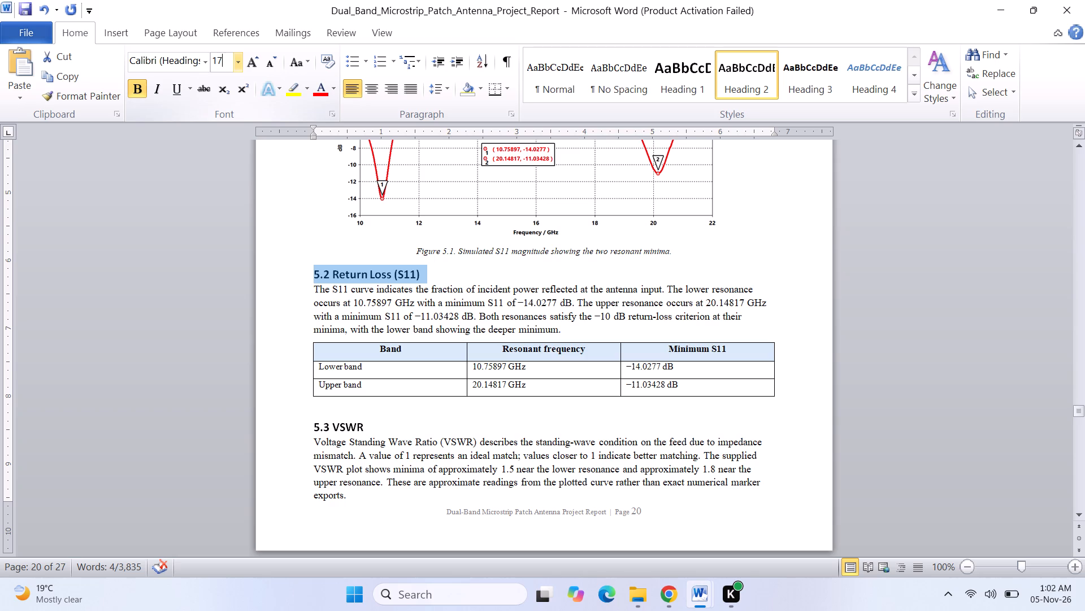
{"action": "key", "text": "BackSpace"}
{"action": "key", "text": "Return"}
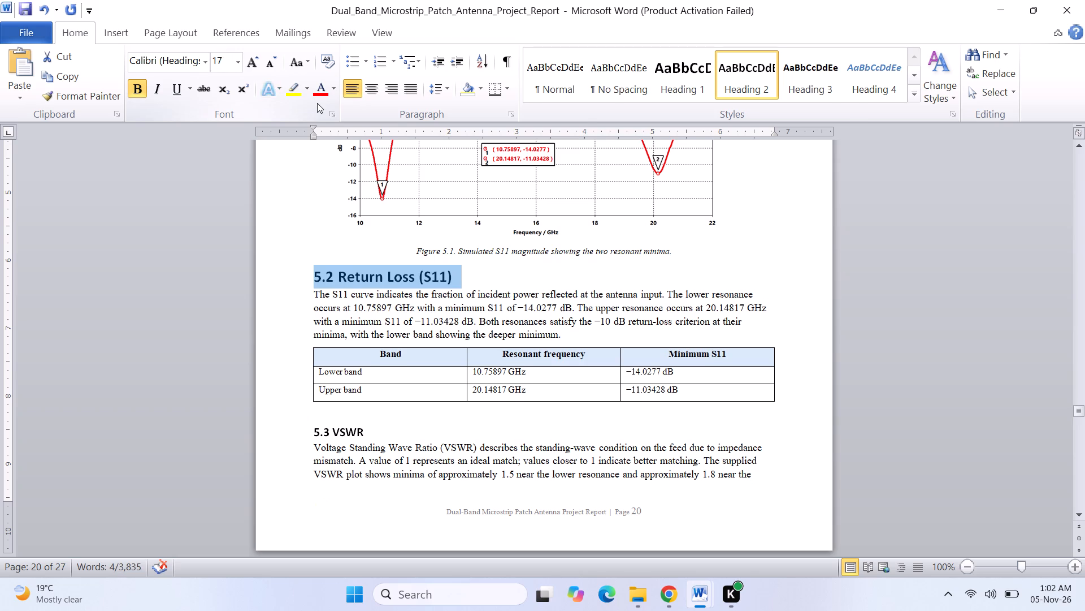
{"action": "scroll", "coordinate": [317, 103], "scroll_direction": "down", "scroll_amount": 1}
{"action": "left_click", "coordinate": [123, 171]}
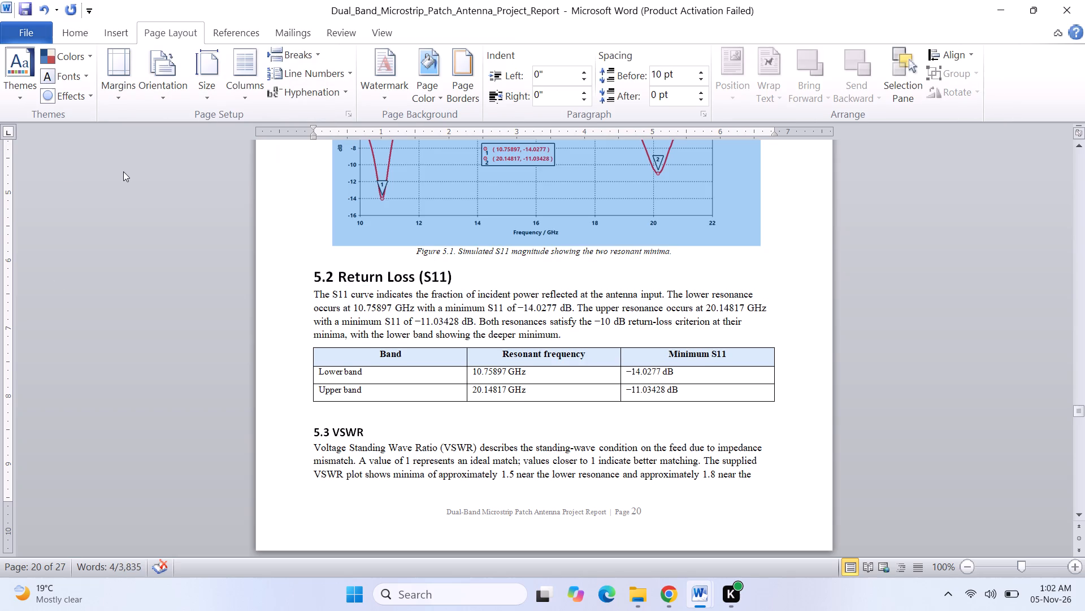
{"action": "left_click", "coordinate": [84, 30]}
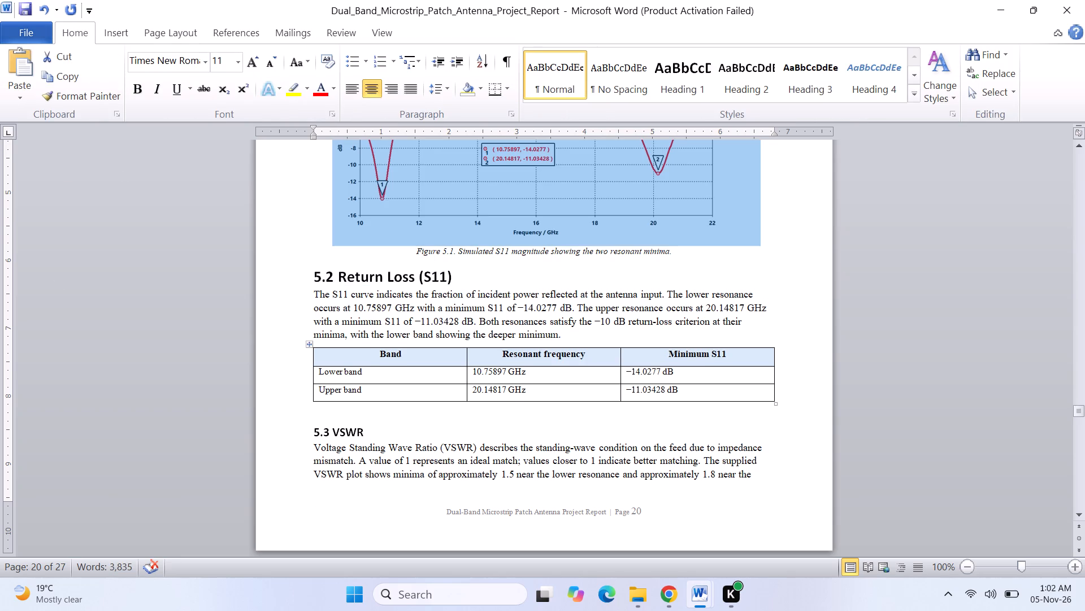
Set the heading "5.3 VSWR" to 17 pt.
{"action": "left_click_drag", "start_coordinate": [313, 434], "coordinate": [351, 433]}
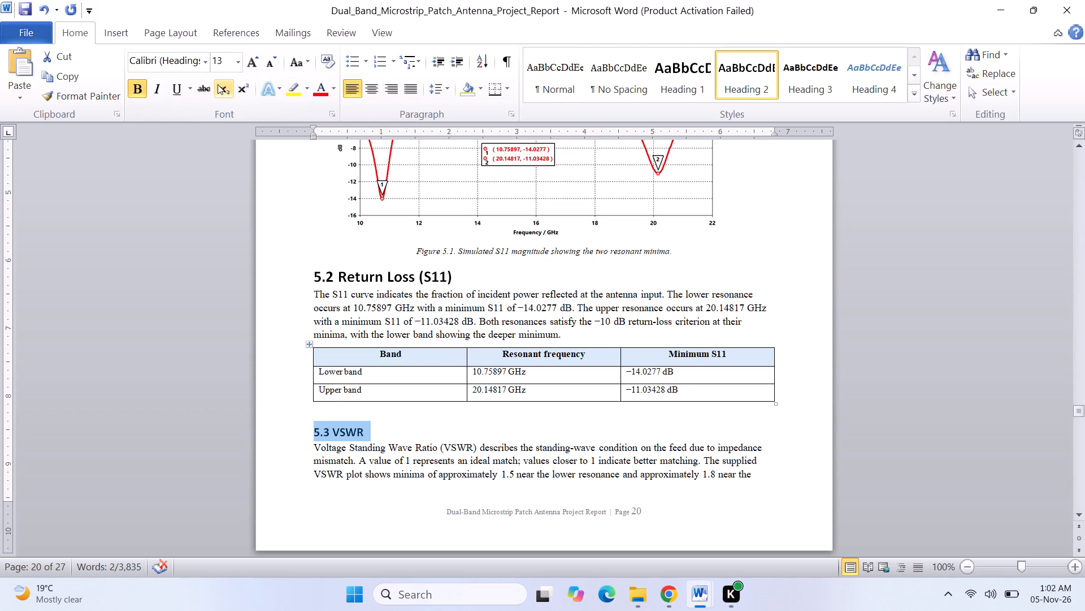
{"action": "left_click", "coordinate": [222, 67]}
{"action": "key", "text": "BackSpace"}
{"action": "type", "text": "17"}
{"action": "key", "text": "Return"}
Set the heading "5.4 Input Impedance" below Figure 5.2 to 17 pt.
{"action": "scroll", "coordinate": [540, 170], "scroll_direction": "down", "scroll_amount": 14}
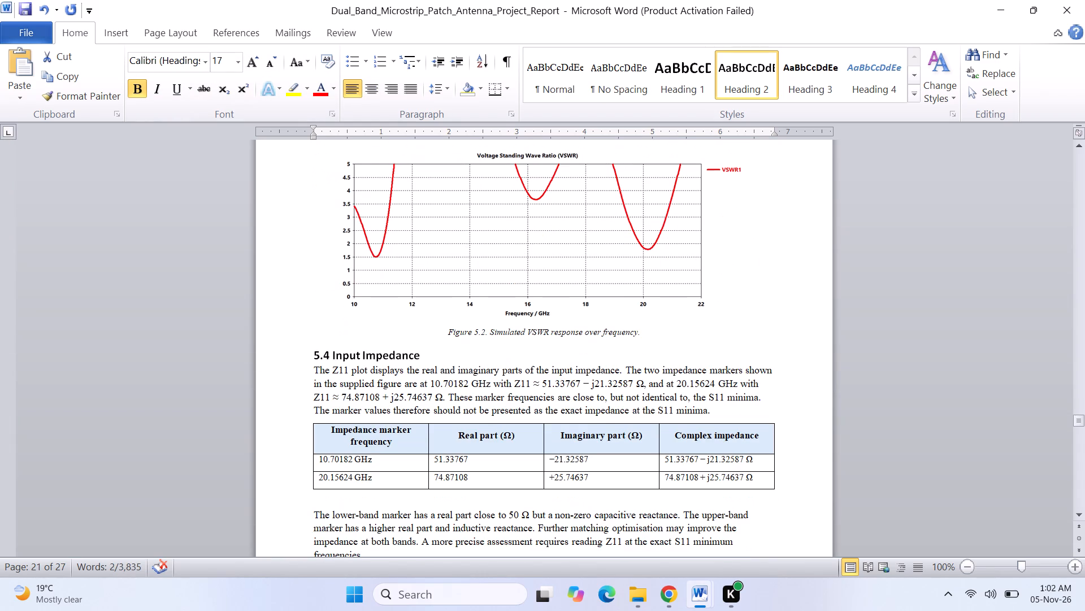
{"action": "left_click_drag", "start_coordinate": [311, 353], "coordinate": [440, 354]}
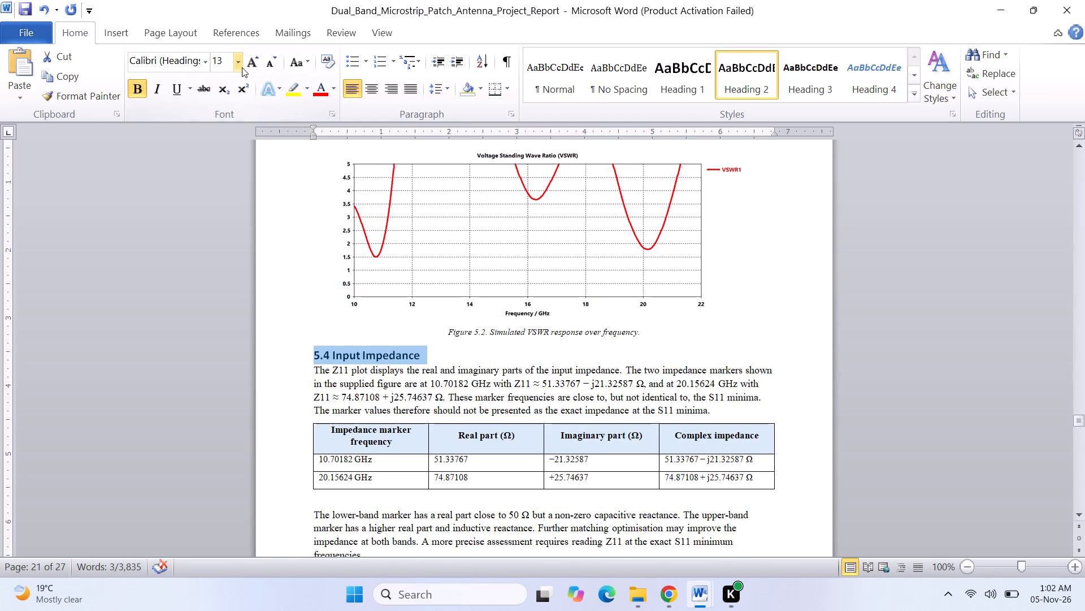
{"action": "left_click", "coordinate": [228, 63]}
{"action": "key", "text": "BackSpace"}
{"action": "type", "text": "17"}
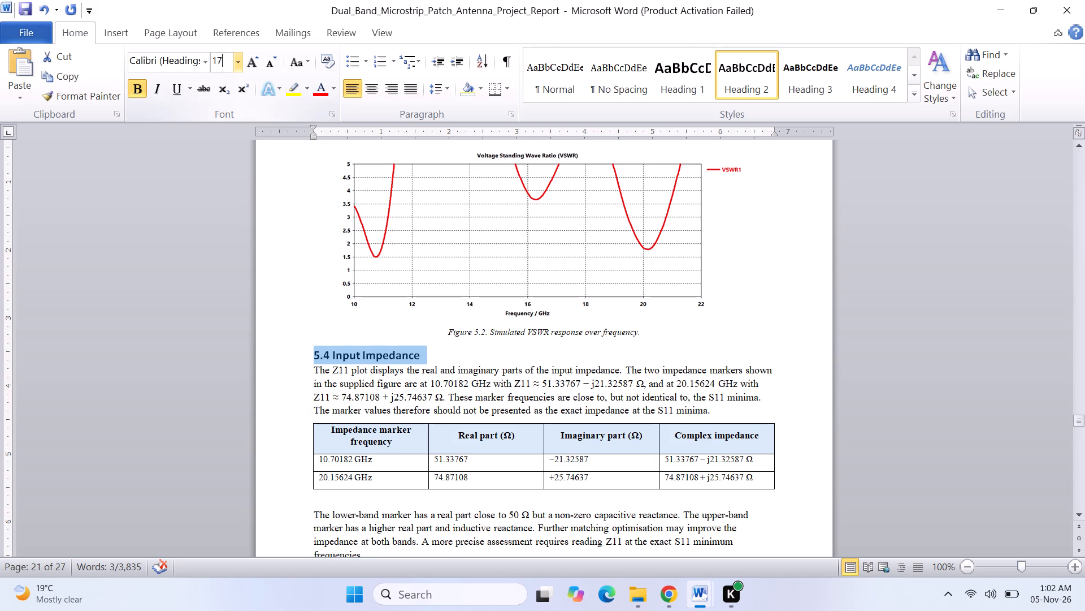
{"action": "key", "text": "Return"}
{"action": "scroll", "coordinate": [228, 63], "scroll_direction": "down", "scroll_amount": 5}
{"action": "left_click", "coordinate": [157, 351]}
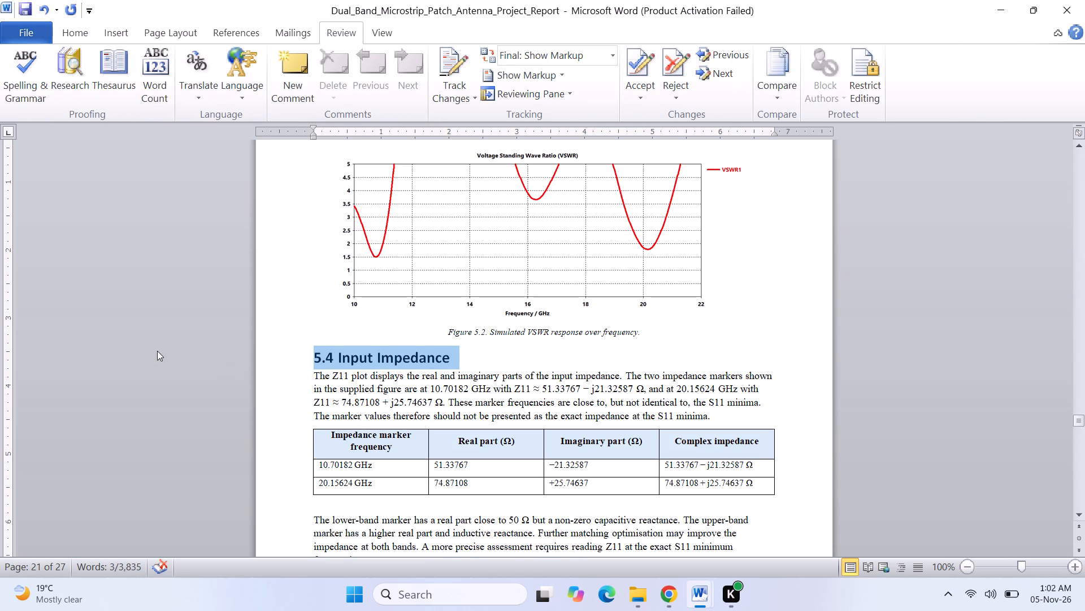
{"action": "left_click", "coordinate": [88, 30]}
Set the heading "5.5 −10 dB Impedance Bandwidth" below the Figure 5.3 caption to 17 pt.
{"action": "scroll", "coordinate": [585, 515], "scroll_direction": "down", "scroll_amount": 7}
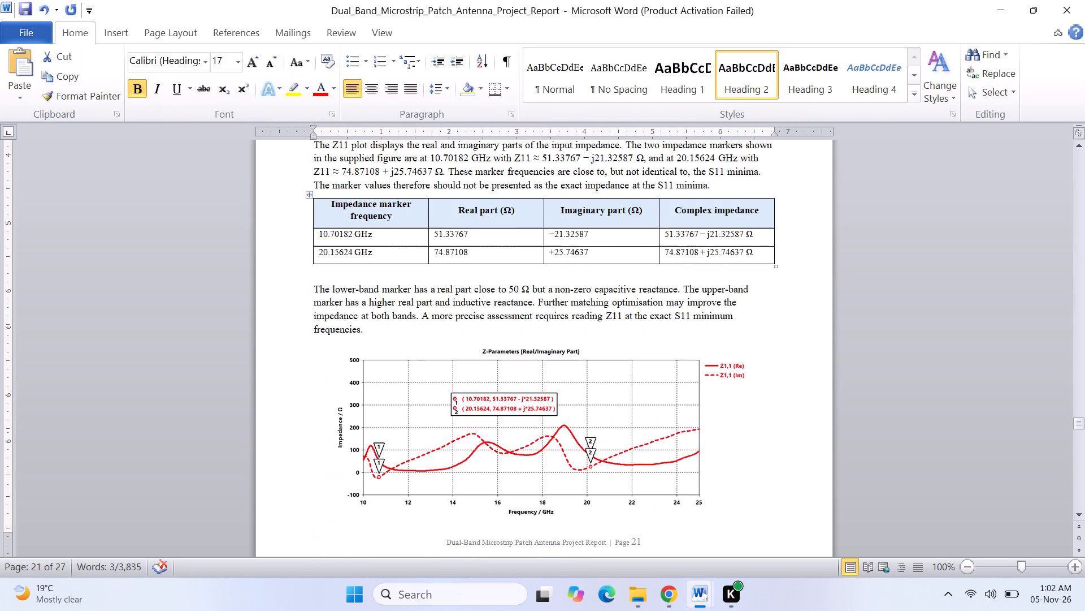
{"action": "scroll", "coordinate": [585, 515], "scroll_direction": "down", "scroll_amount": 8}
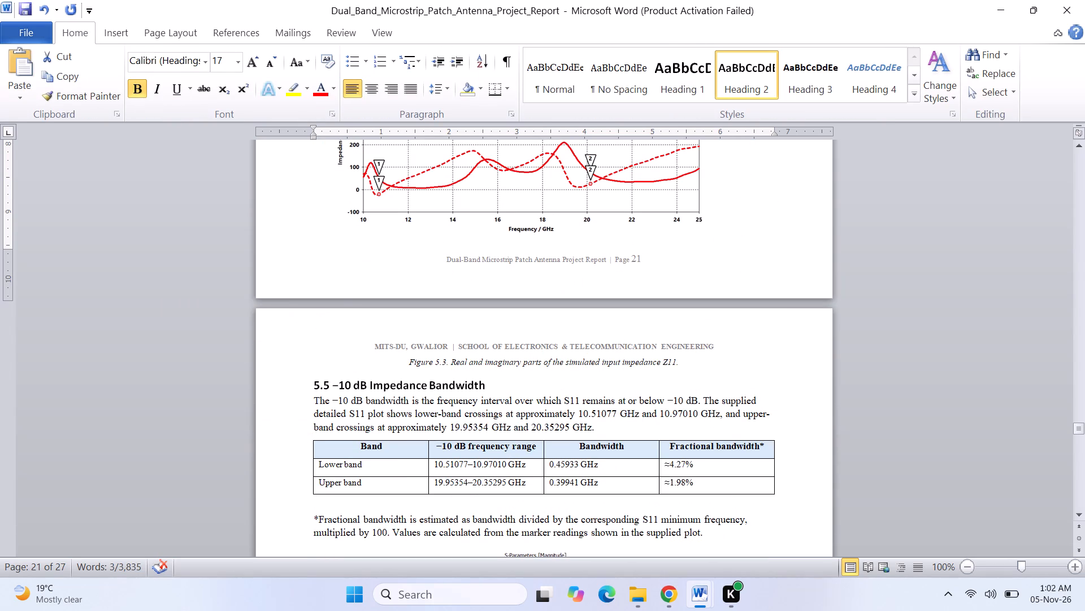
{"action": "scroll", "coordinate": [743, 281], "scroll_direction": "up", "scroll_amount": 11}
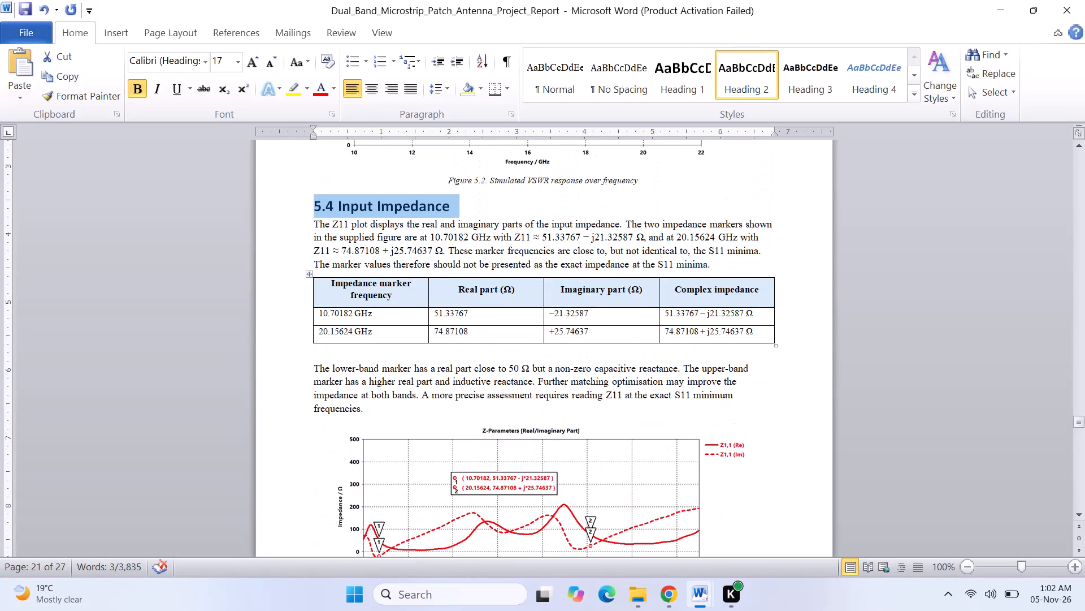
{"action": "scroll", "coordinate": [743, 281], "scroll_direction": "down", "scroll_amount": 9}
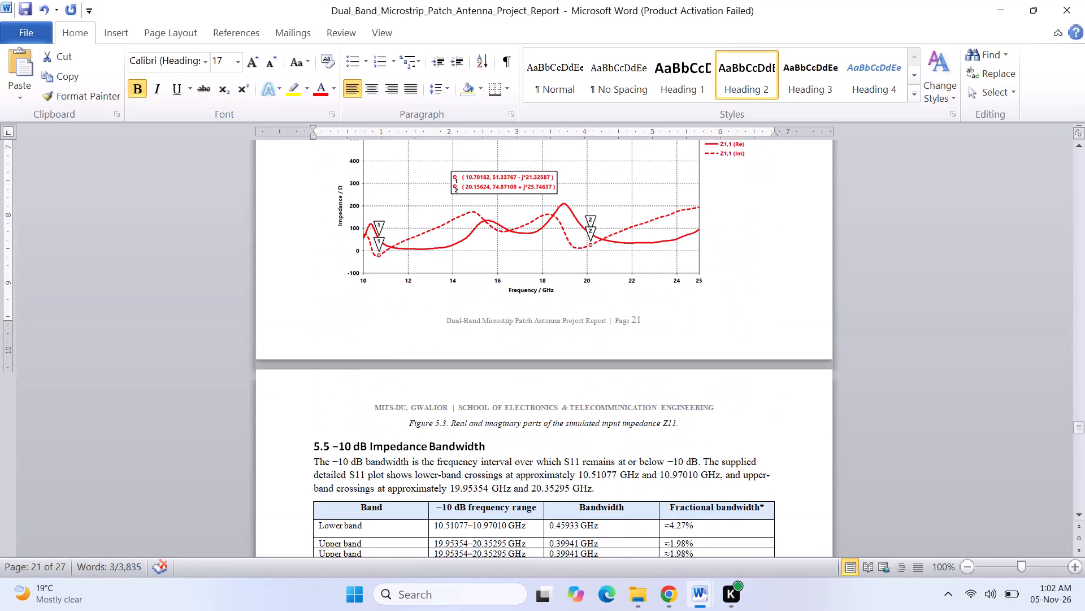
{"action": "scroll", "coordinate": [743, 281], "scroll_direction": "down", "scroll_amount": 16}
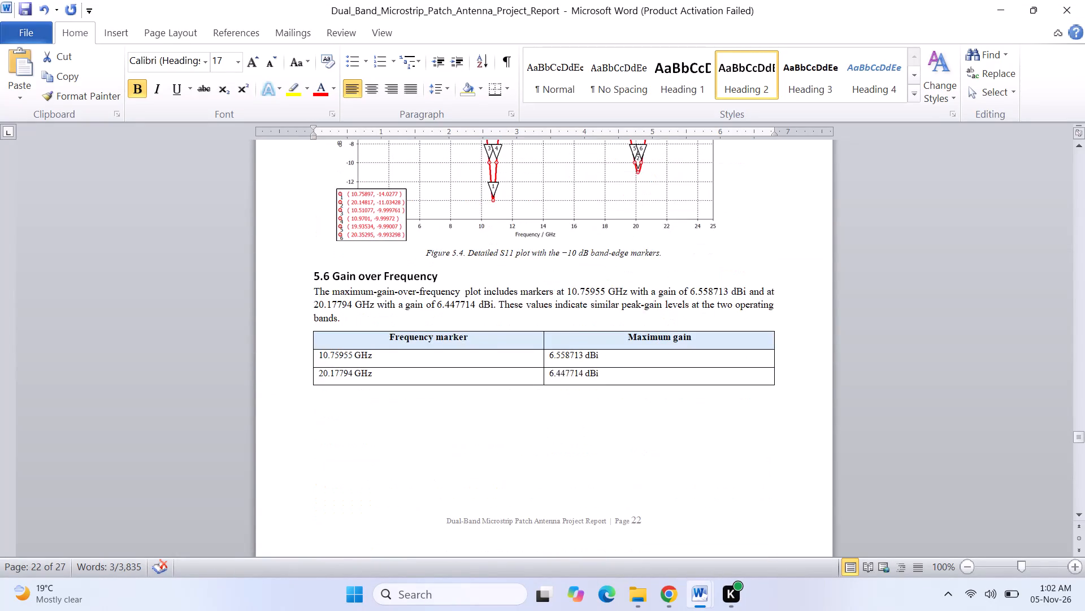
{"action": "scroll", "coordinate": [743, 281], "scroll_direction": "up", "scroll_amount": 15}
{"action": "scroll", "coordinate": [743, 281], "scroll_direction": "up", "scroll_amount": 14}
{"action": "scroll", "coordinate": [743, 281], "scroll_direction": "down", "scroll_amount": 7}
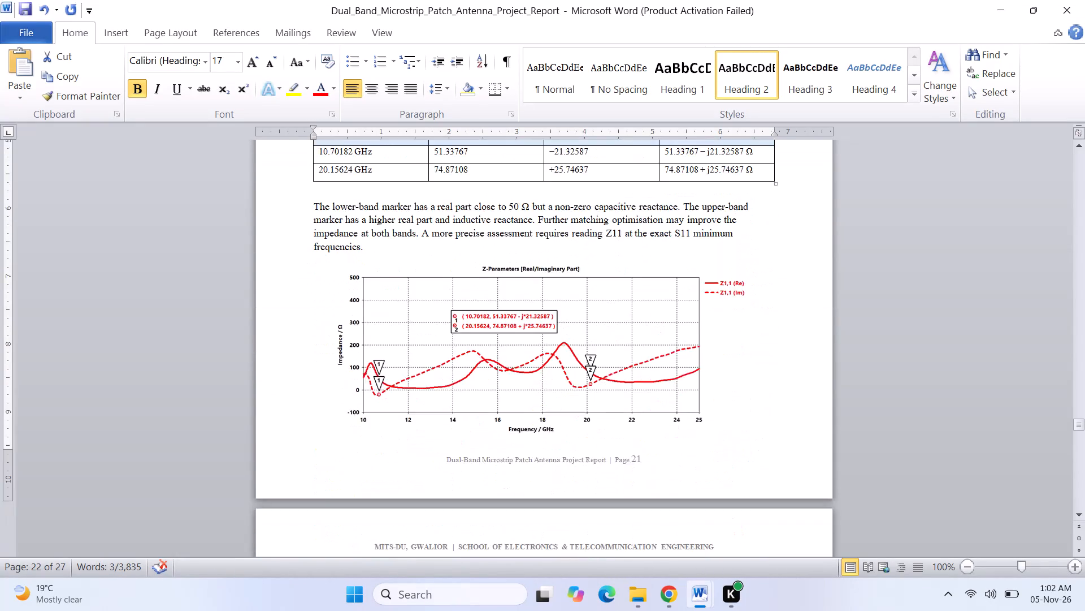
{"action": "scroll", "coordinate": [743, 281], "scroll_direction": "down", "scroll_amount": 6}
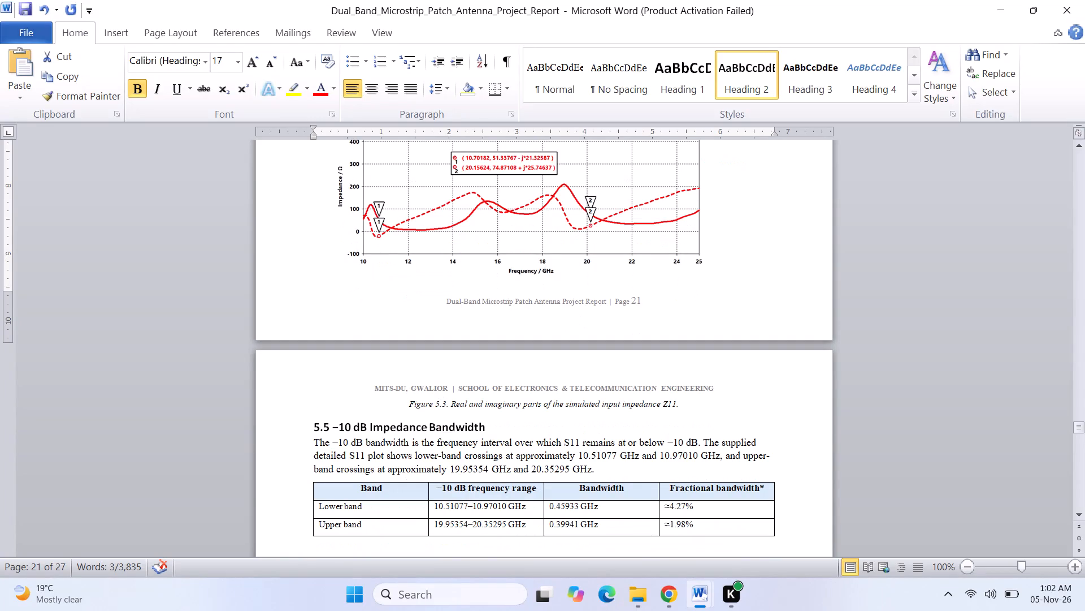
{"action": "left_click_drag", "start_coordinate": [315, 431], "coordinate": [444, 427]}
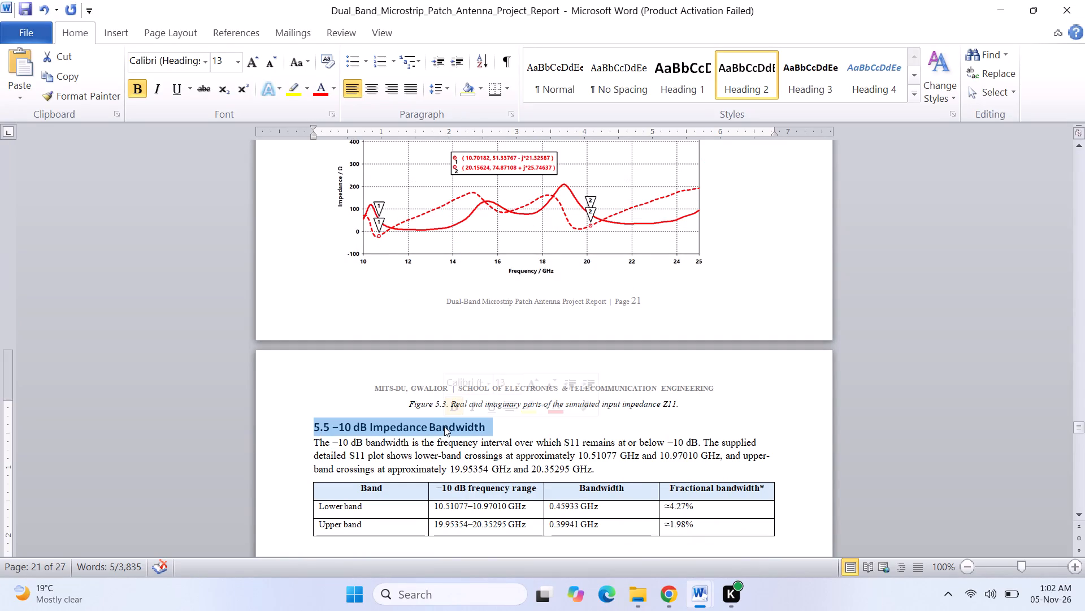
{"action": "left_click", "coordinate": [225, 65]}
{"action": "key", "text": "BackSpace"}
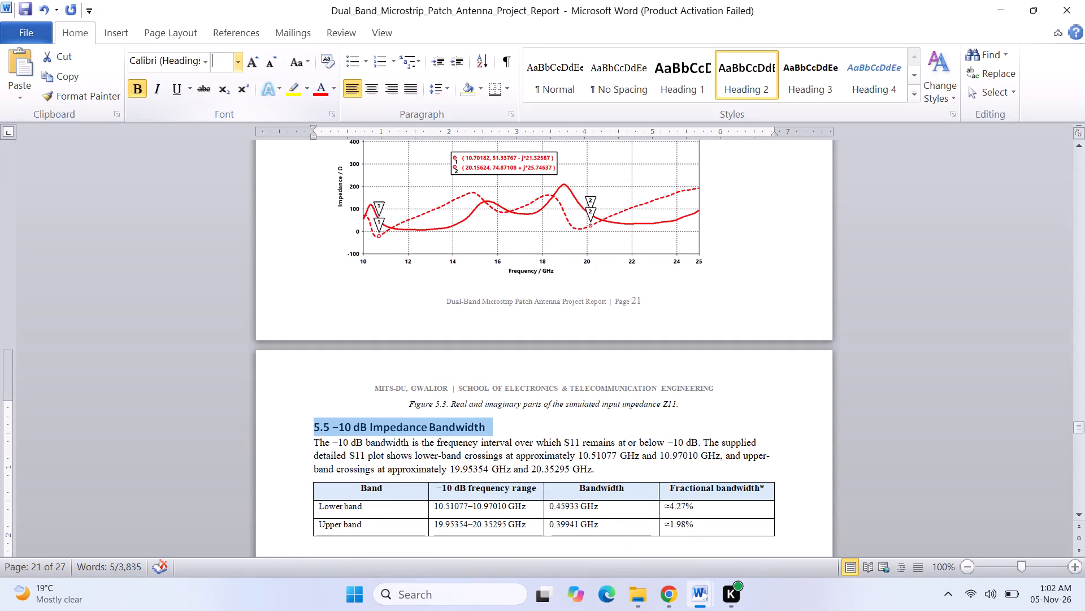
{"action": "key", "text": "1"}
{"action": "key", "text": "7"}
{"action": "key", "text": "Return"}
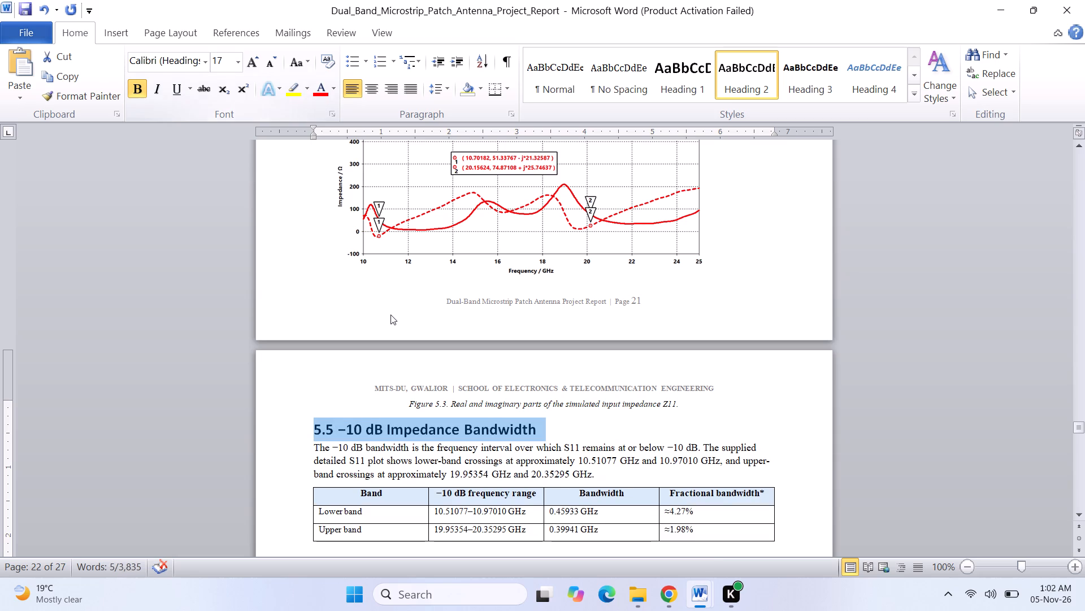
Set the heading "5.6 Gain over Frequency" below Figure 5.4 to 17 pt.
{"action": "scroll", "coordinate": [390, 315], "scroll_direction": "down", "scroll_amount": 14}
{"action": "left_click_drag", "start_coordinate": [311, 326], "coordinate": [426, 327]}
{"action": "left_click", "coordinate": [222, 59]}
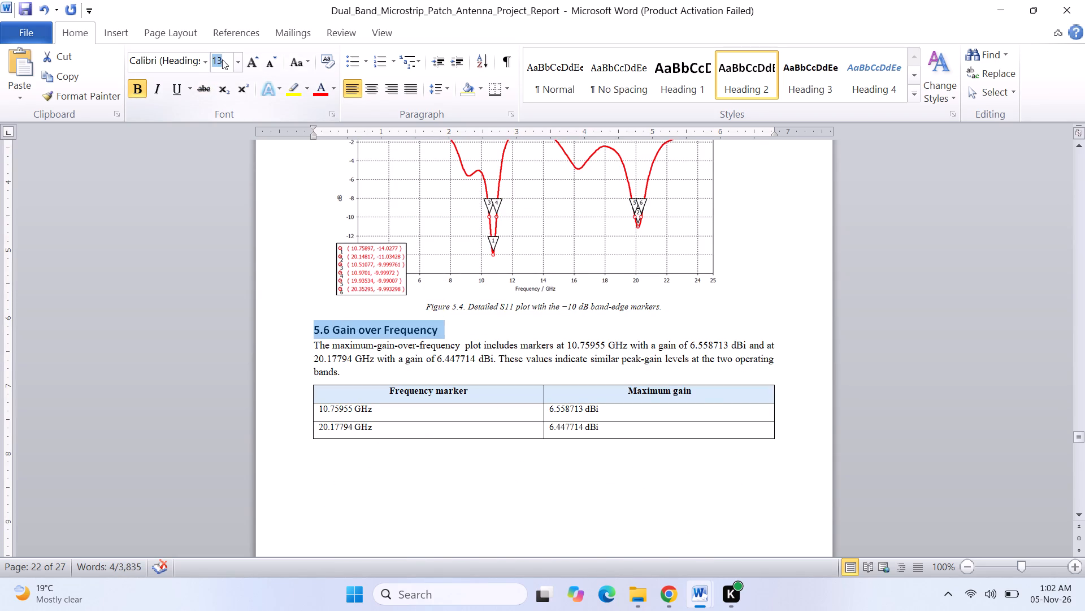
{"action": "key", "text": "BackSpace"}
{"action": "type", "text": "17"}
{"action": "key", "text": "Return"}
Set the heading "5.7 Far-Field Radiation Patterns" below Figure 5.5 to 17 pt.
{"action": "scroll", "coordinate": [560, 307], "scroll_direction": "up", "scroll_amount": 1}
{"action": "scroll", "coordinate": [560, 307], "scroll_direction": "down", "scroll_amount": 11}
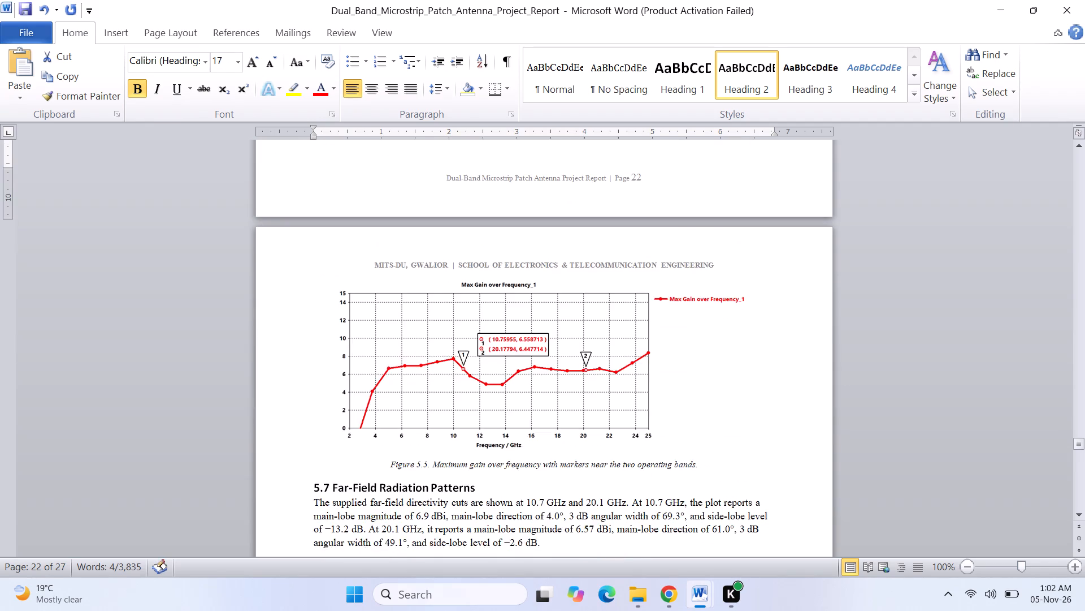
{"action": "scroll", "coordinate": [560, 307], "scroll_direction": "down", "scroll_amount": 4}
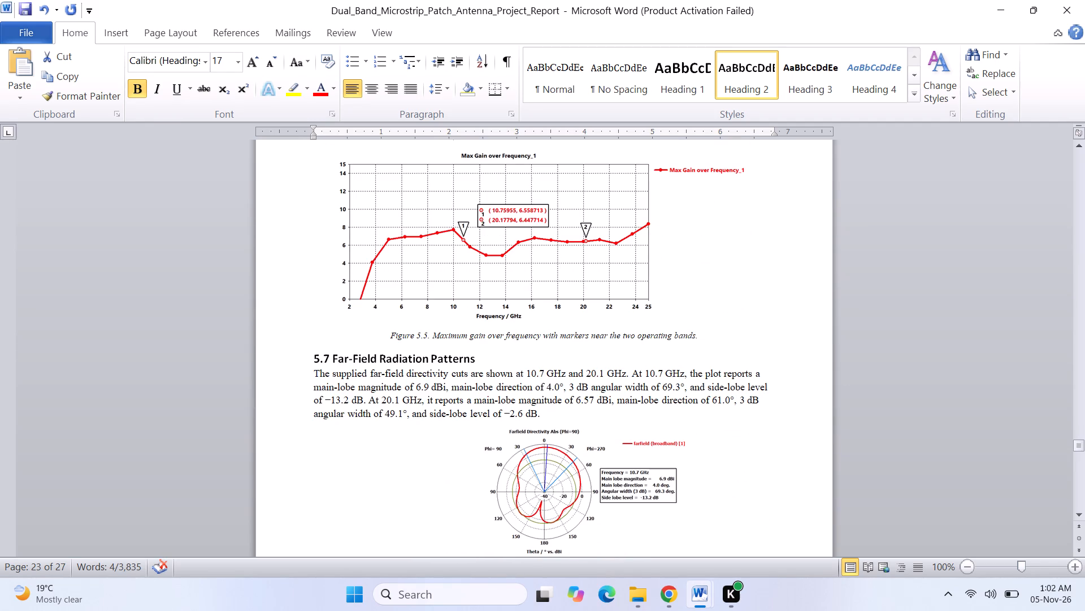
{"action": "left_click_drag", "start_coordinate": [312, 355], "coordinate": [574, 367]}
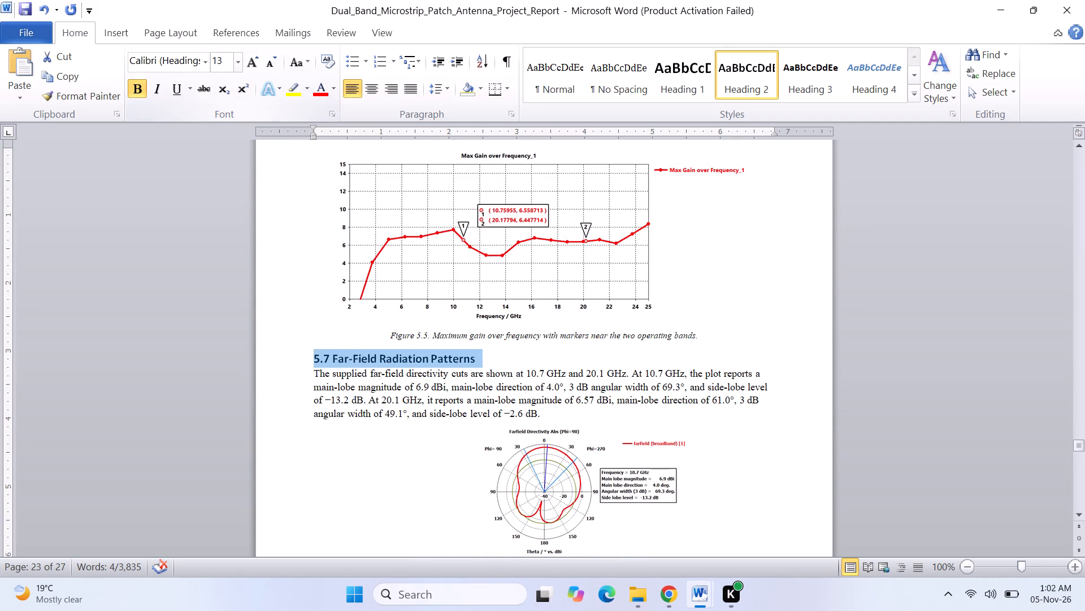
{"action": "left_click", "coordinate": [224, 60]}
{"action": "key", "text": "BackSpace"}
{"action": "key", "text": "1"}
{"action": "key", "text": "7"}
{"action": "key", "text": "Return"}
{"action": "scroll", "coordinate": [224, 60], "scroll_direction": "down", "scroll_amount": 8}
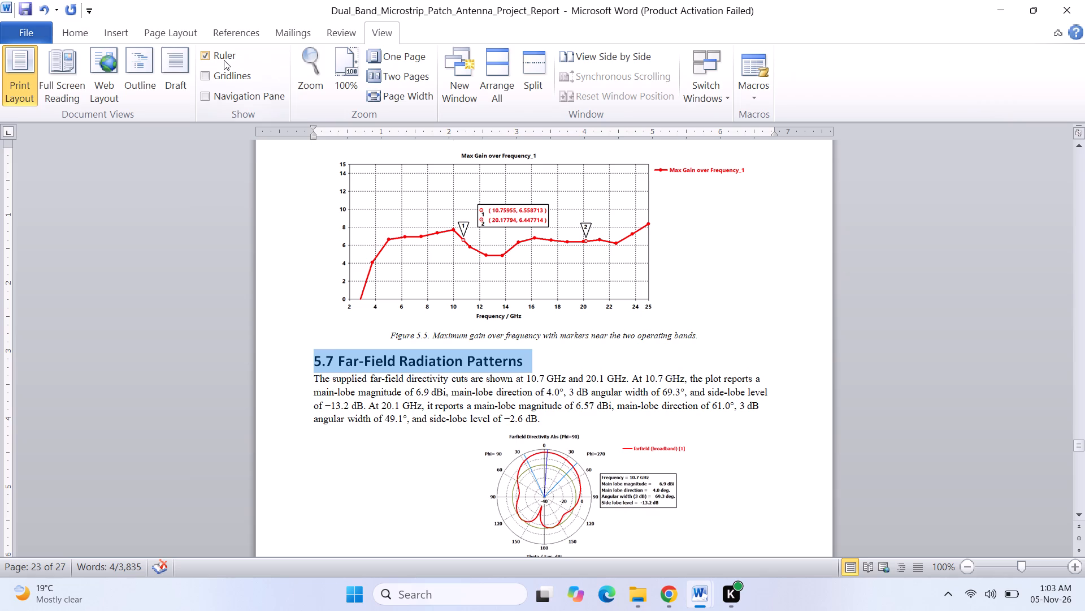
{"action": "left_click", "coordinate": [953, 278]}
Set the heading "5.8 Summary of Simulation Results" above the performance parameter table to 17 pt.
{"action": "scroll", "coordinate": [642, 325], "scroll_direction": "down", "scroll_amount": 12}
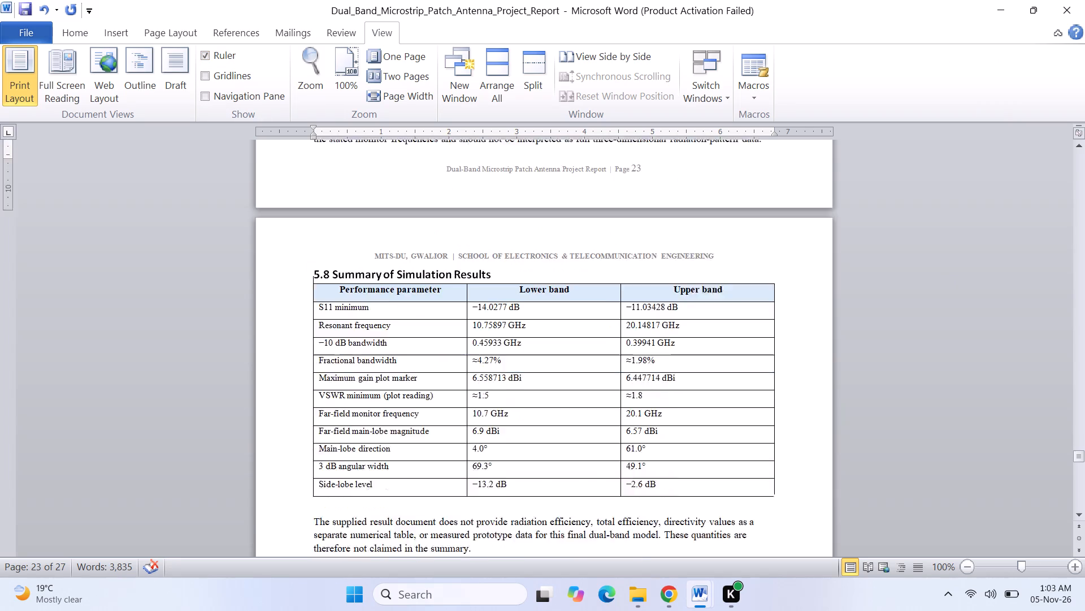
{"action": "scroll", "coordinate": [642, 325], "scroll_direction": "down", "scroll_amount": 10}
{"action": "left_click", "coordinate": [72, 22]}
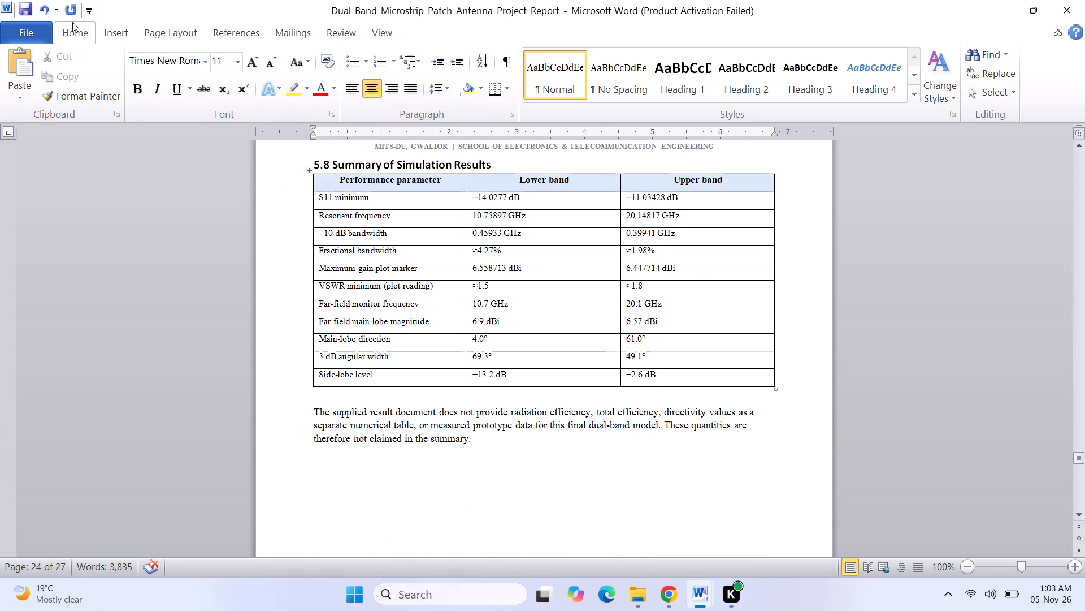
{"action": "scroll", "coordinate": [455, 342], "scroll_direction": "up", "scroll_amount": 5}
{"action": "left_click_drag", "start_coordinate": [311, 334], "coordinate": [506, 337]}
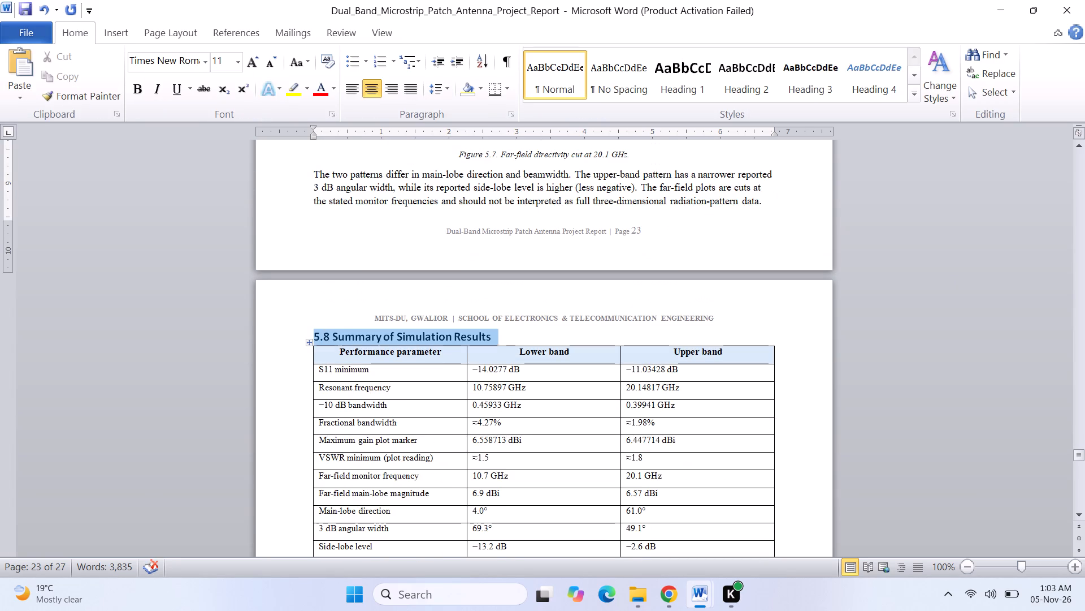
{"action": "left_click_drag", "start_coordinate": [506, 337], "coordinate": [509, 337]}
{"action": "left_click", "coordinate": [228, 55]}
{"action": "key", "text": "BackSpace"}
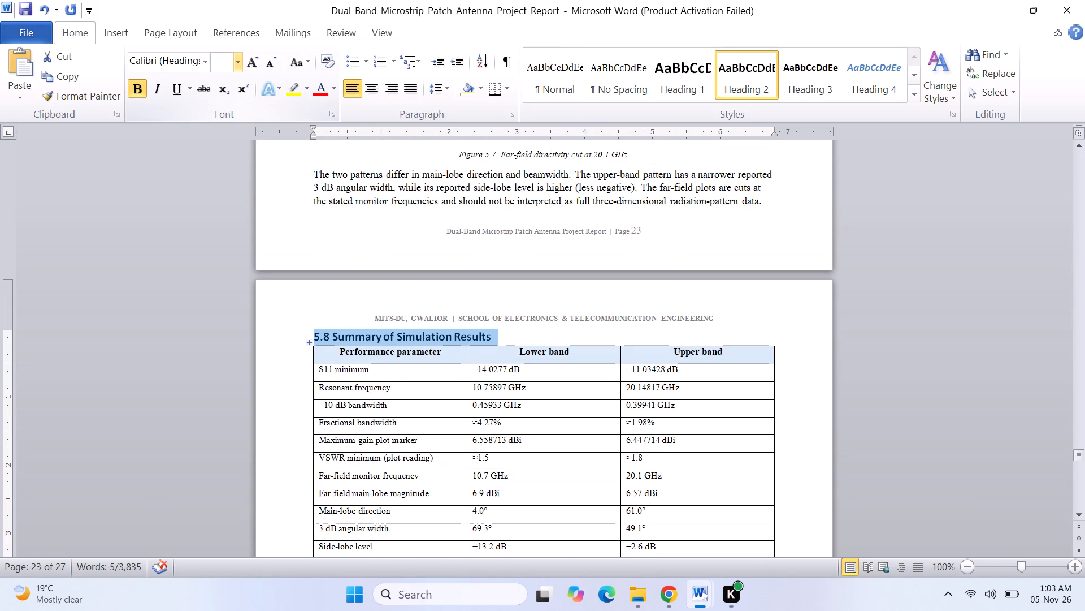
{"action": "key", "text": "1"}
{"action": "key", "text": "7"}
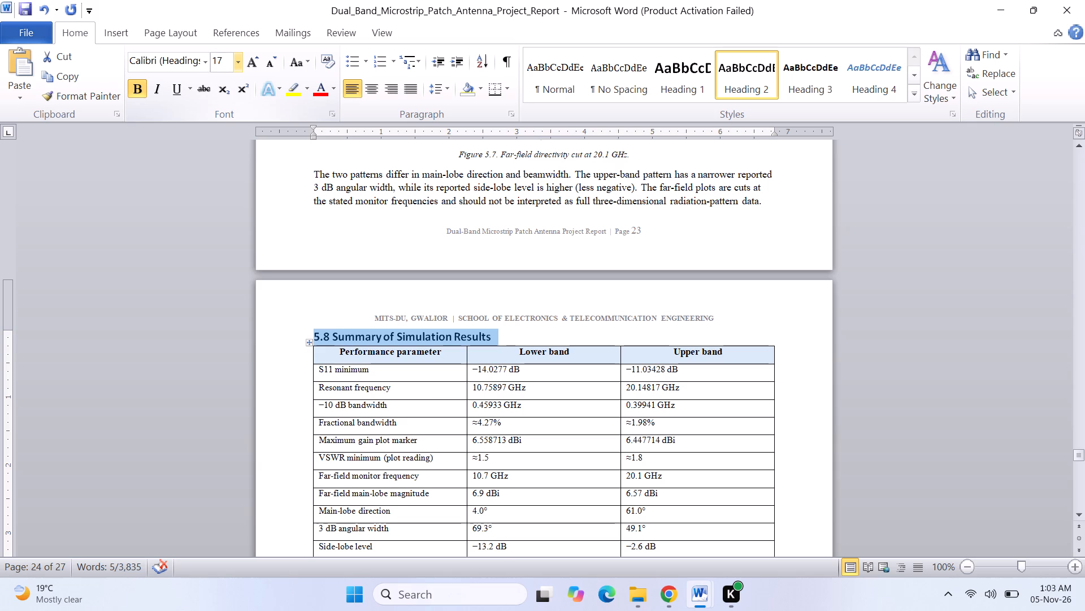
{"action": "key", "text": "Return"}
{"action": "scroll", "coordinate": [228, 55], "scroll_direction": "down", "scroll_amount": 8}
{"action": "left_click", "coordinate": [116, 297]}
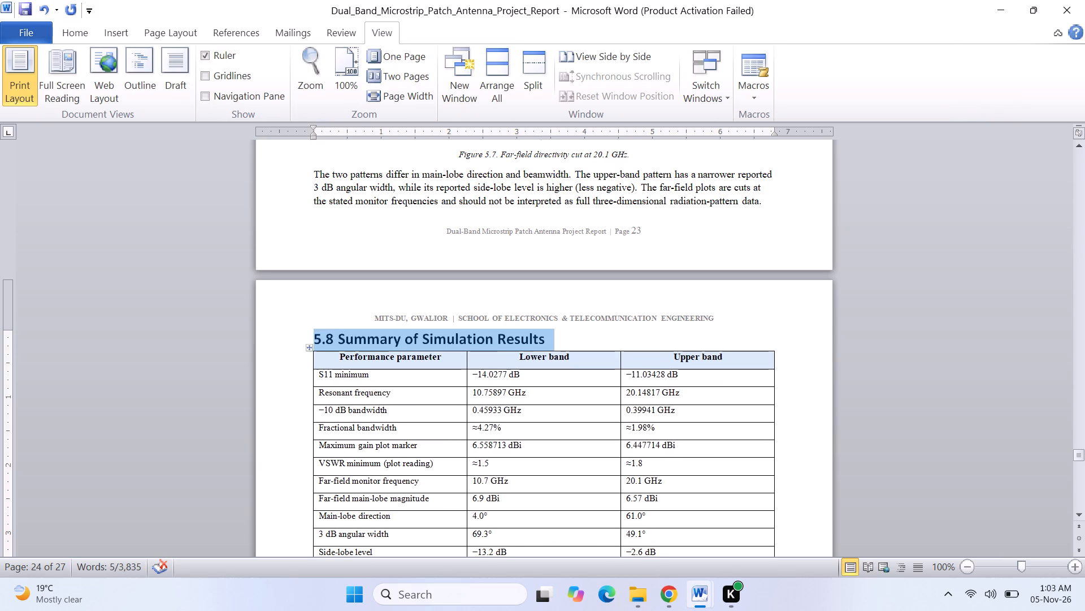
Look back through Chapter 5 from section 5.8 towards section 5.3 to check the headings and layout.
{"action": "scroll", "coordinate": [517, 394], "scroll_direction": "down", "scroll_amount": 20}
{"action": "scroll", "coordinate": [517, 394], "scroll_direction": "down", "scroll_amount": 7}
{"action": "scroll", "coordinate": [517, 394], "scroll_direction": "up", "scroll_amount": 20}
{"action": "scroll", "coordinate": [517, 394], "scroll_direction": "up", "scroll_amount": 2}
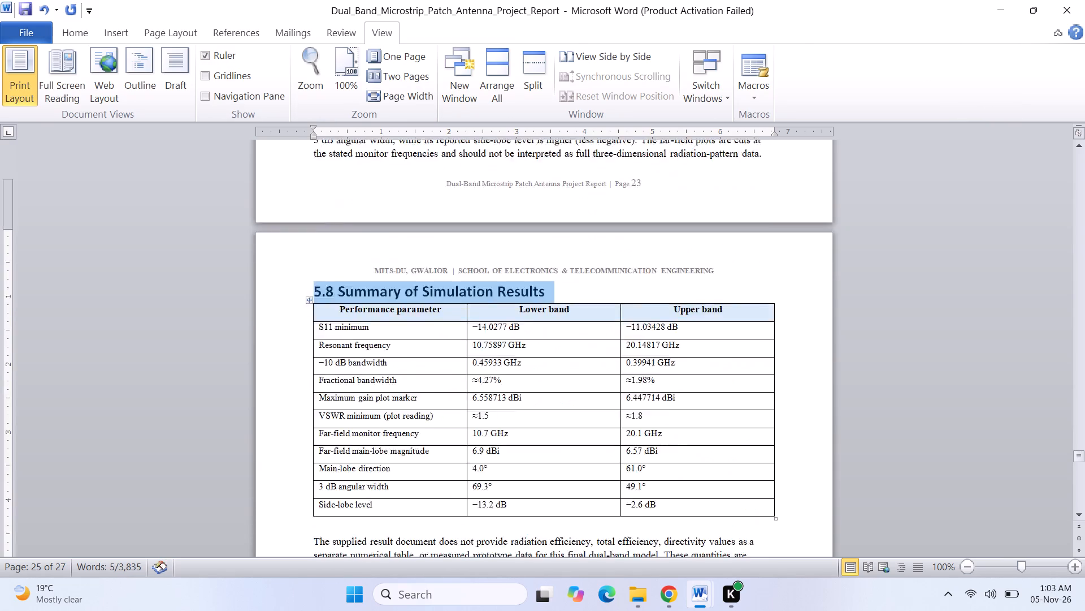
{"action": "scroll", "coordinate": [517, 394], "scroll_direction": "up", "scroll_amount": 20}
{"action": "scroll", "coordinate": [517, 394], "scroll_direction": "up", "scroll_amount": 8}
{"action": "left_click", "coordinate": [60, 30]}
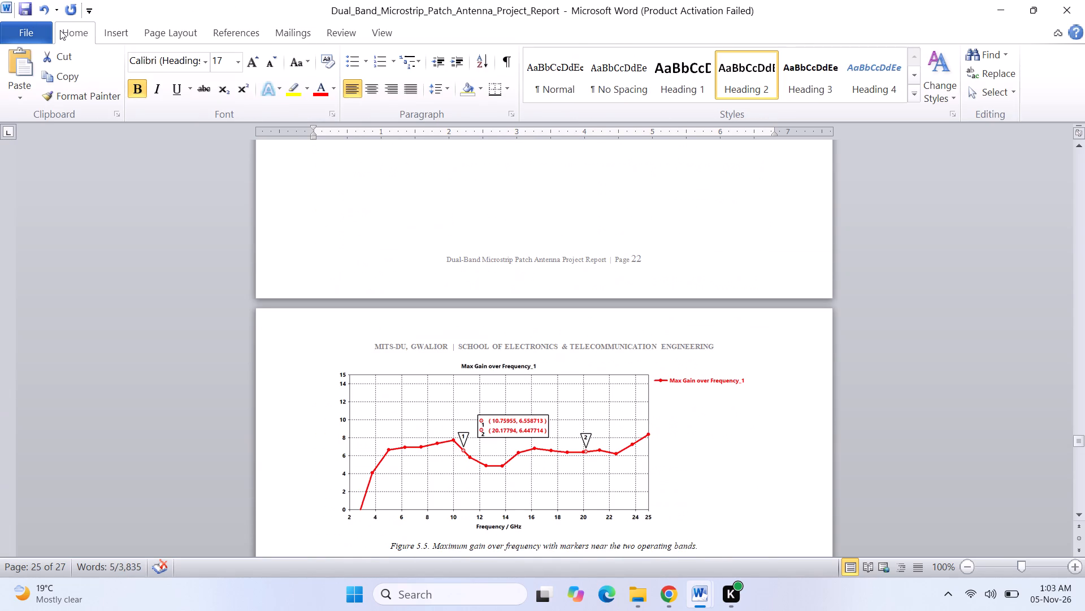
{"action": "scroll", "coordinate": [472, 274], "scroll_direction": "up", "scroll_amount": 20}
{"action": "scroll", "coordinate": [472, 274], "scroll_direction": "up", "scroll_amount": 13}
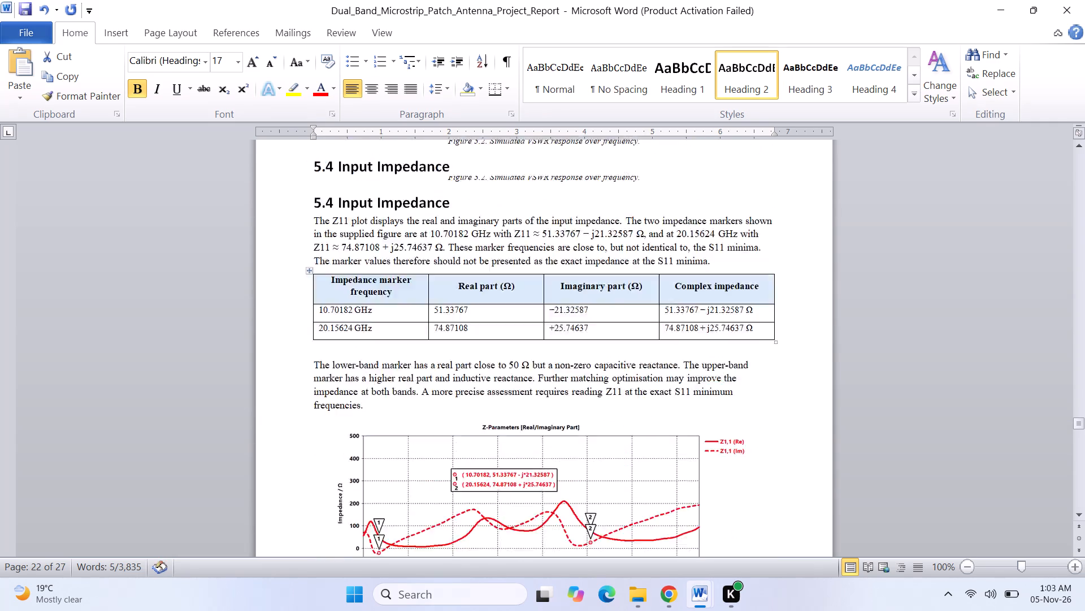
{"action": "scroll", "coordinate": [472, 274], "scroll_direction": "up", "scroll_amount": 7}
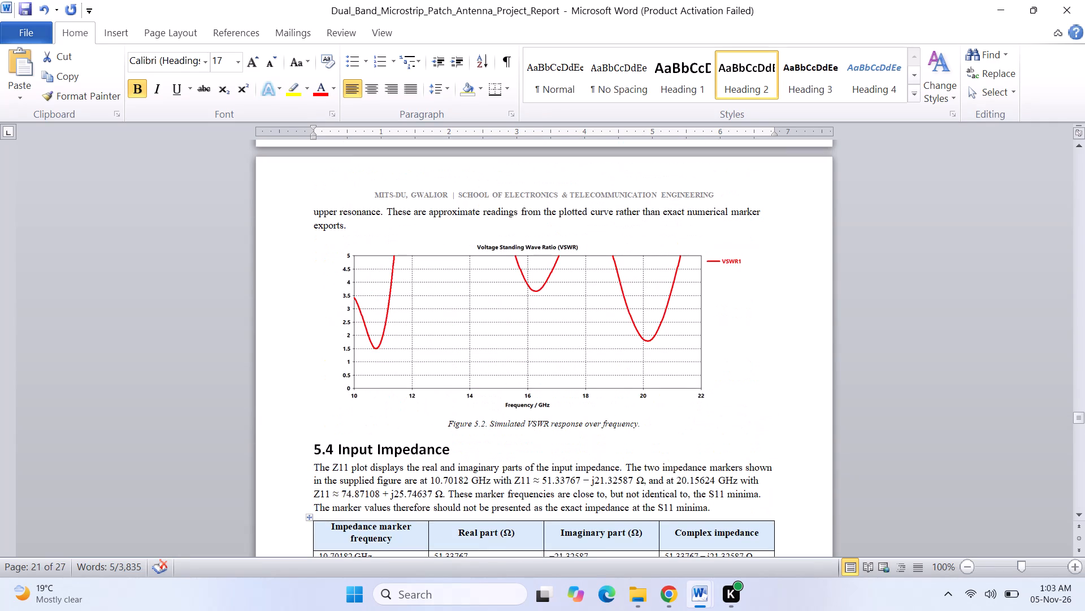
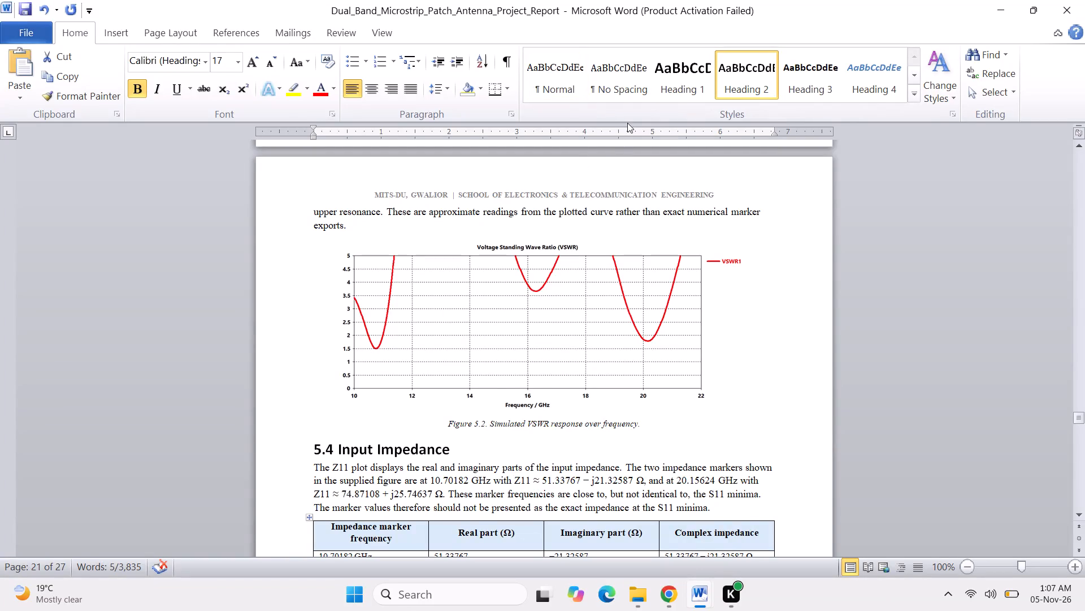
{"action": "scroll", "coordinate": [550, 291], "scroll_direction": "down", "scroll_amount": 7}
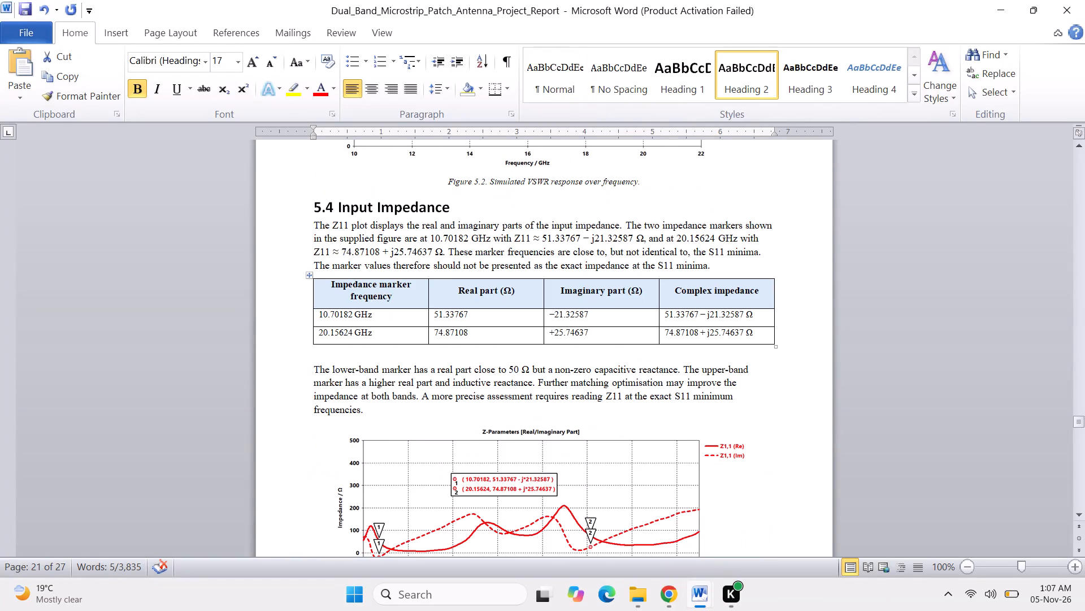